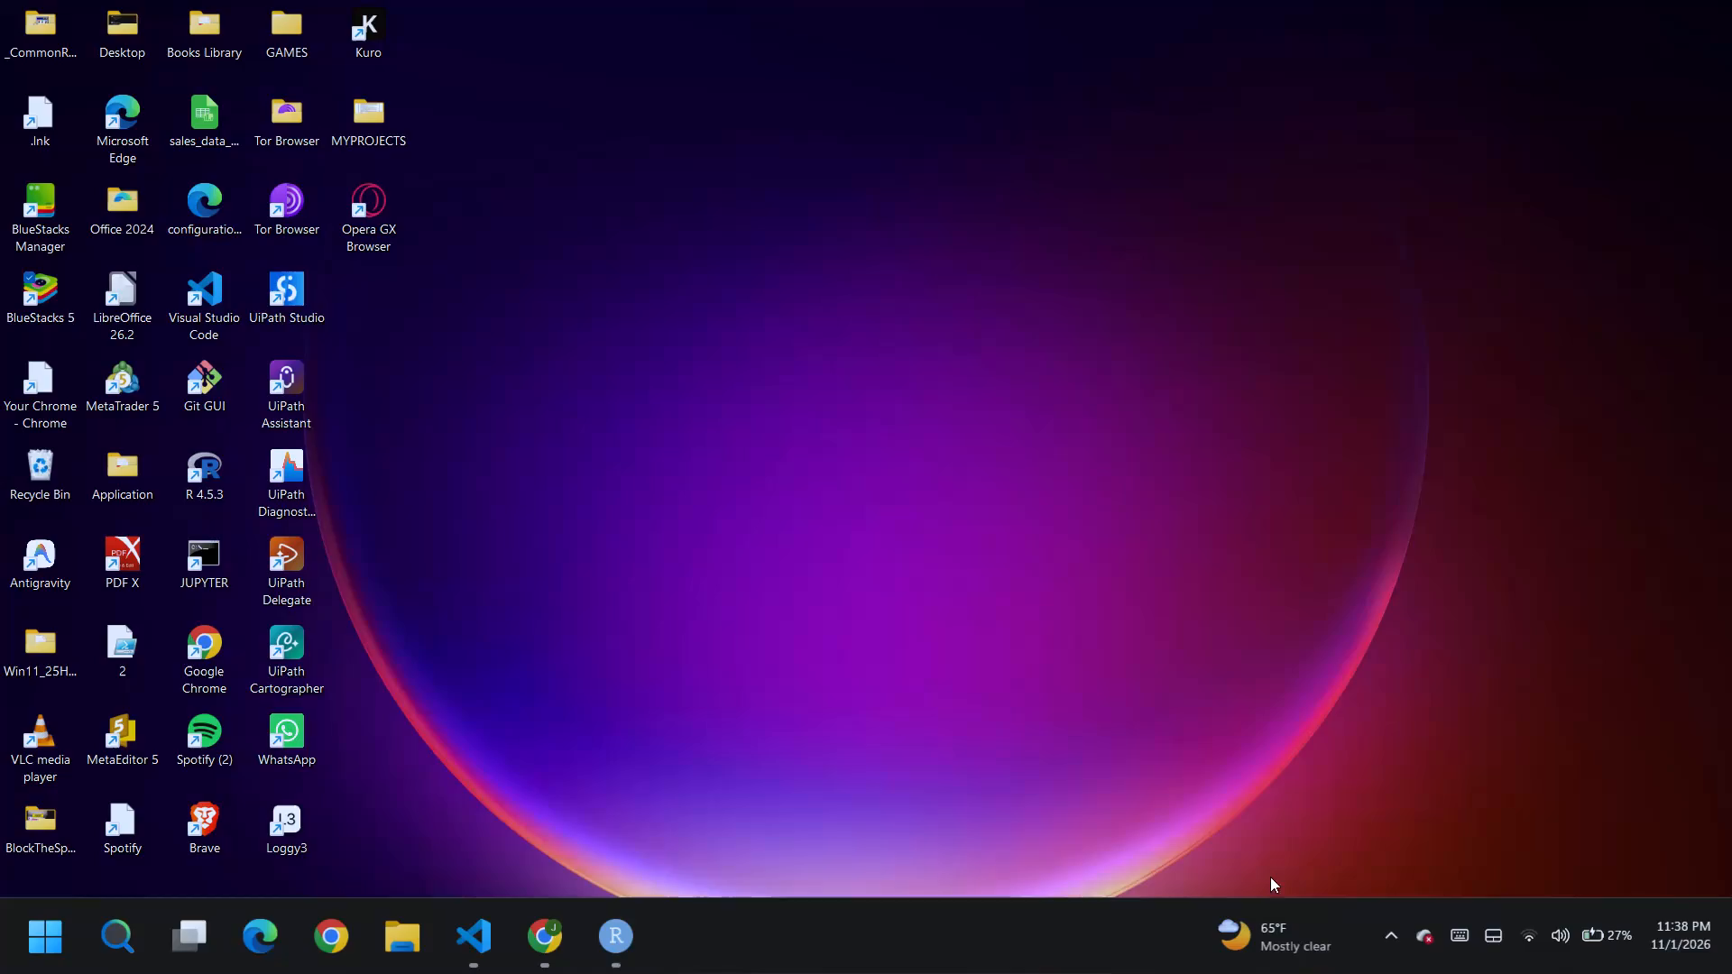
Launch Power BI Desktop.
click(1394, 940)
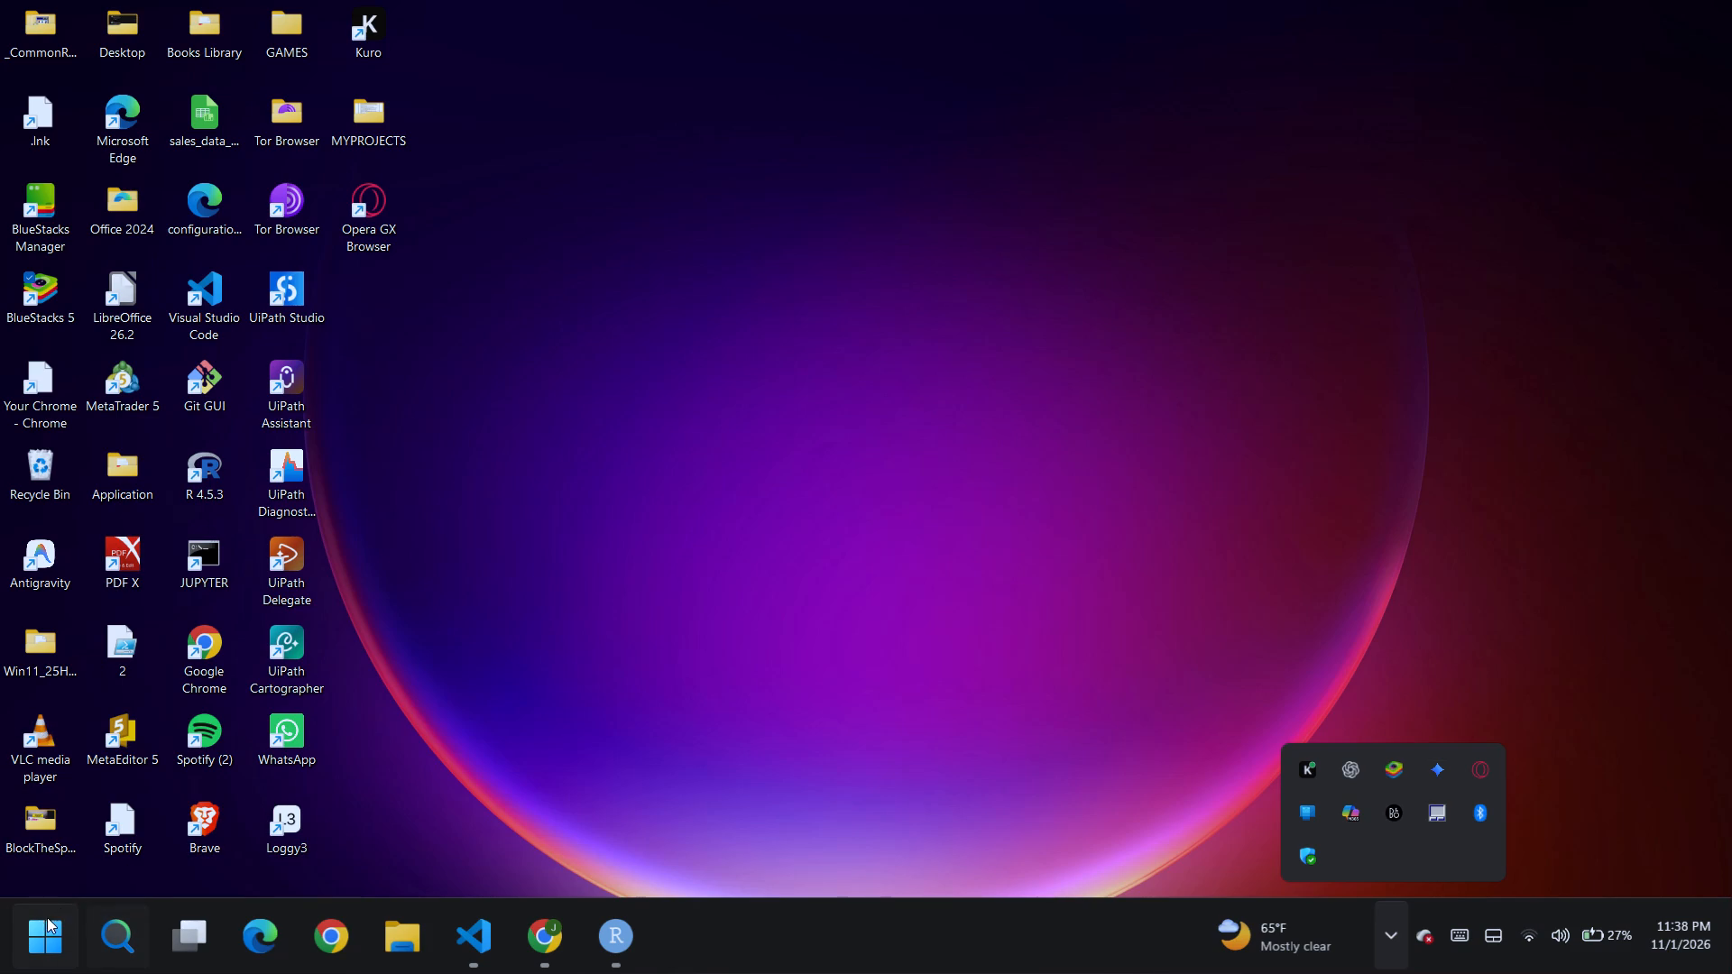
click(35, 937)
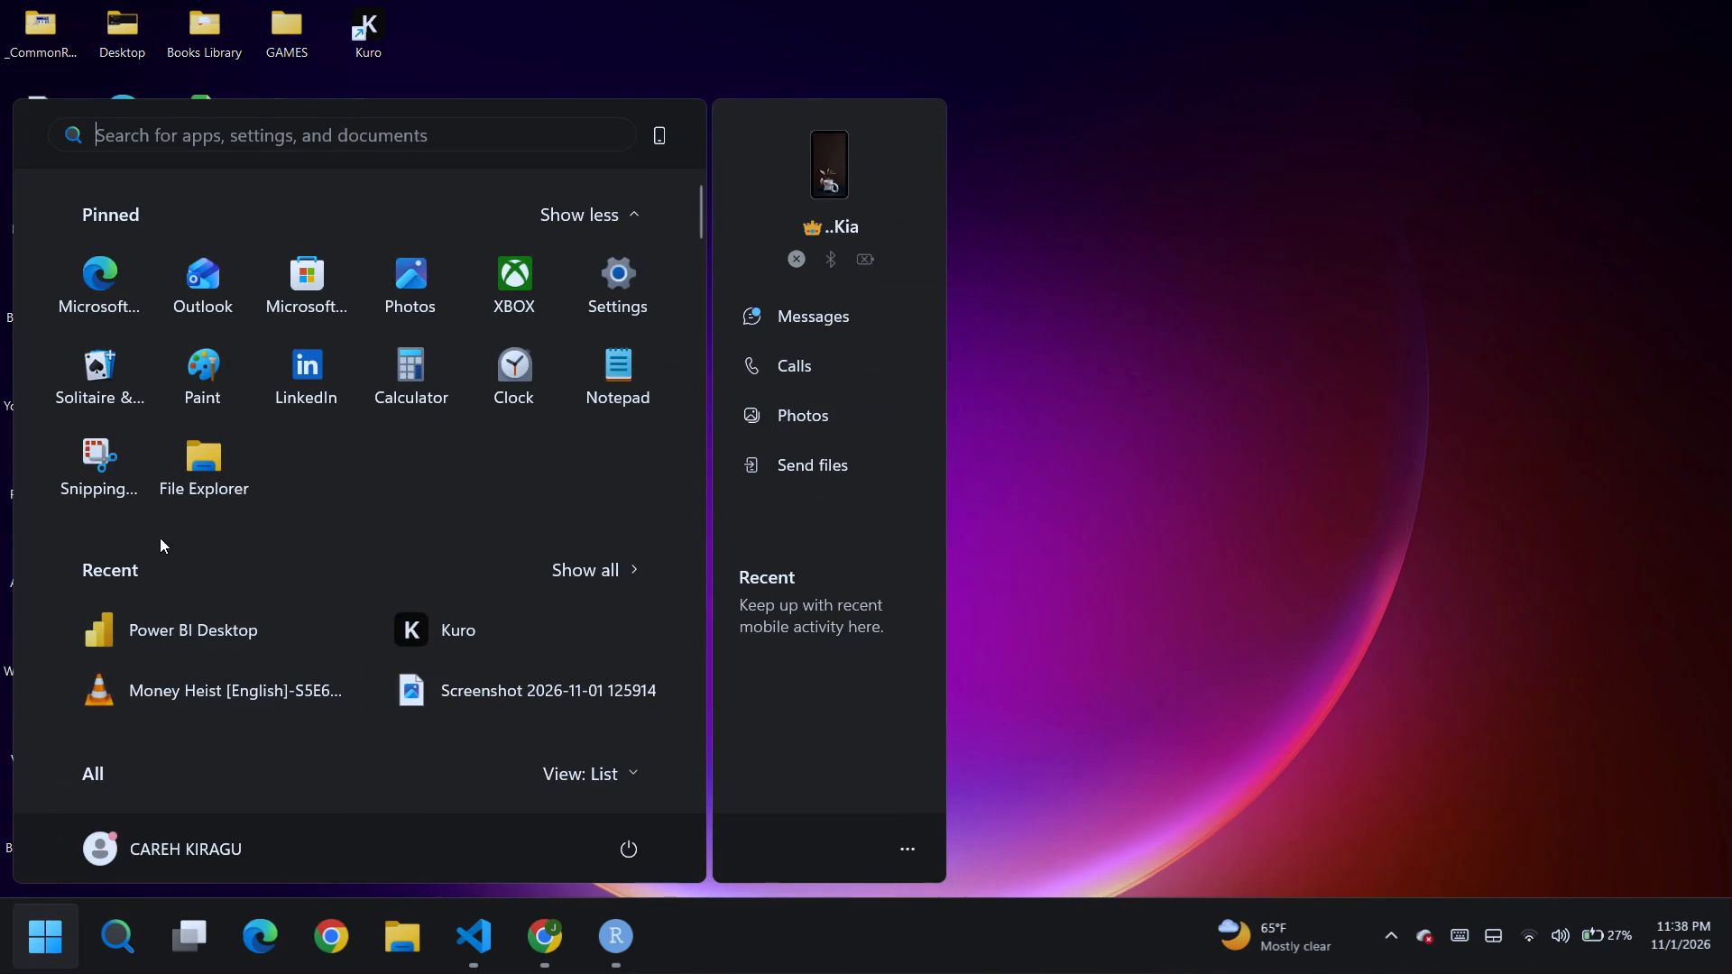
click(172, 628)
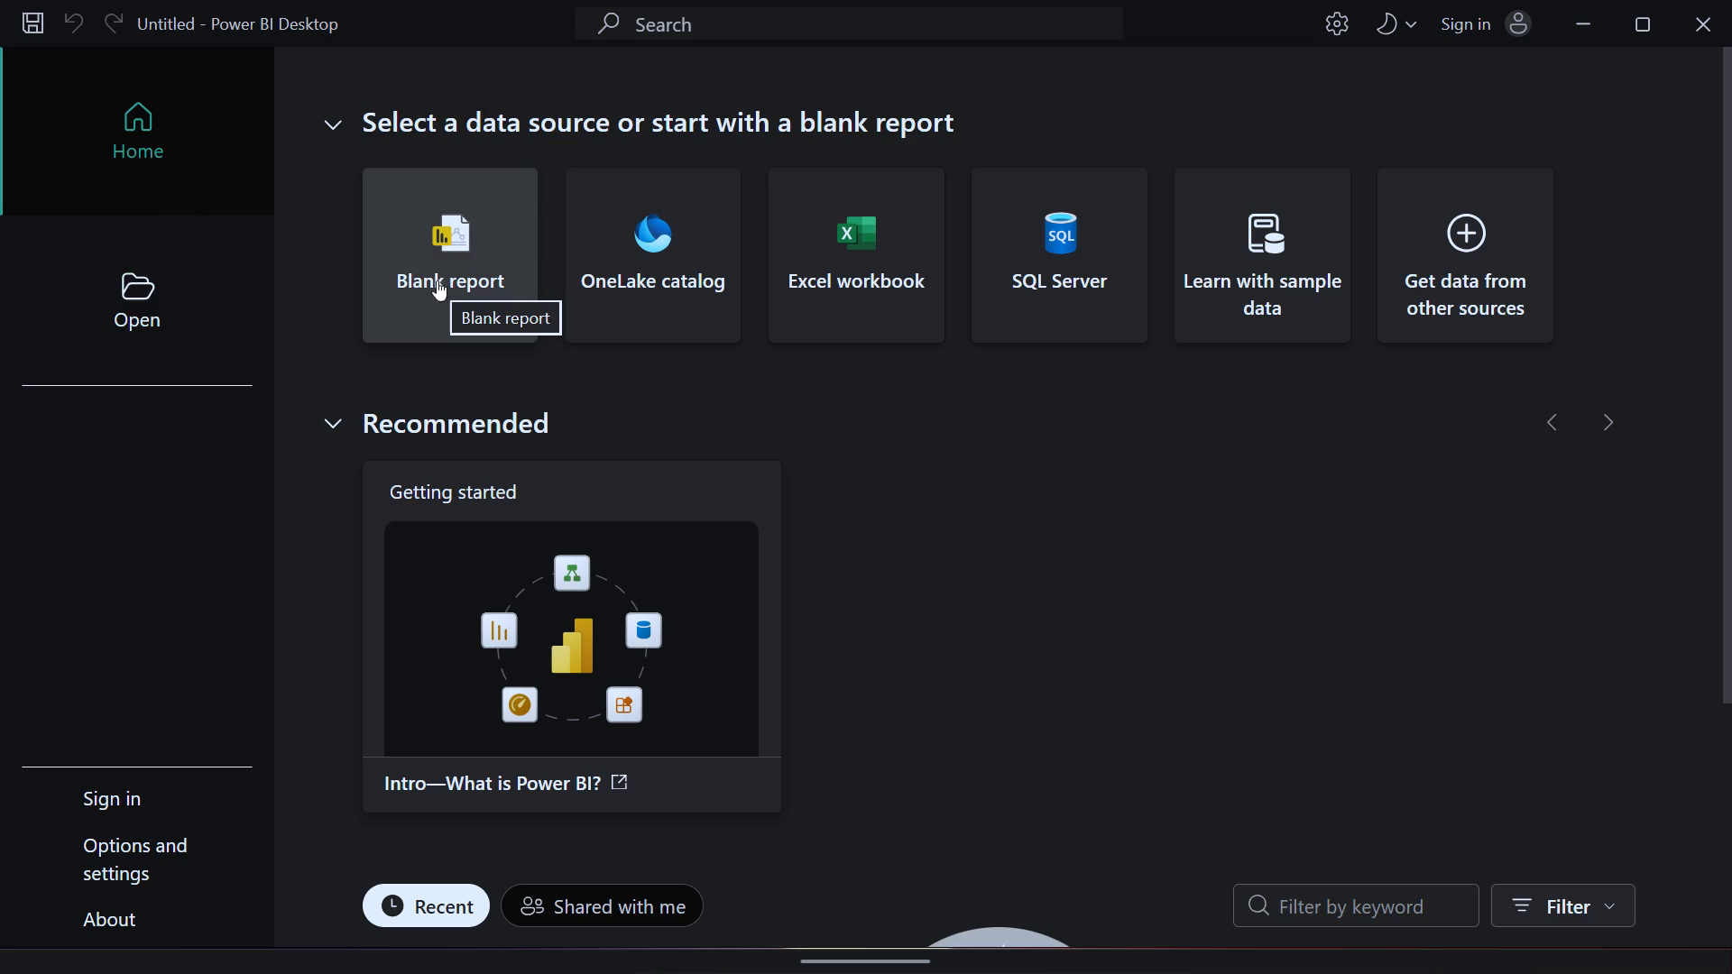
Look over the start screen's data sources, recommended and recent content, and the page for opening existing files.
click(531, 579)
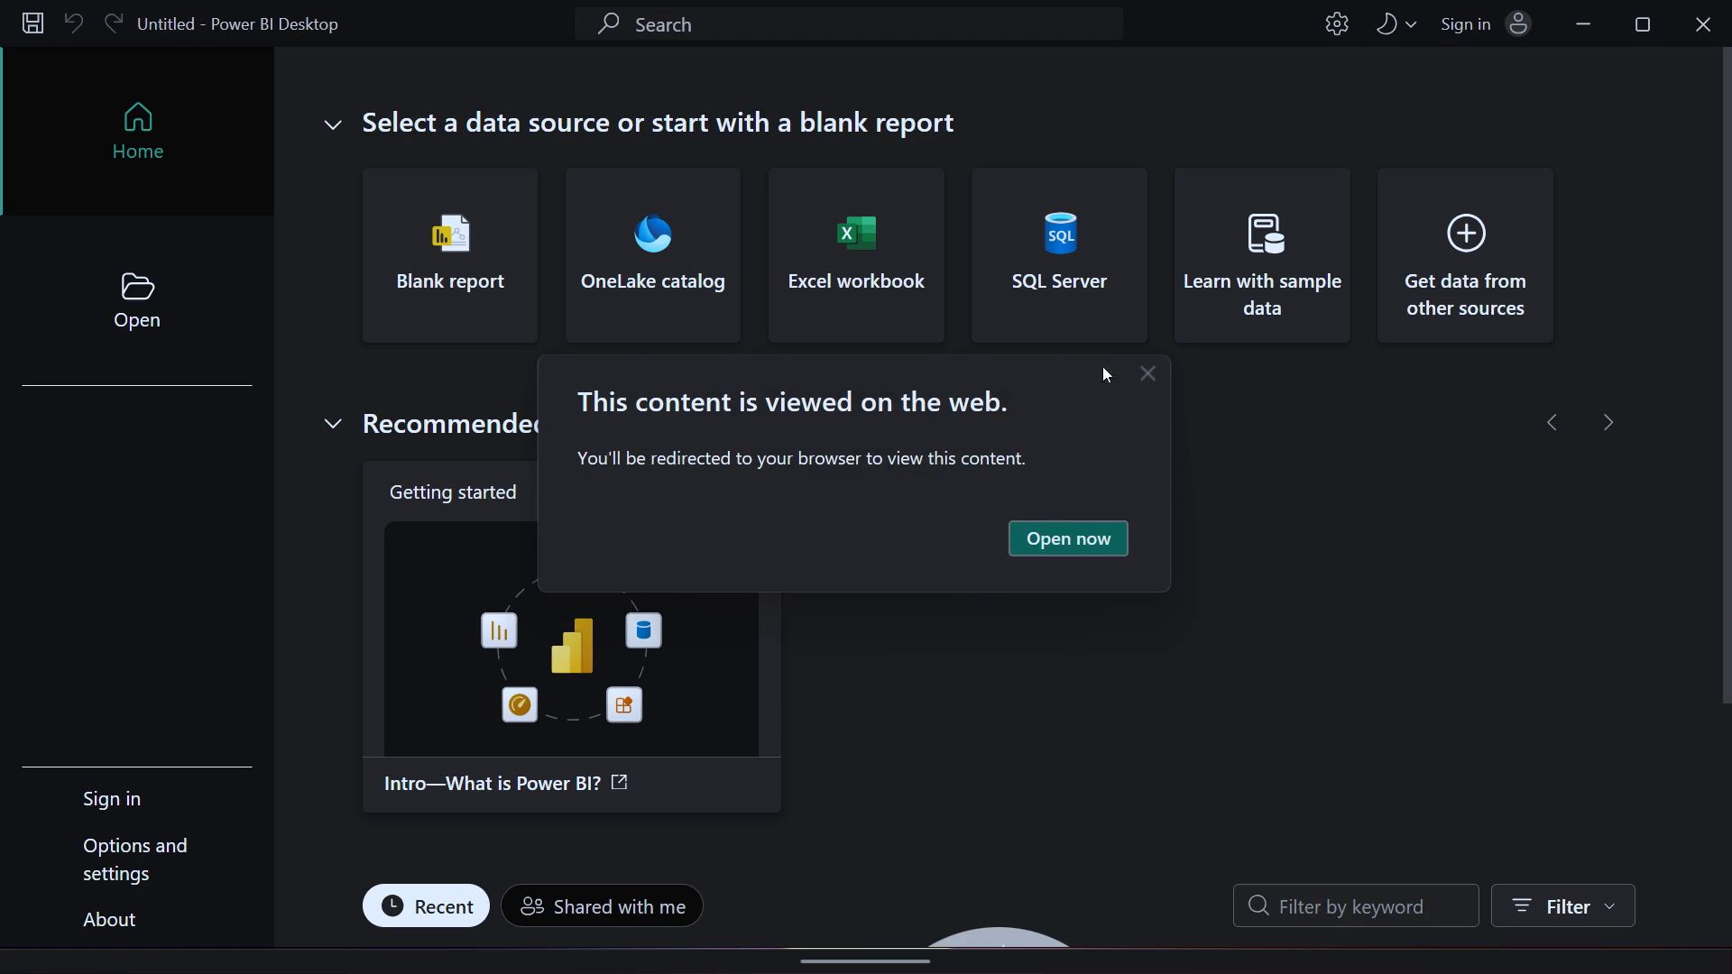
click(1156, 372)
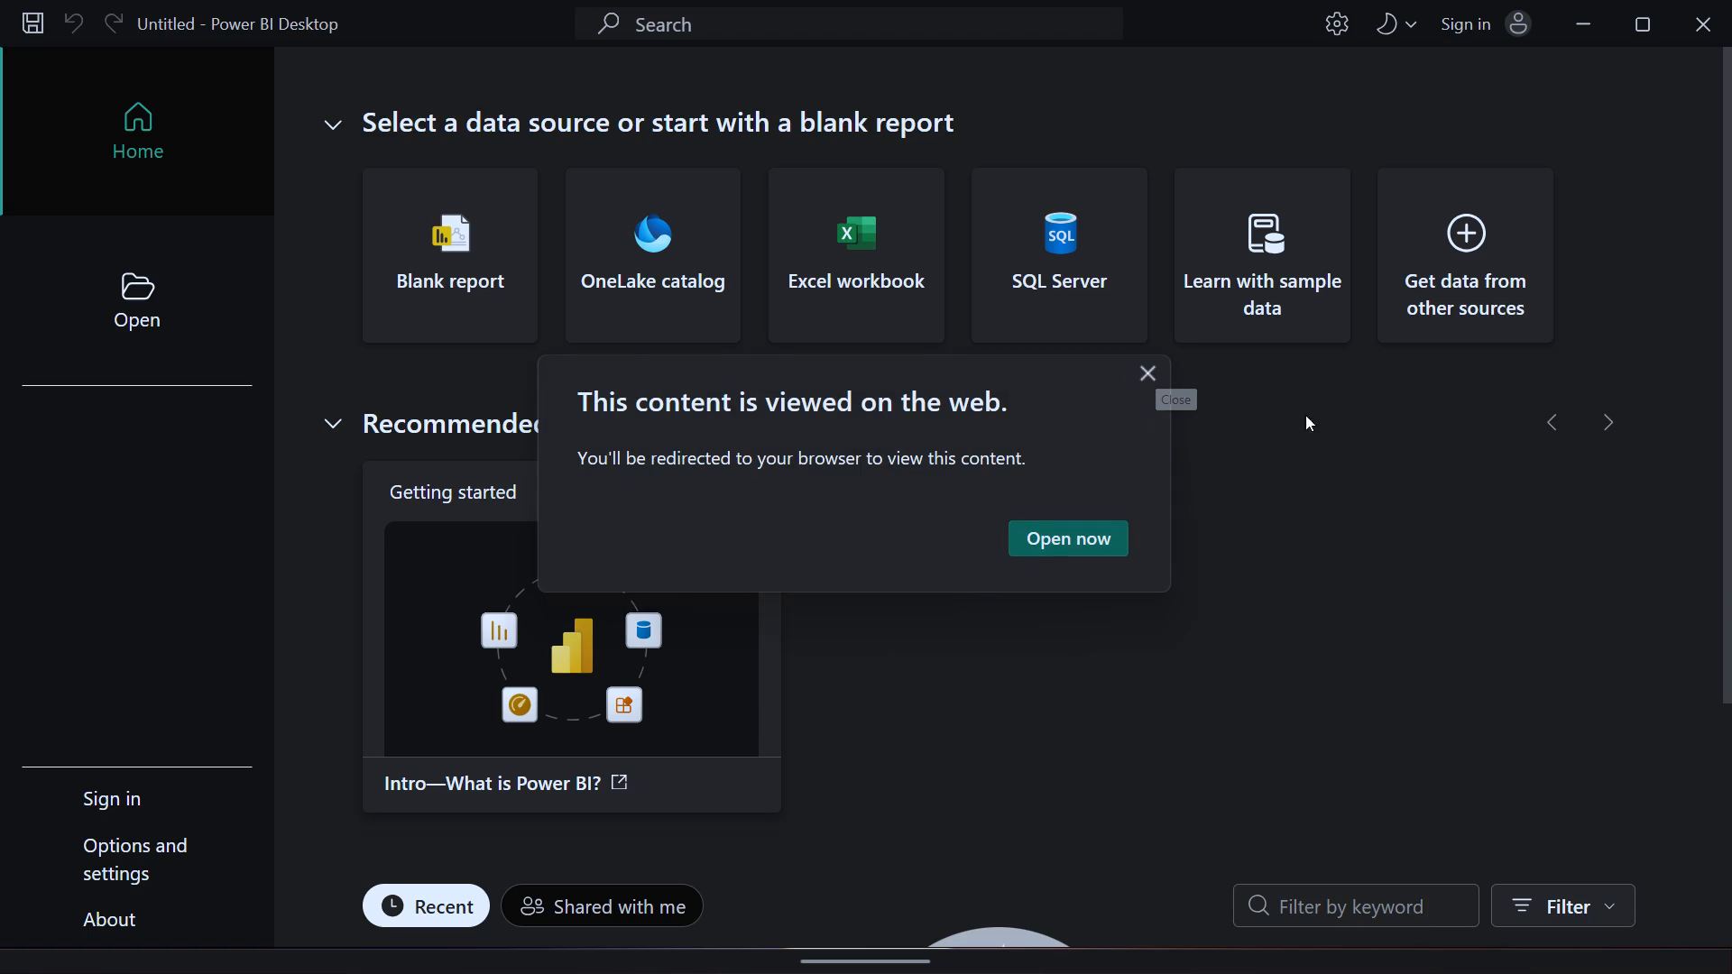
drag(1723, 286, 1711, 365)
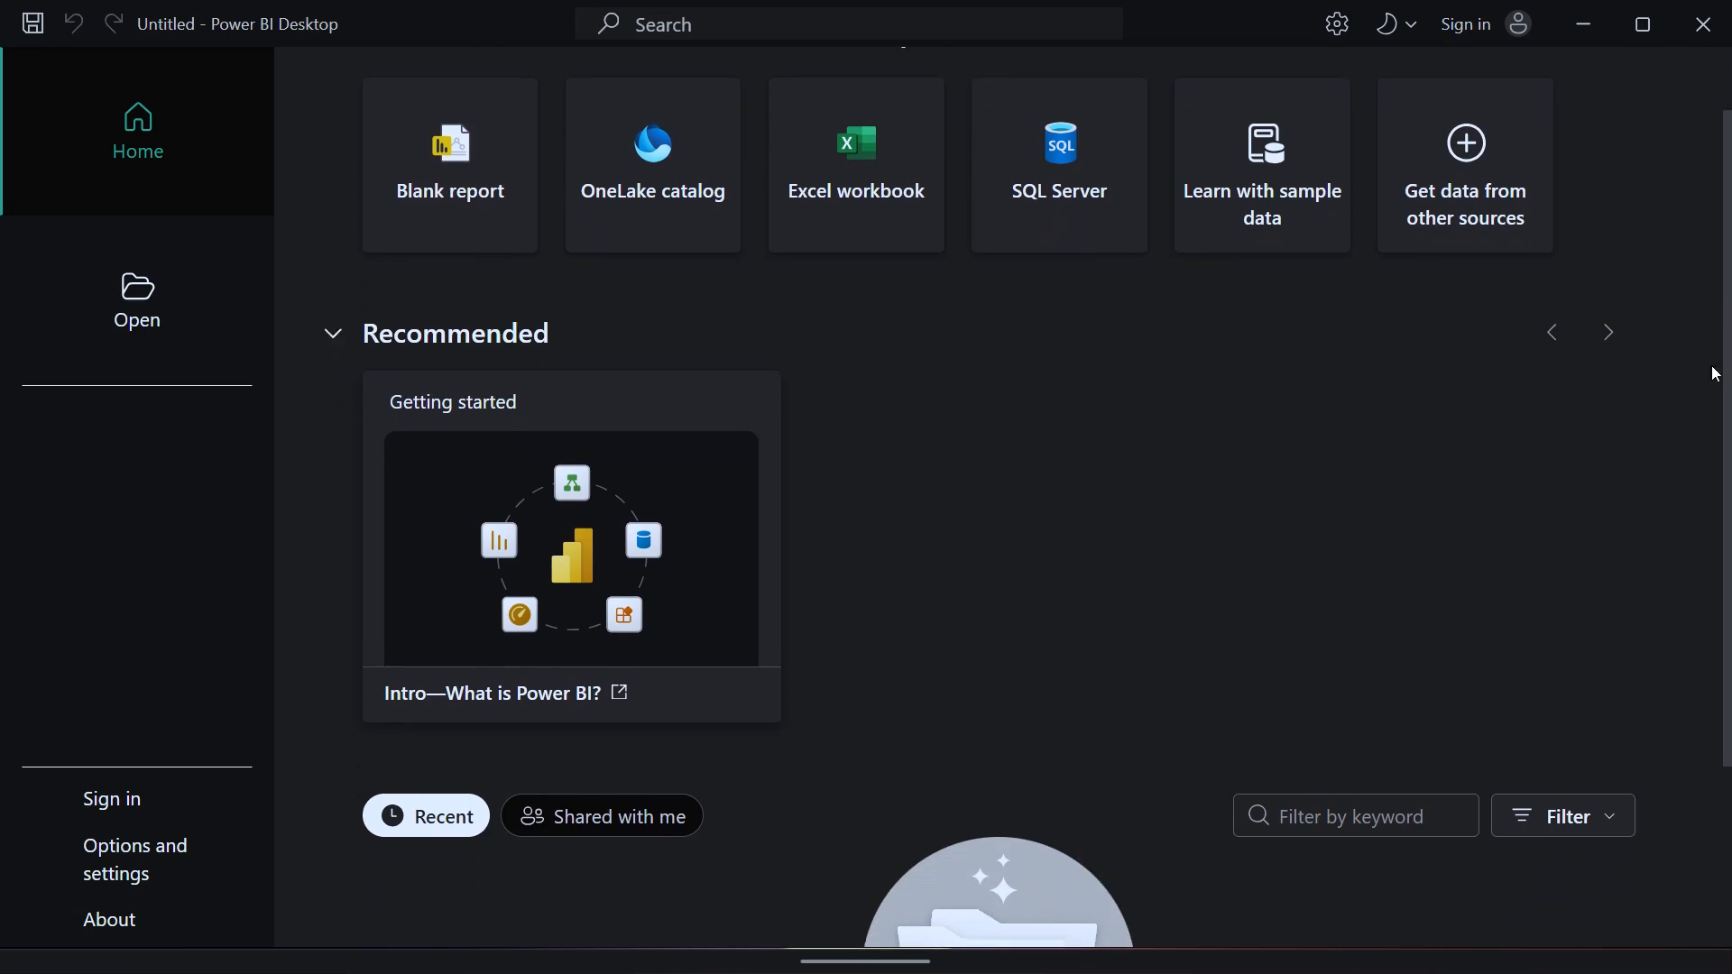
drag(1711, 365, 1669, 527)
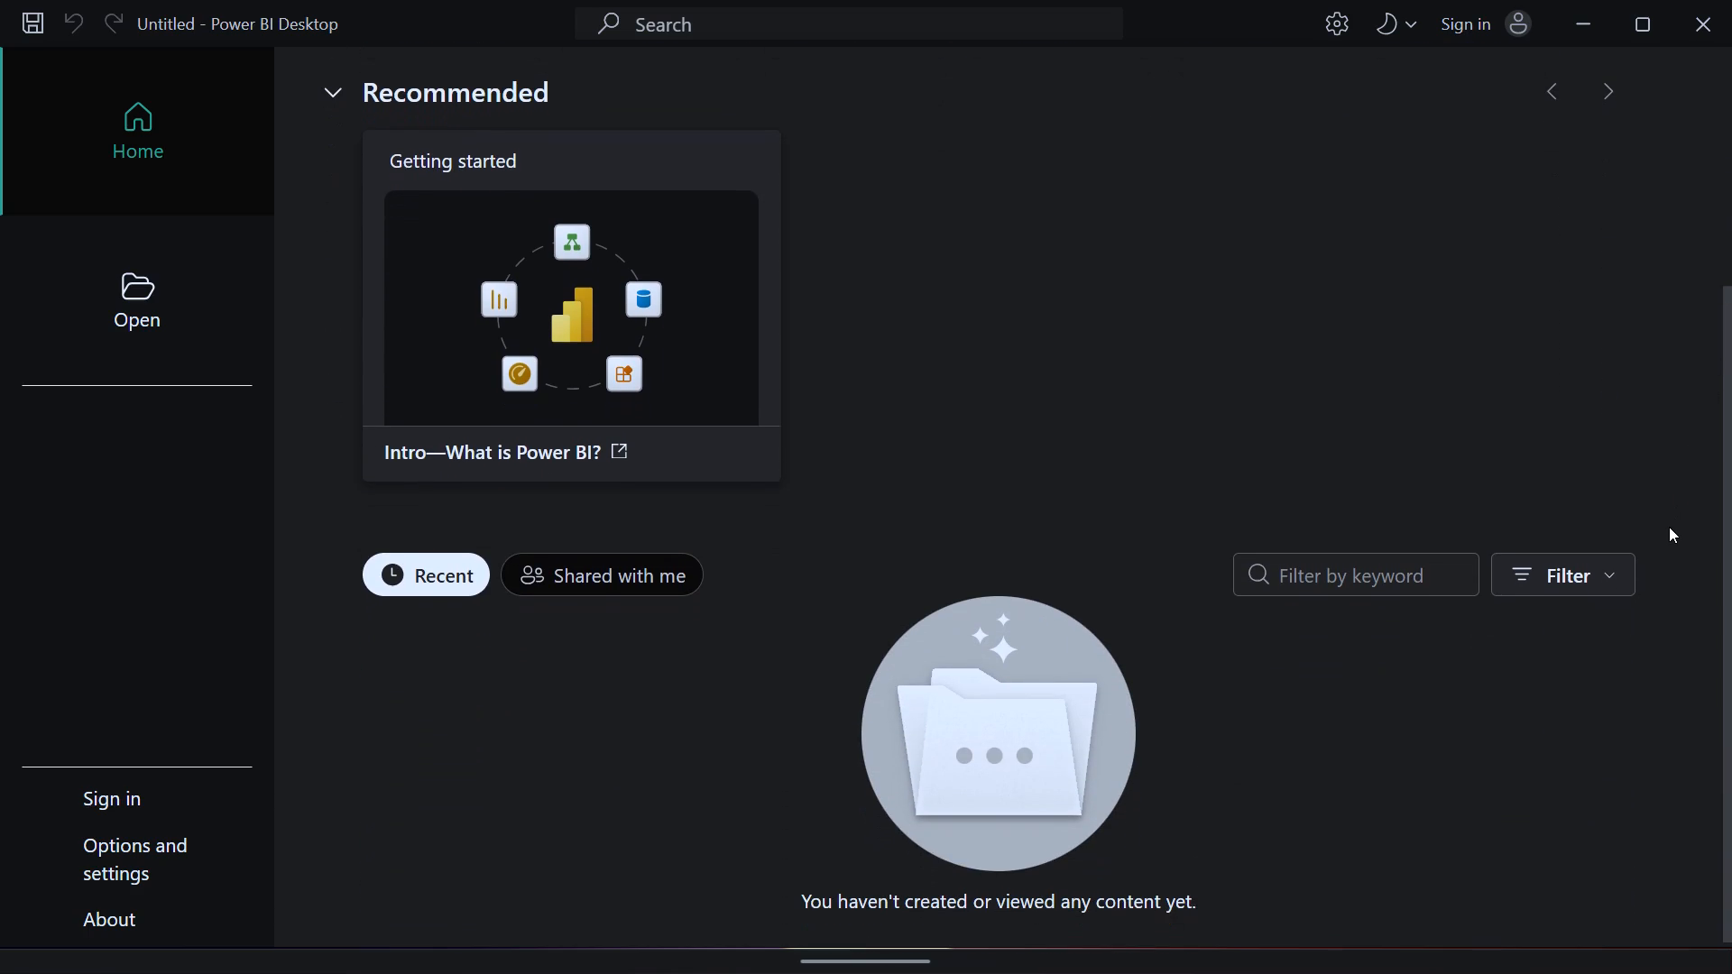
drag(1669, 527, 1640, 262)
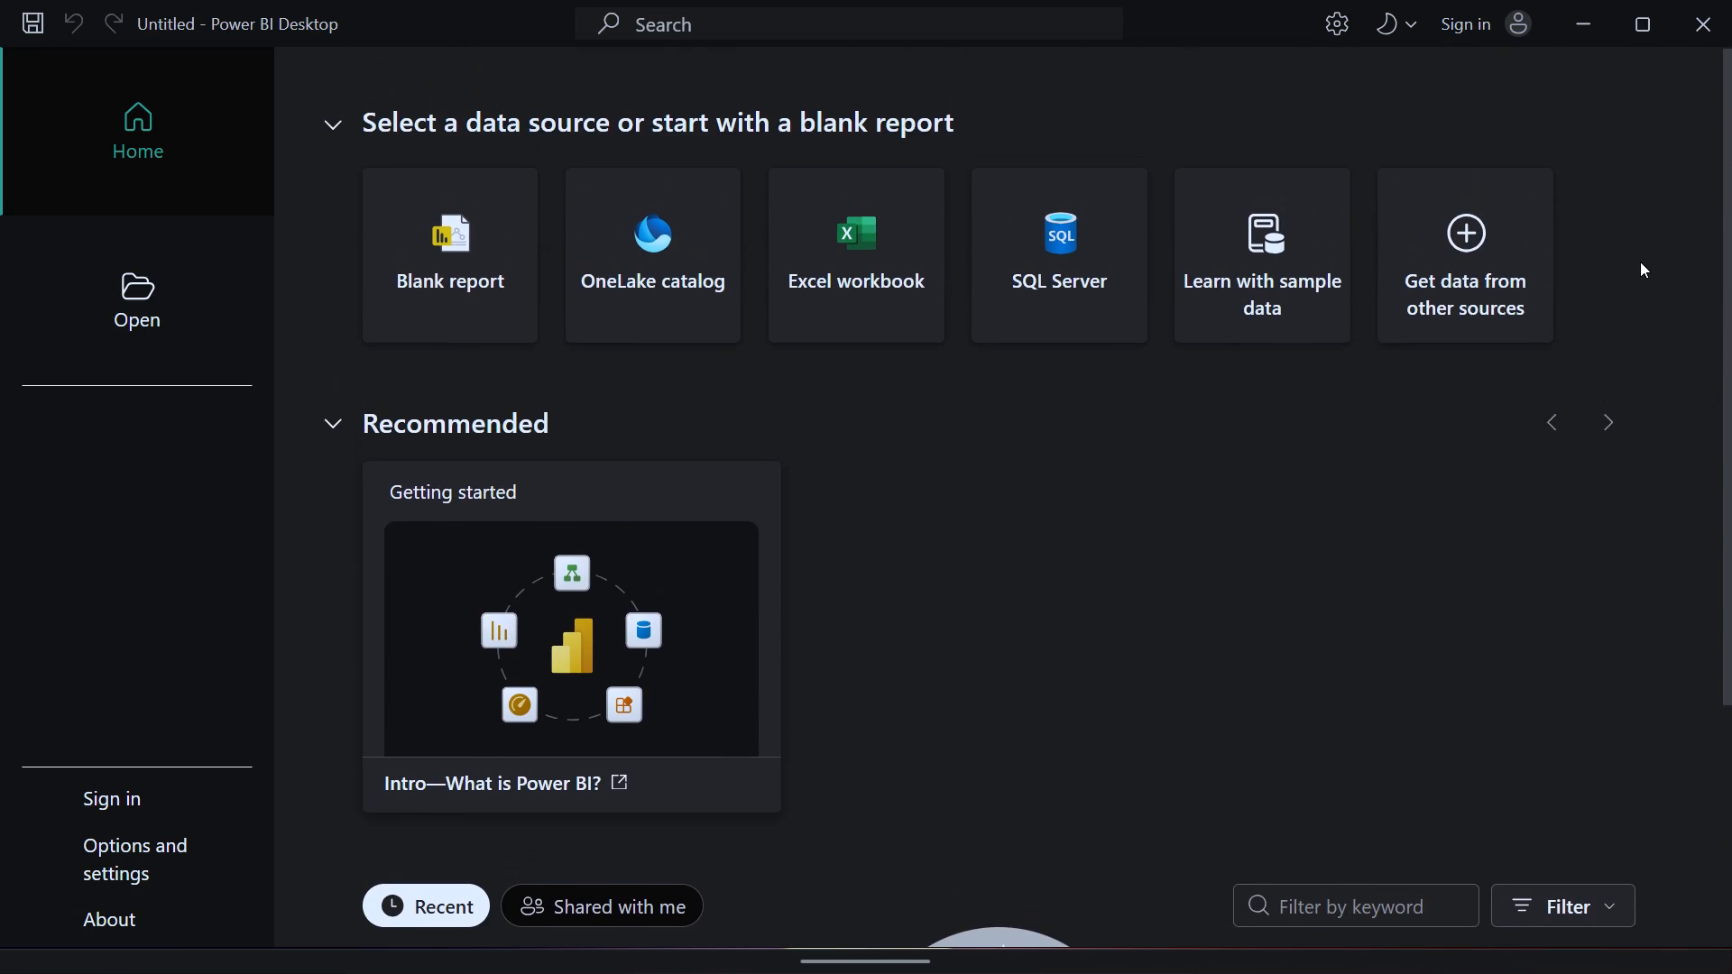
drag(1640, 262, 1640, 251)
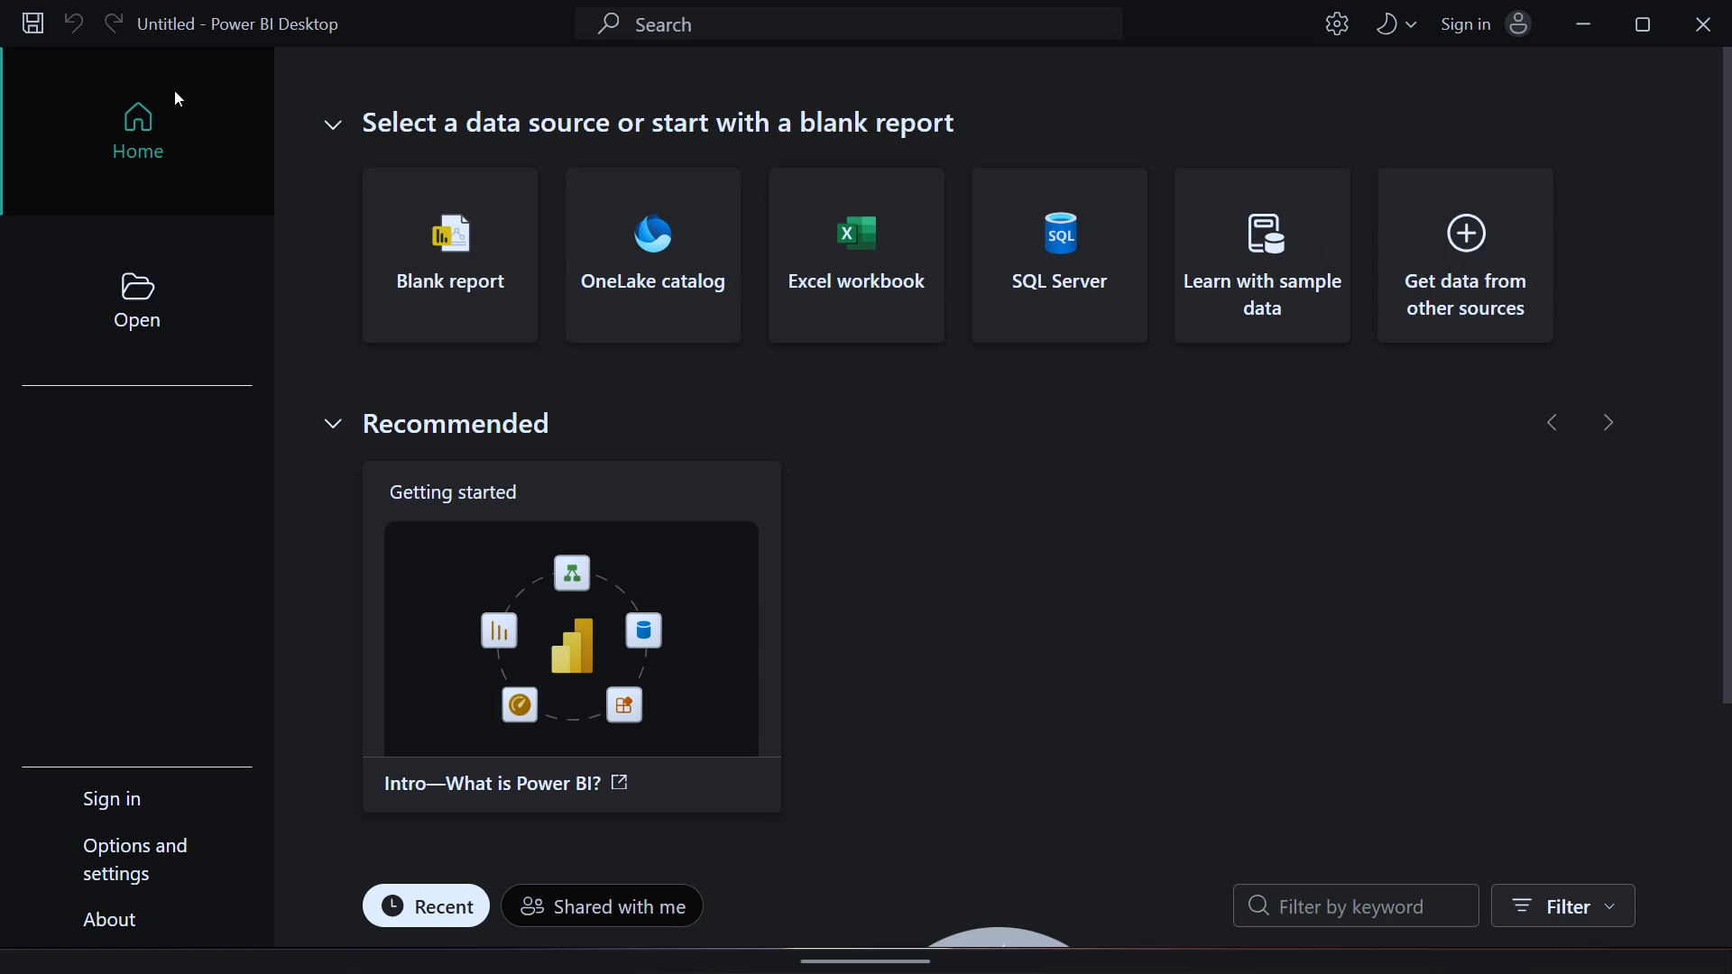
click(124, 271)
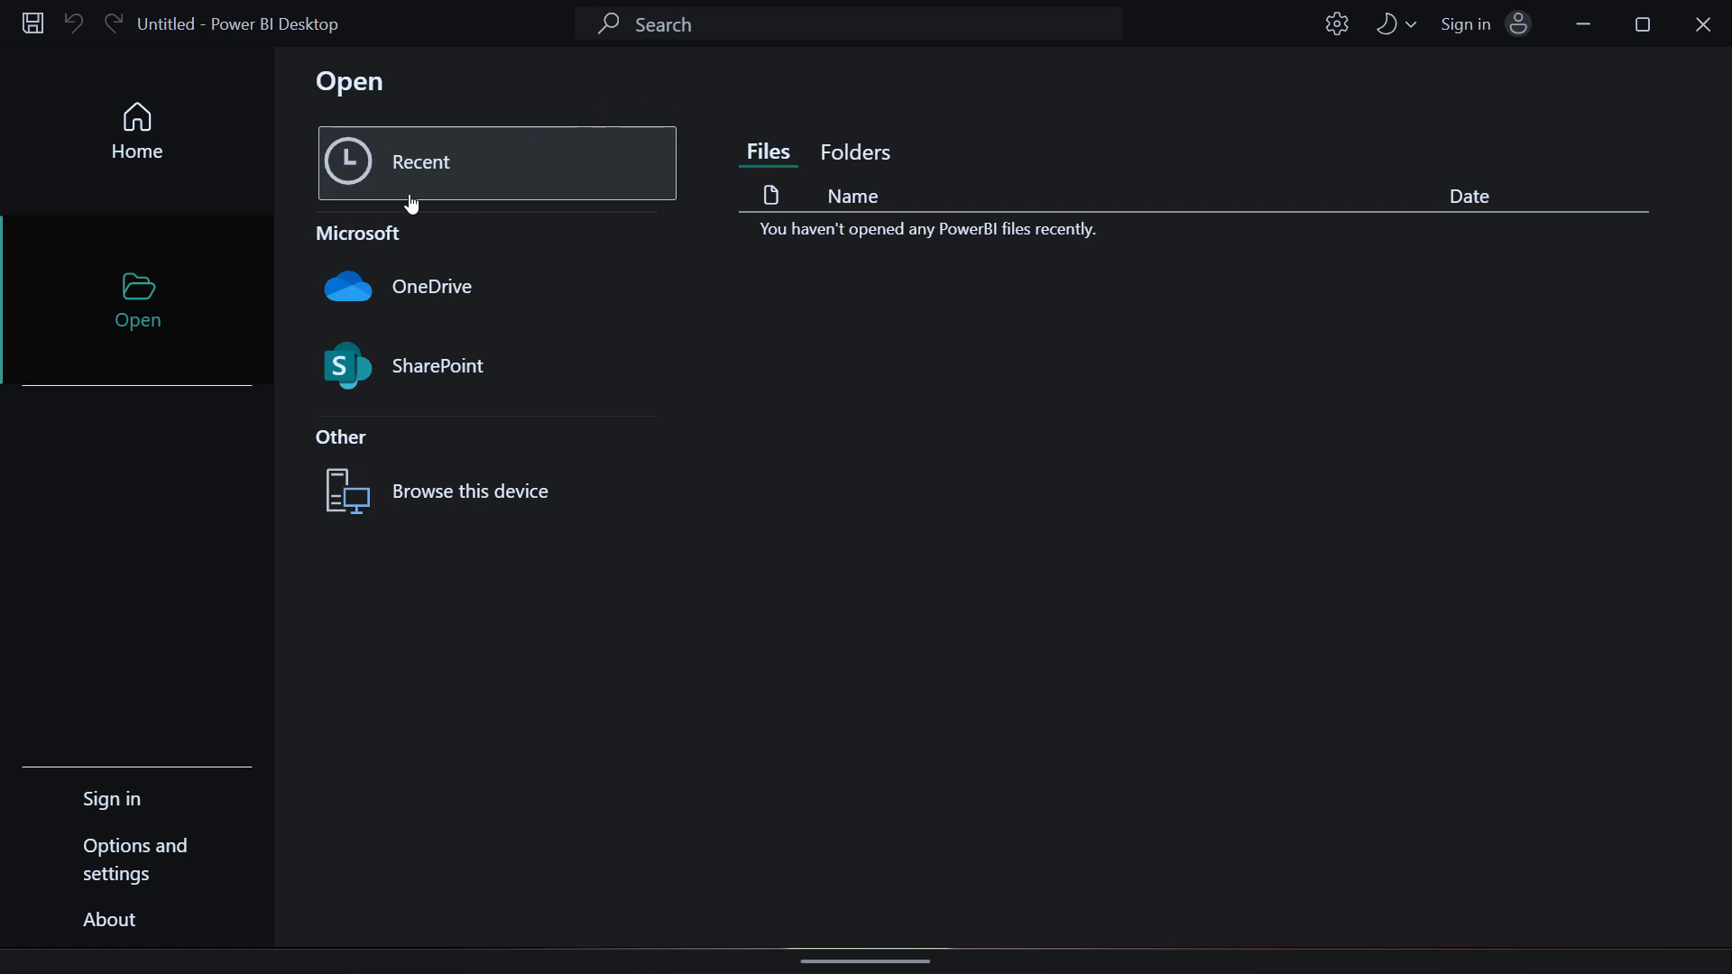
click(159, 157)
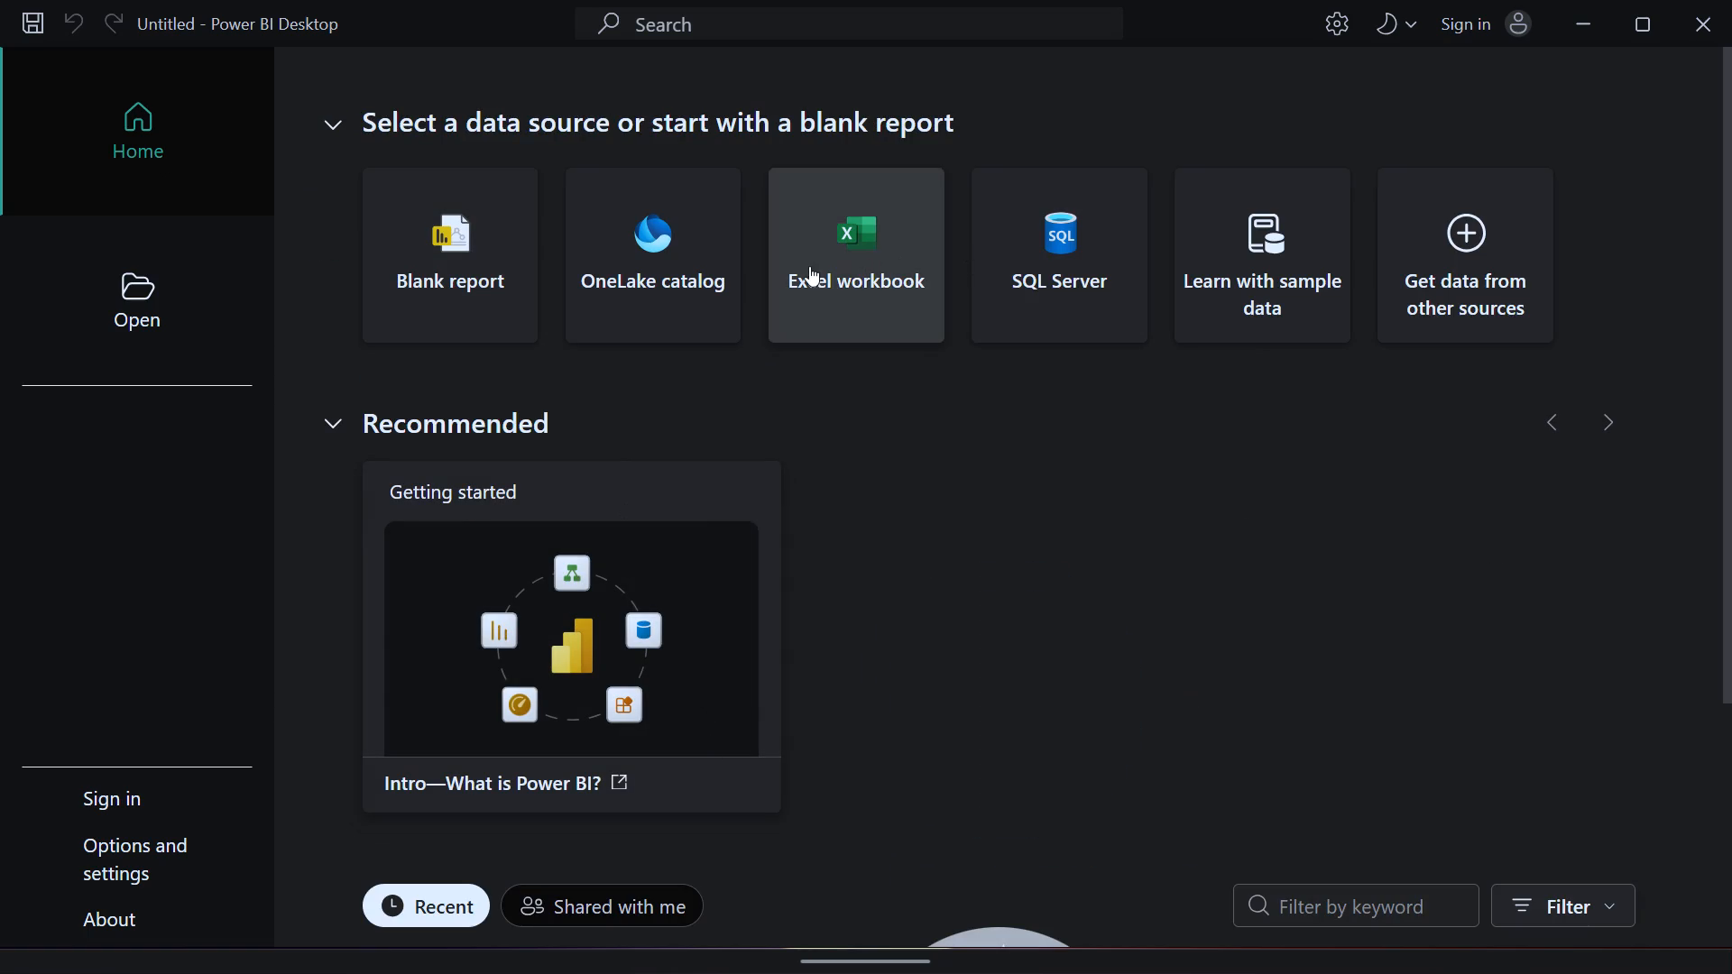
Start getting data from other sources to bring up the full connector list.
click(1485, 265)
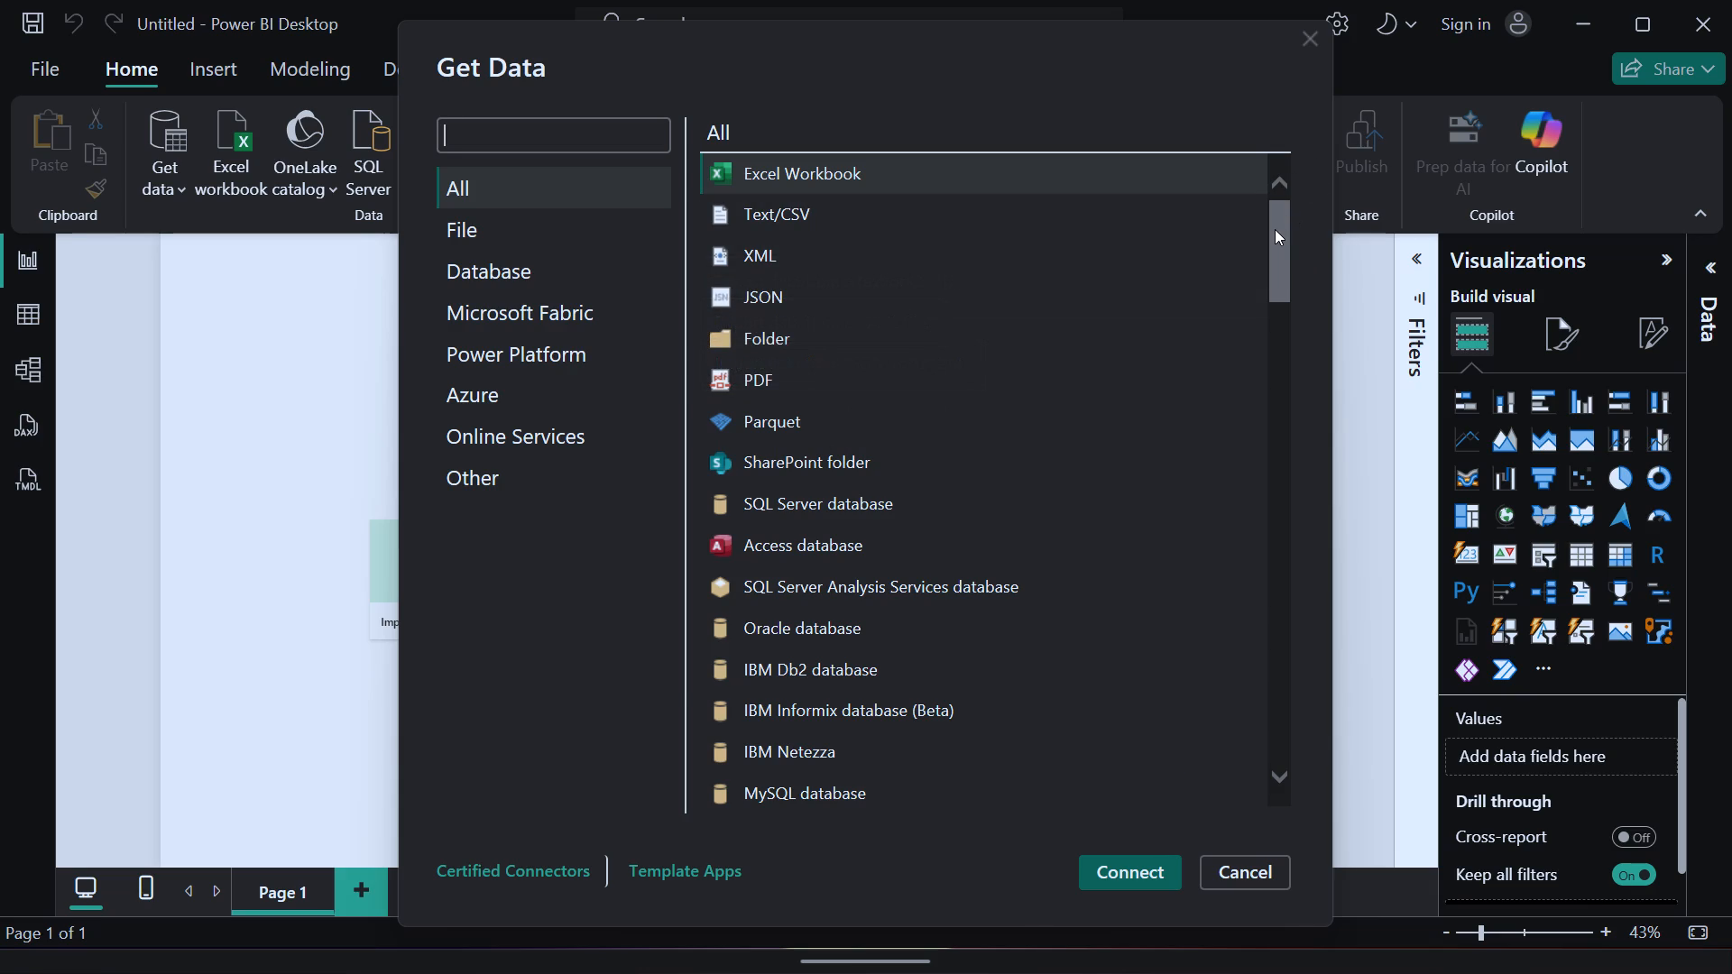
Look through the complete list of available data connectors, from Excel Workbook down to Blank Query.
drag(1275, 230, 1273, 237)
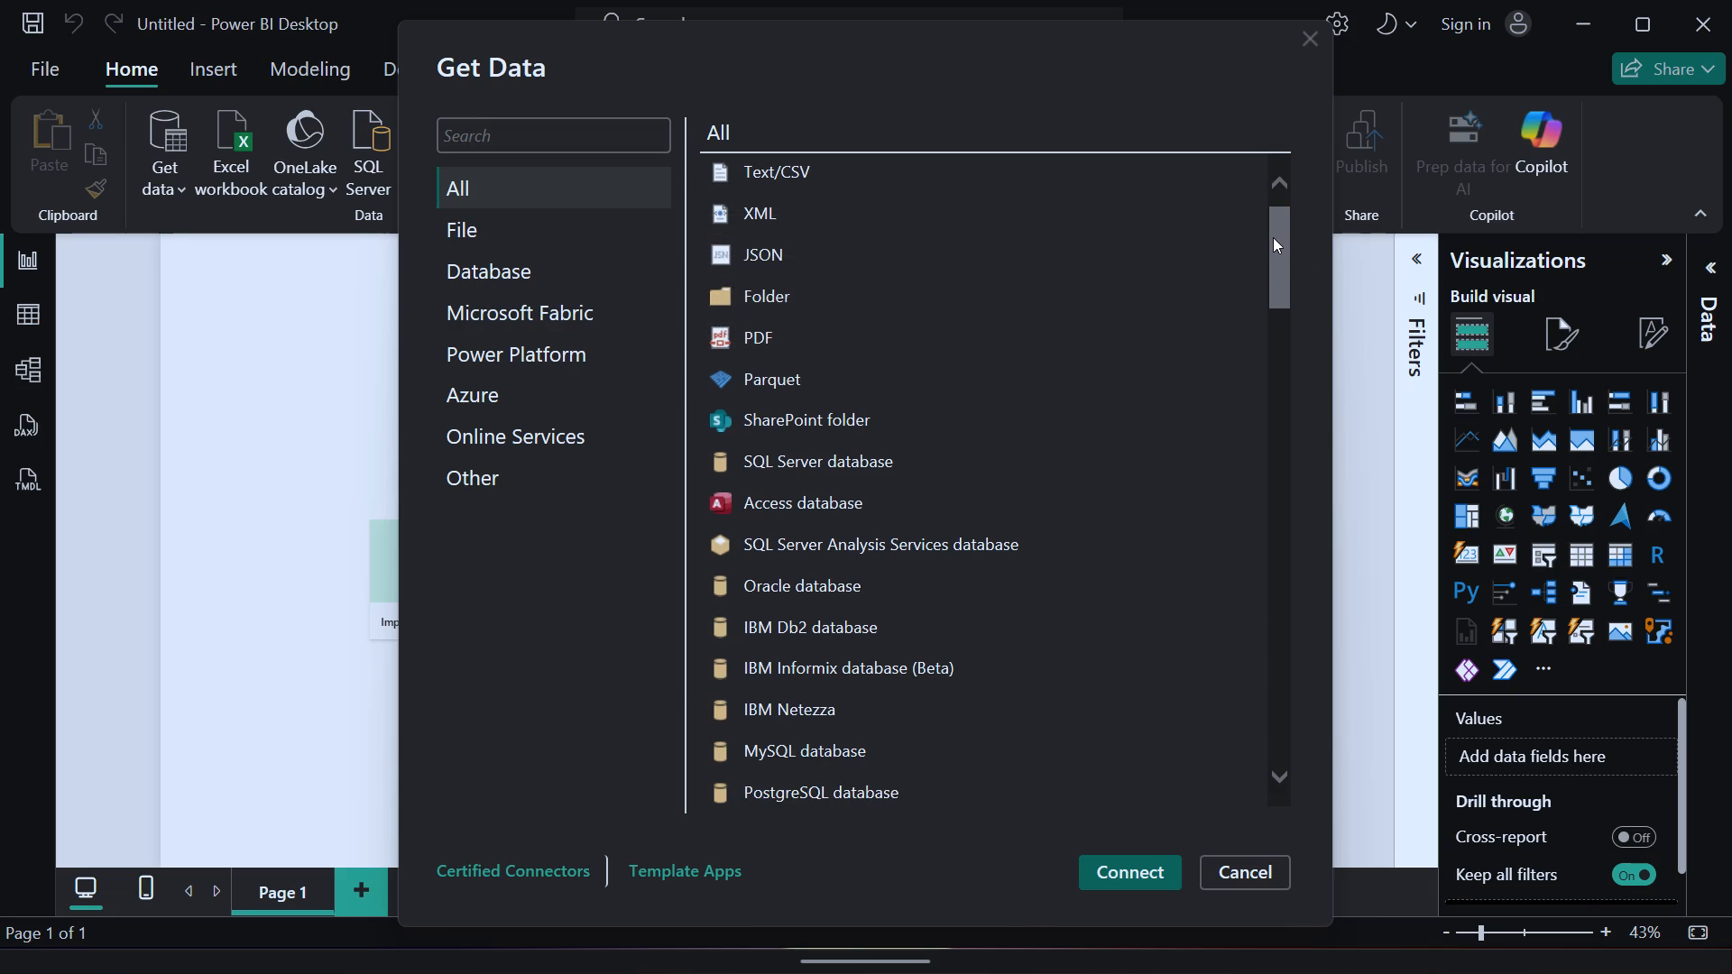
drag(1273, 237, 1264, 273)
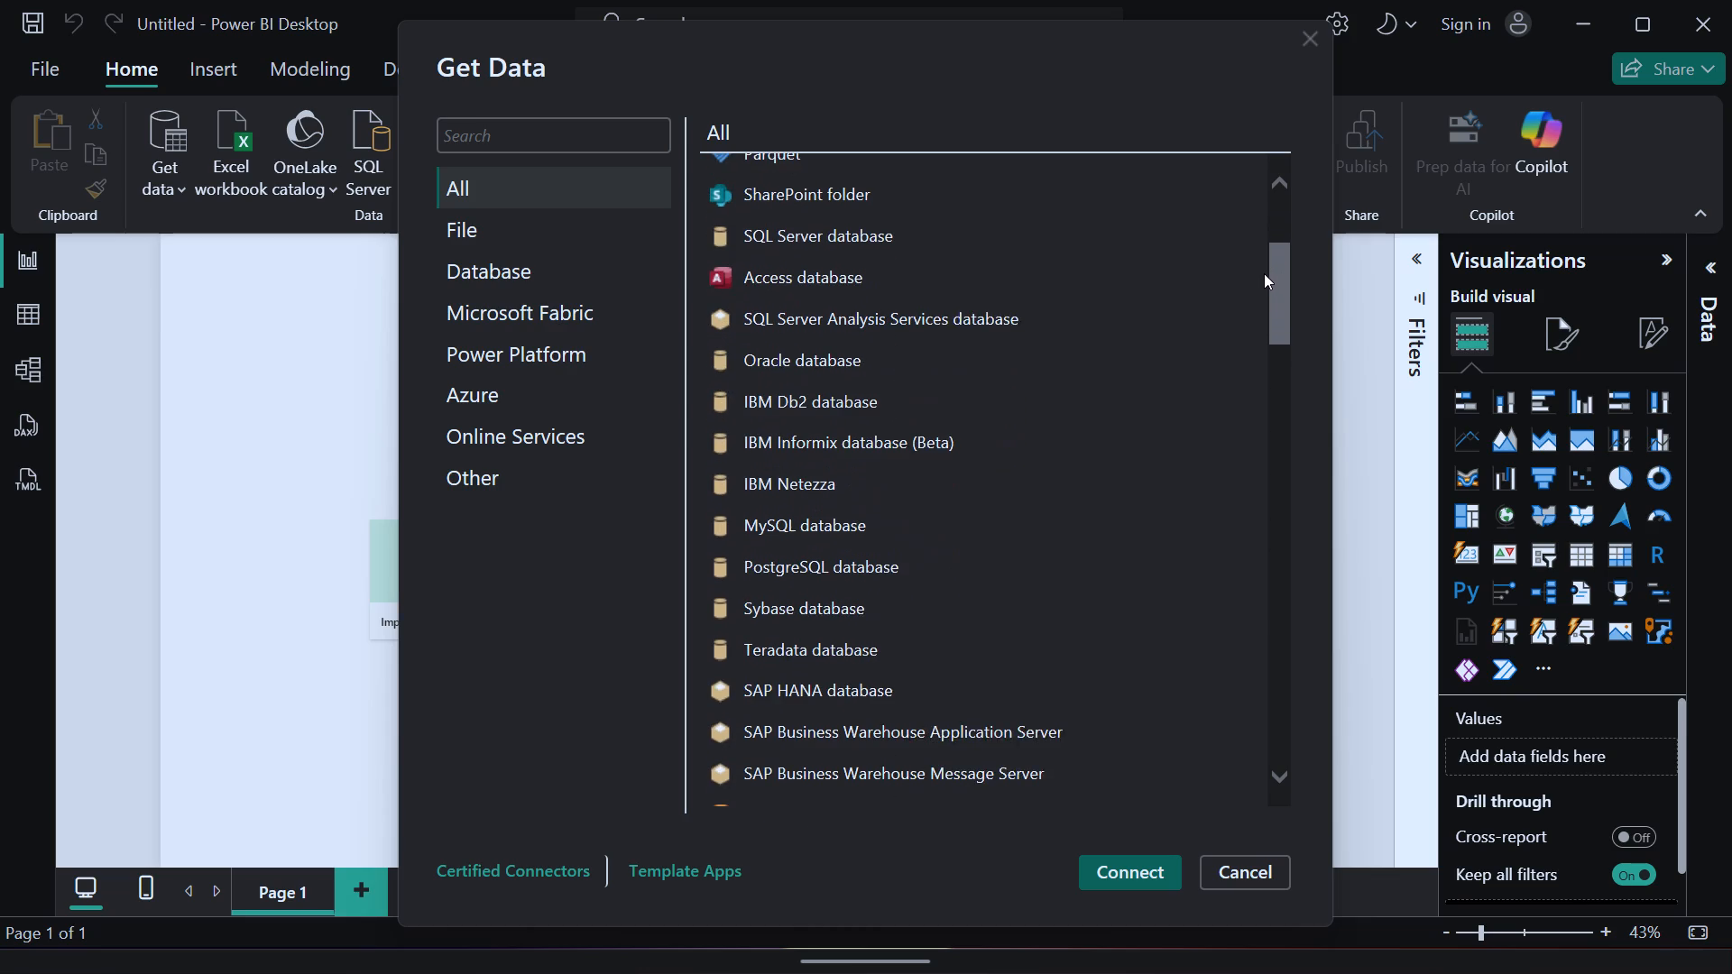
drag(1264, 273, 1255, 308)
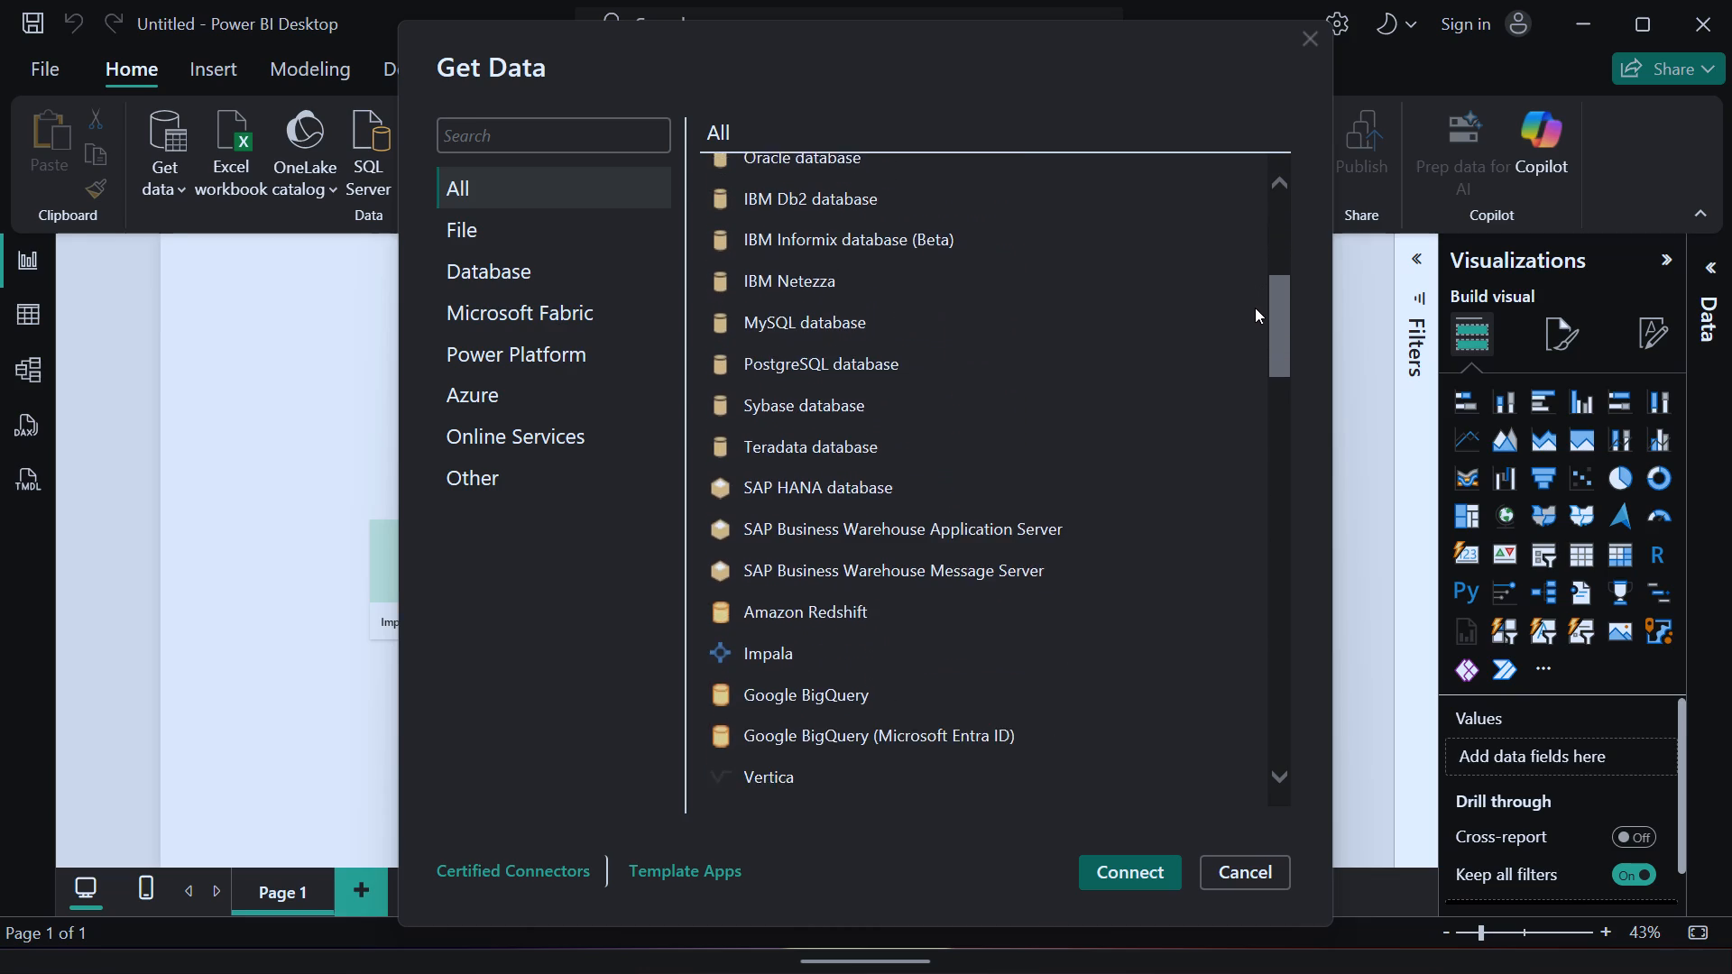
drag(1255, 308, 1241, 365)
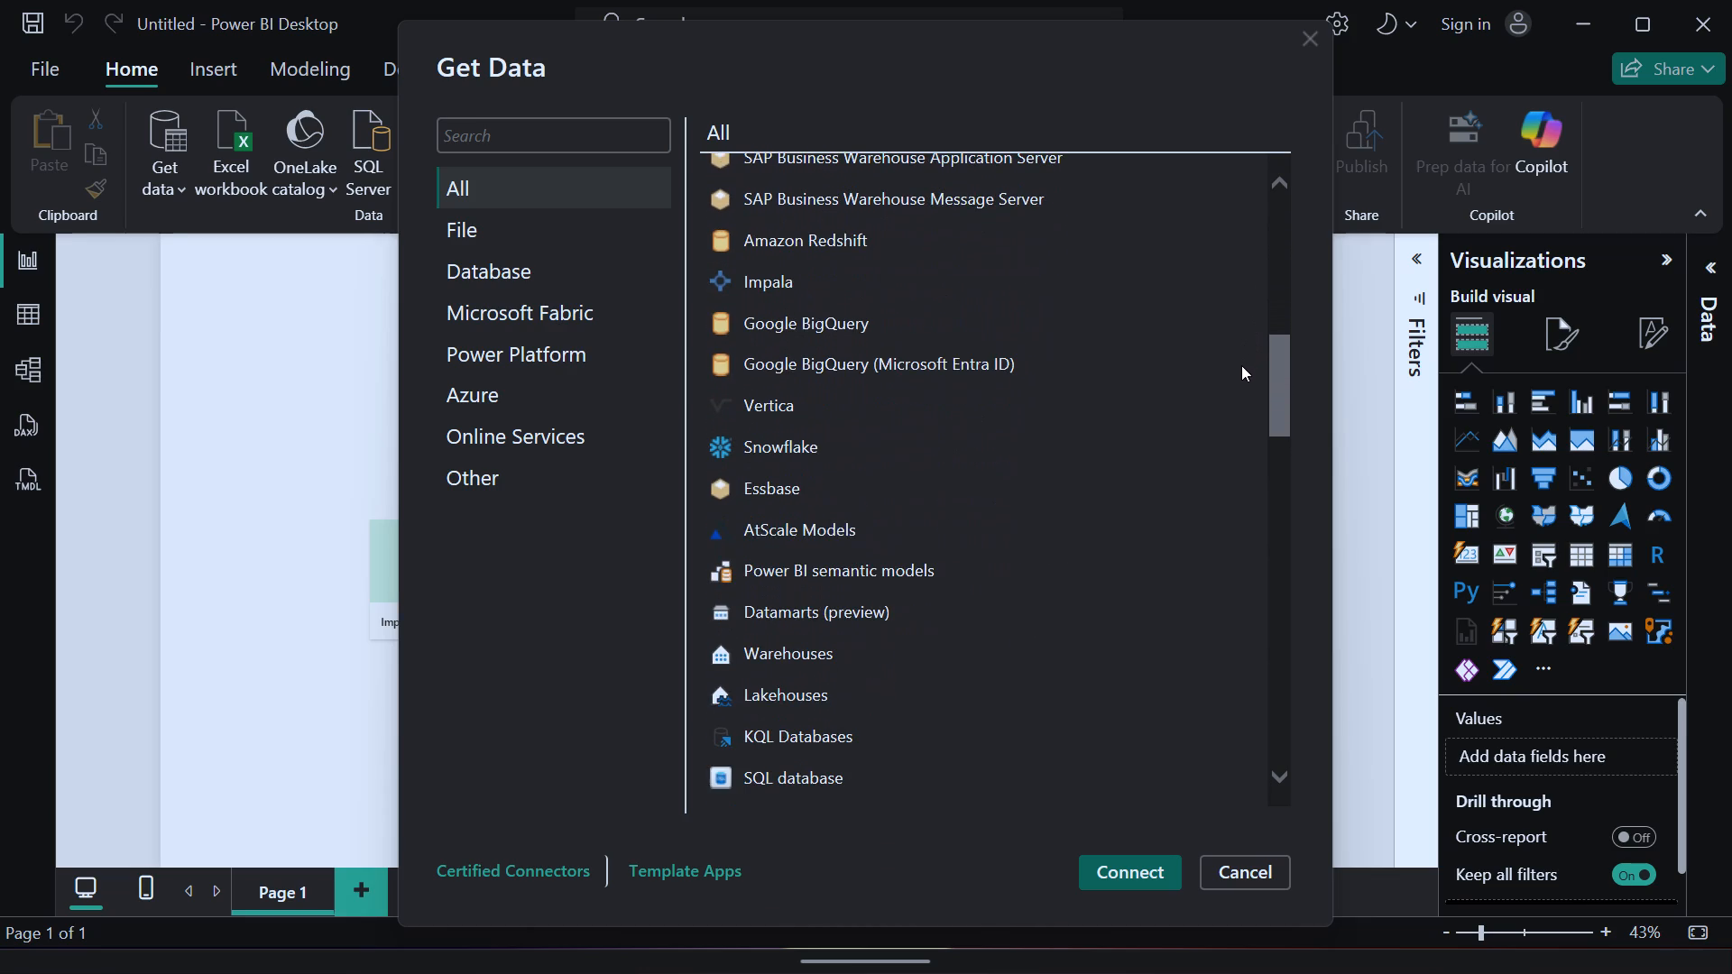
drag(1241, 365, 1224, 416)
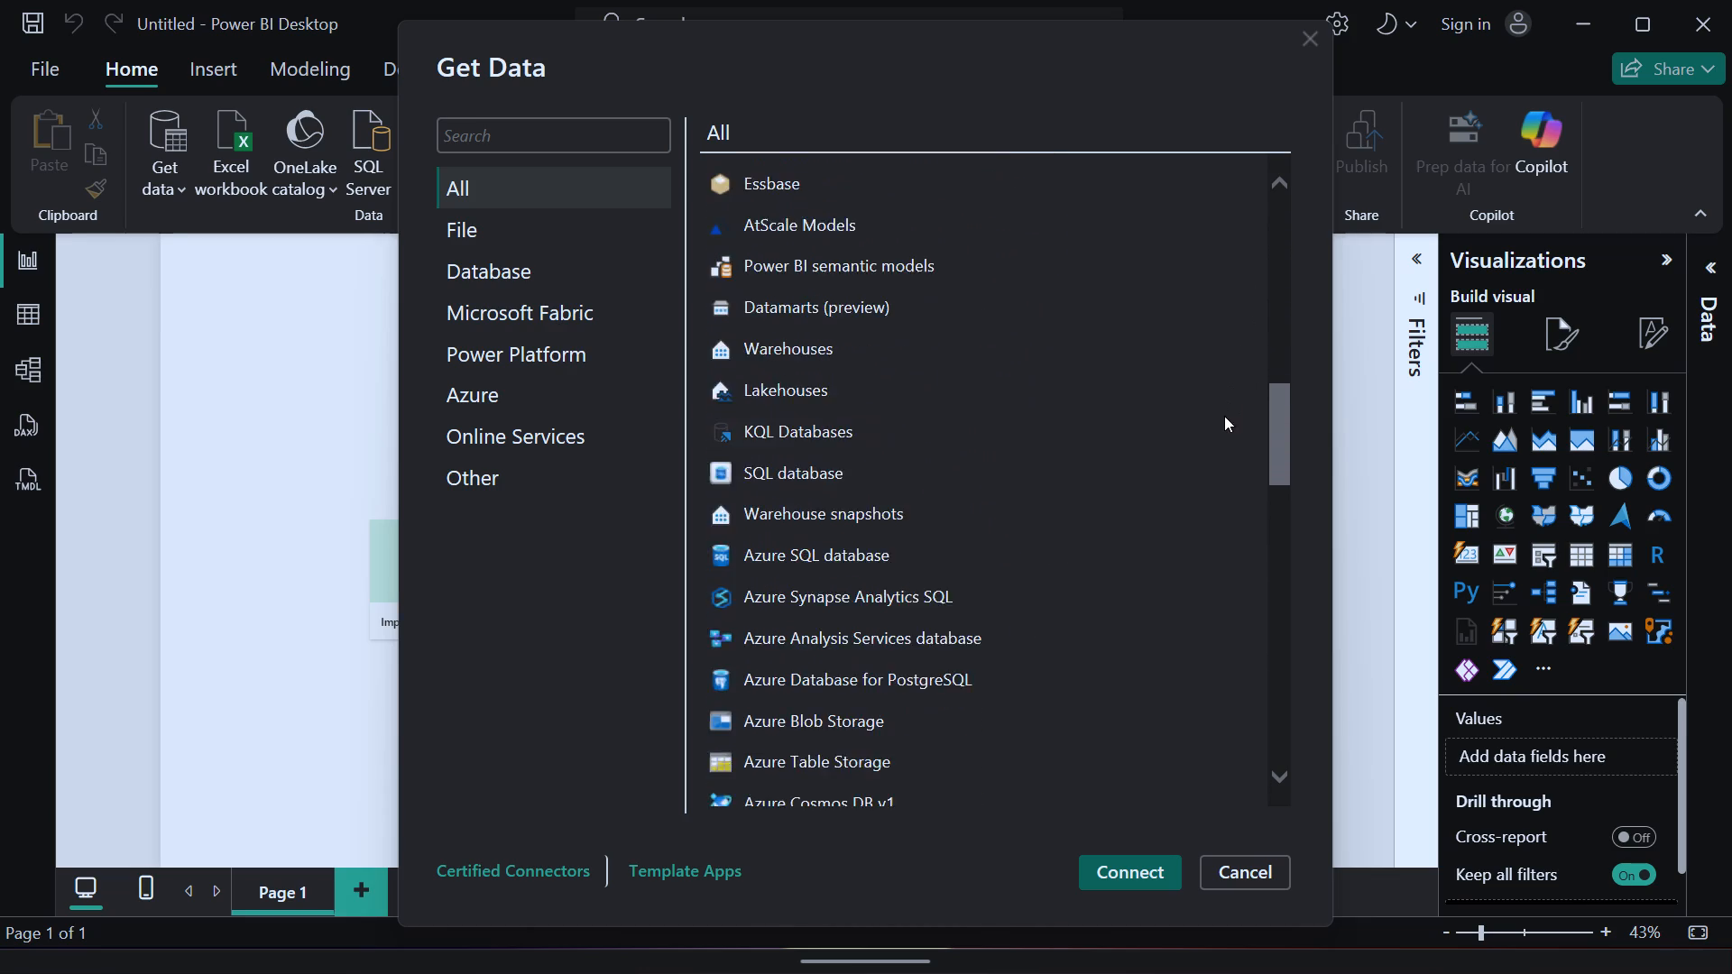
drag(1224, 416, 1208, 472)
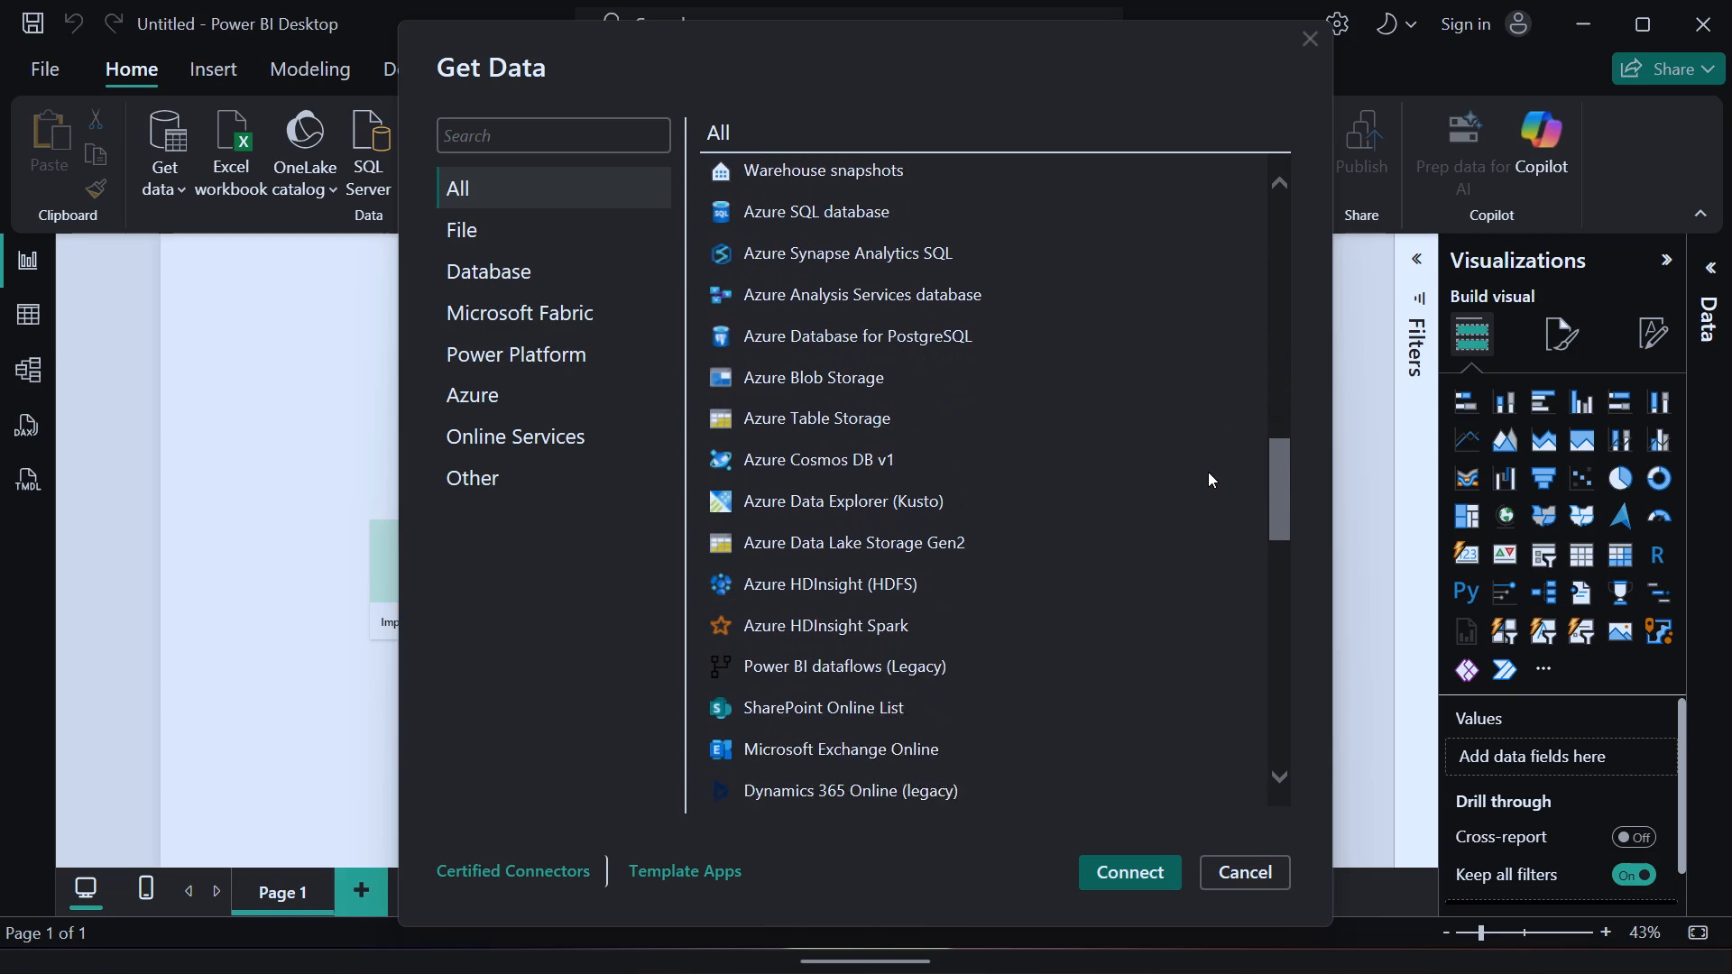
drag(1208, 472, 1205, 494)
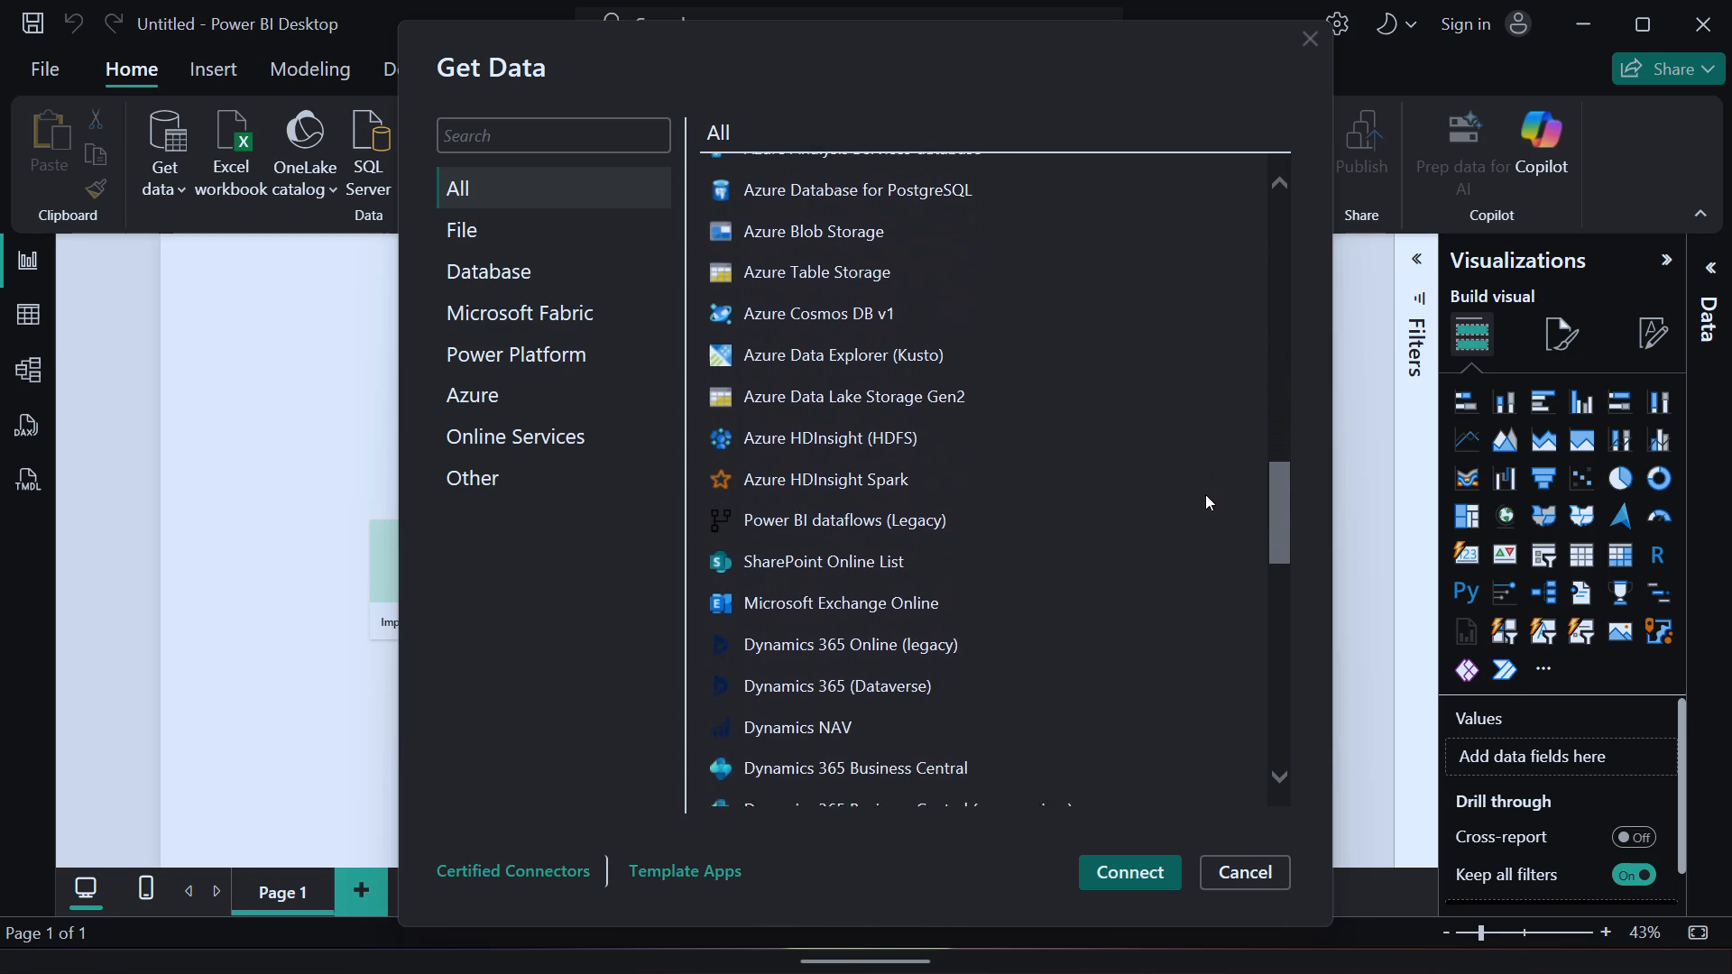
drag(1205, 494, 1206, 546)
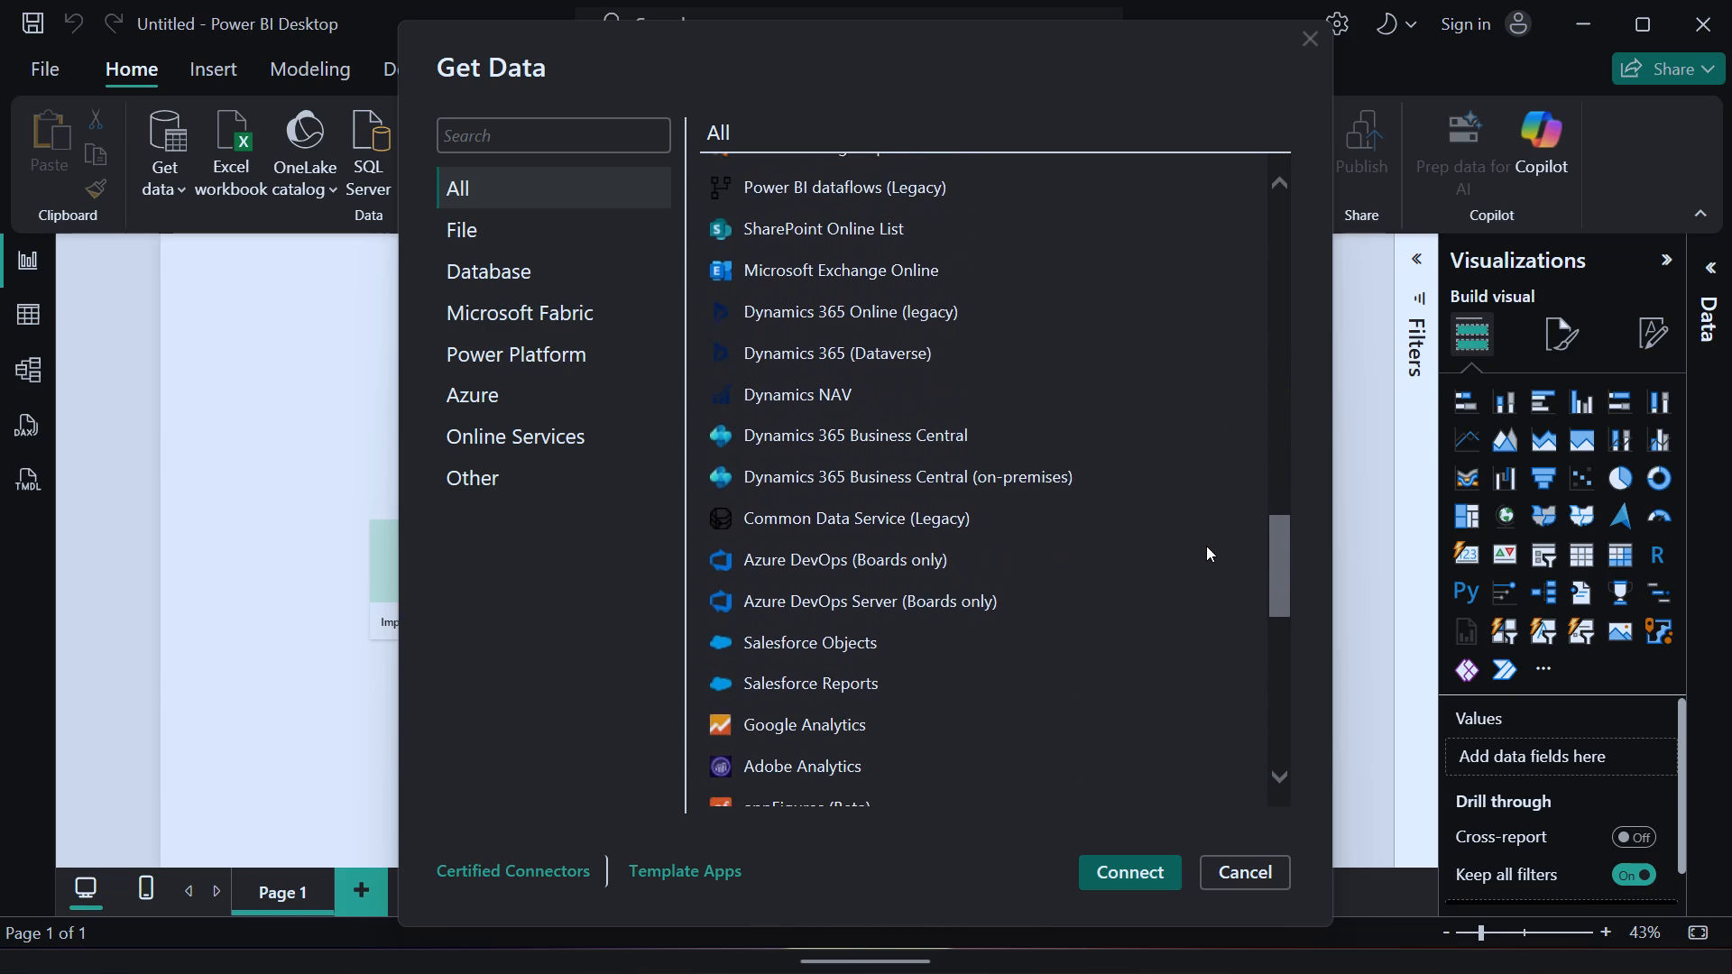
drag(1206, 546, 1193, 611)
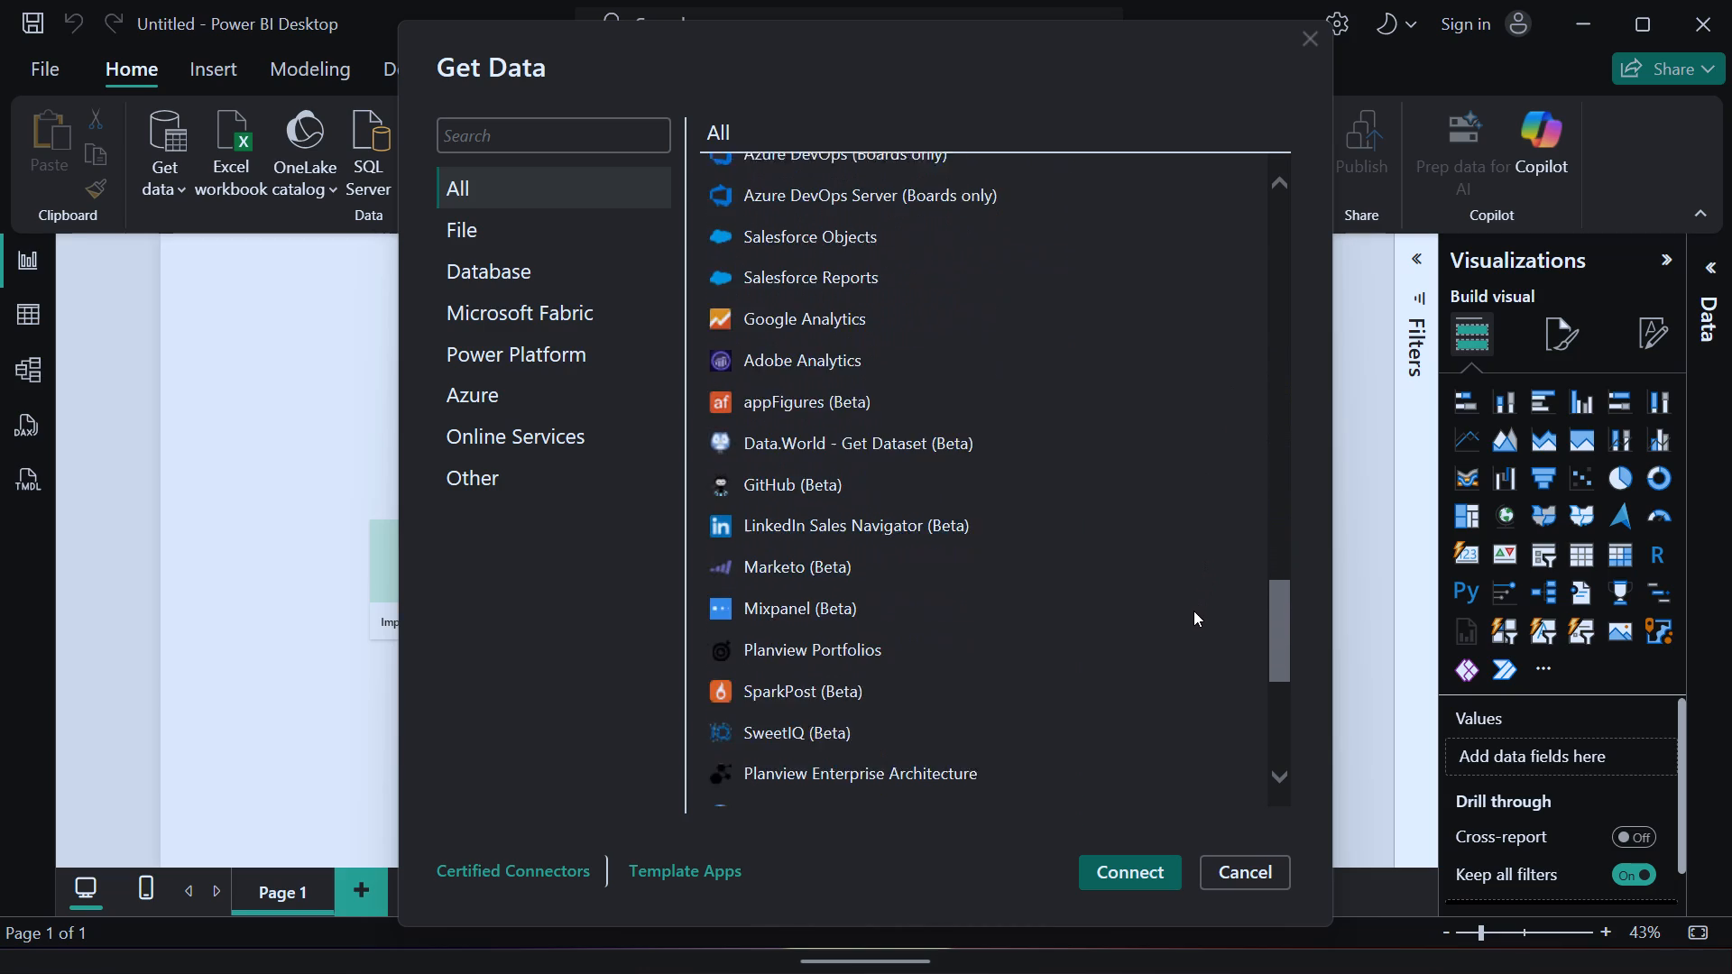
drag(1193, 611, 1186, 650)
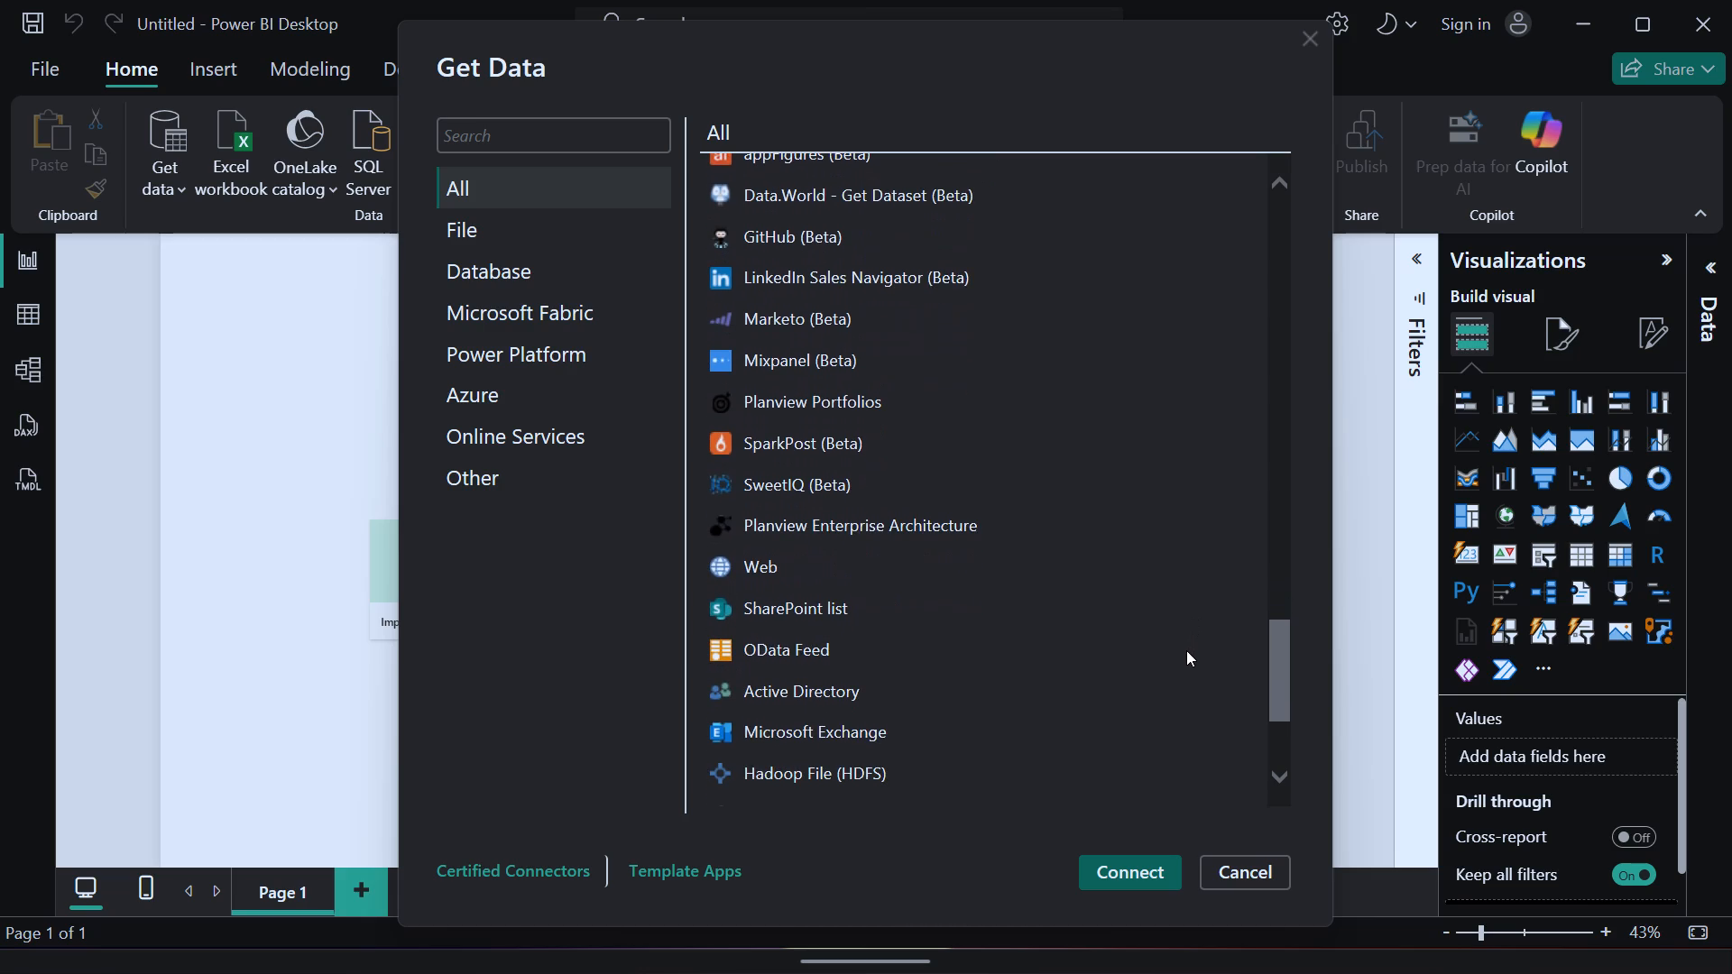
drag(1186, 650, 1174, 674)
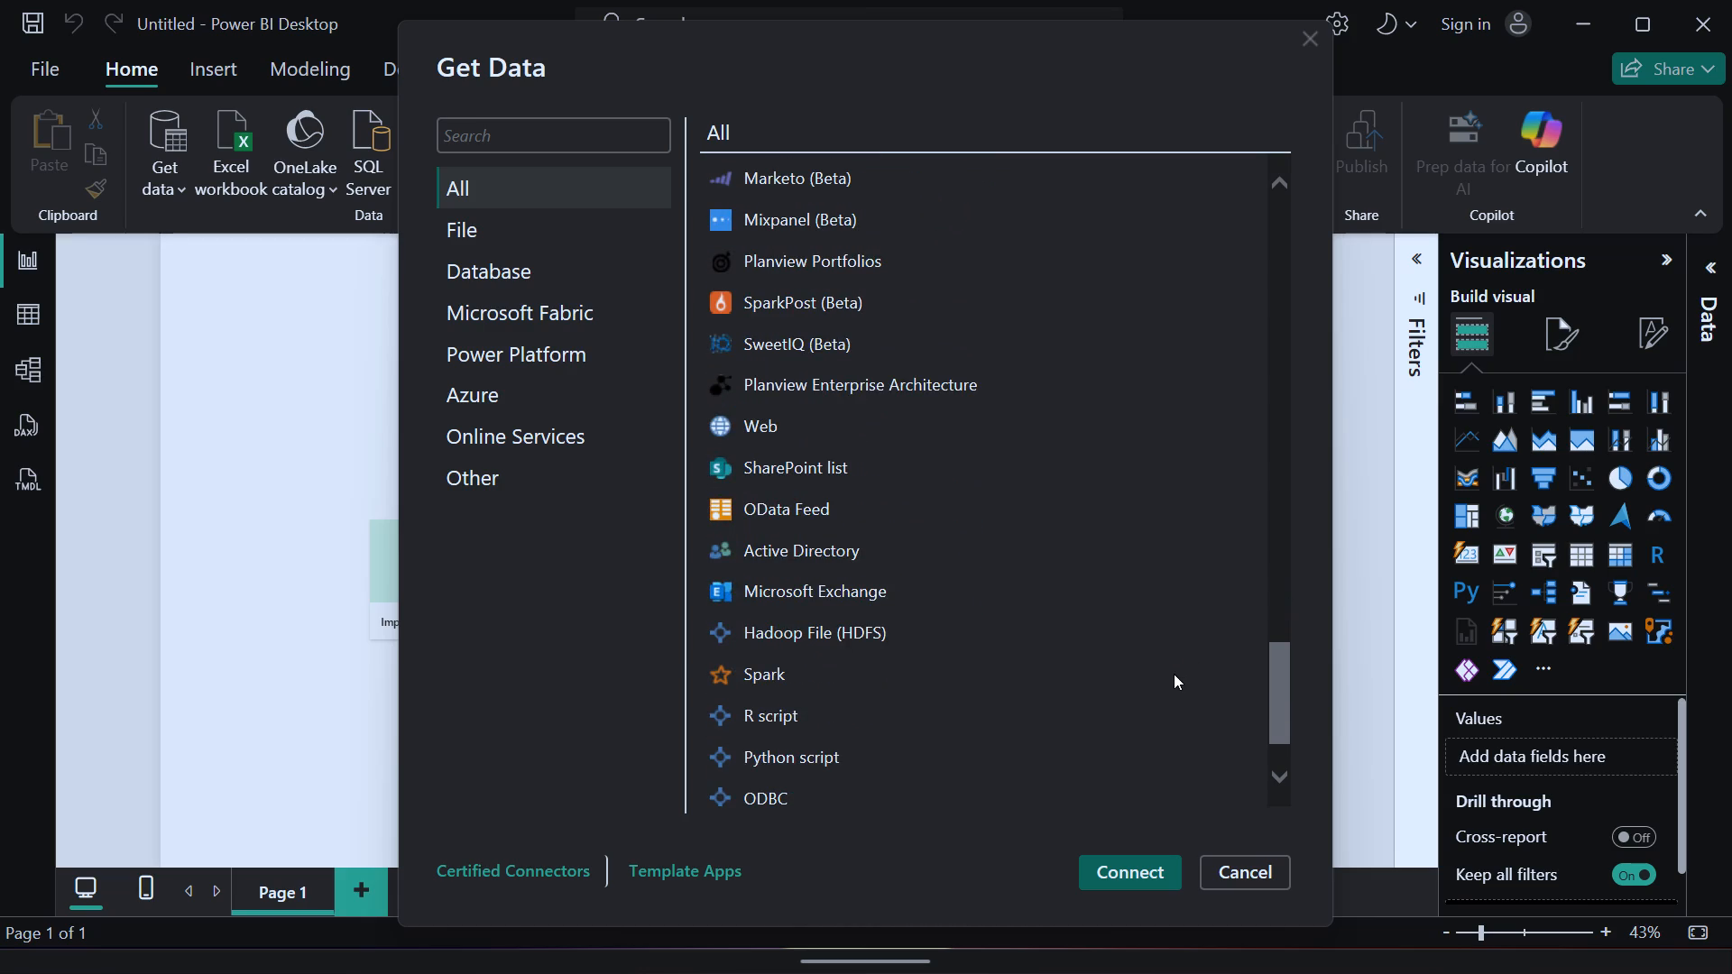
drag(1174, 674, 1167, 702)
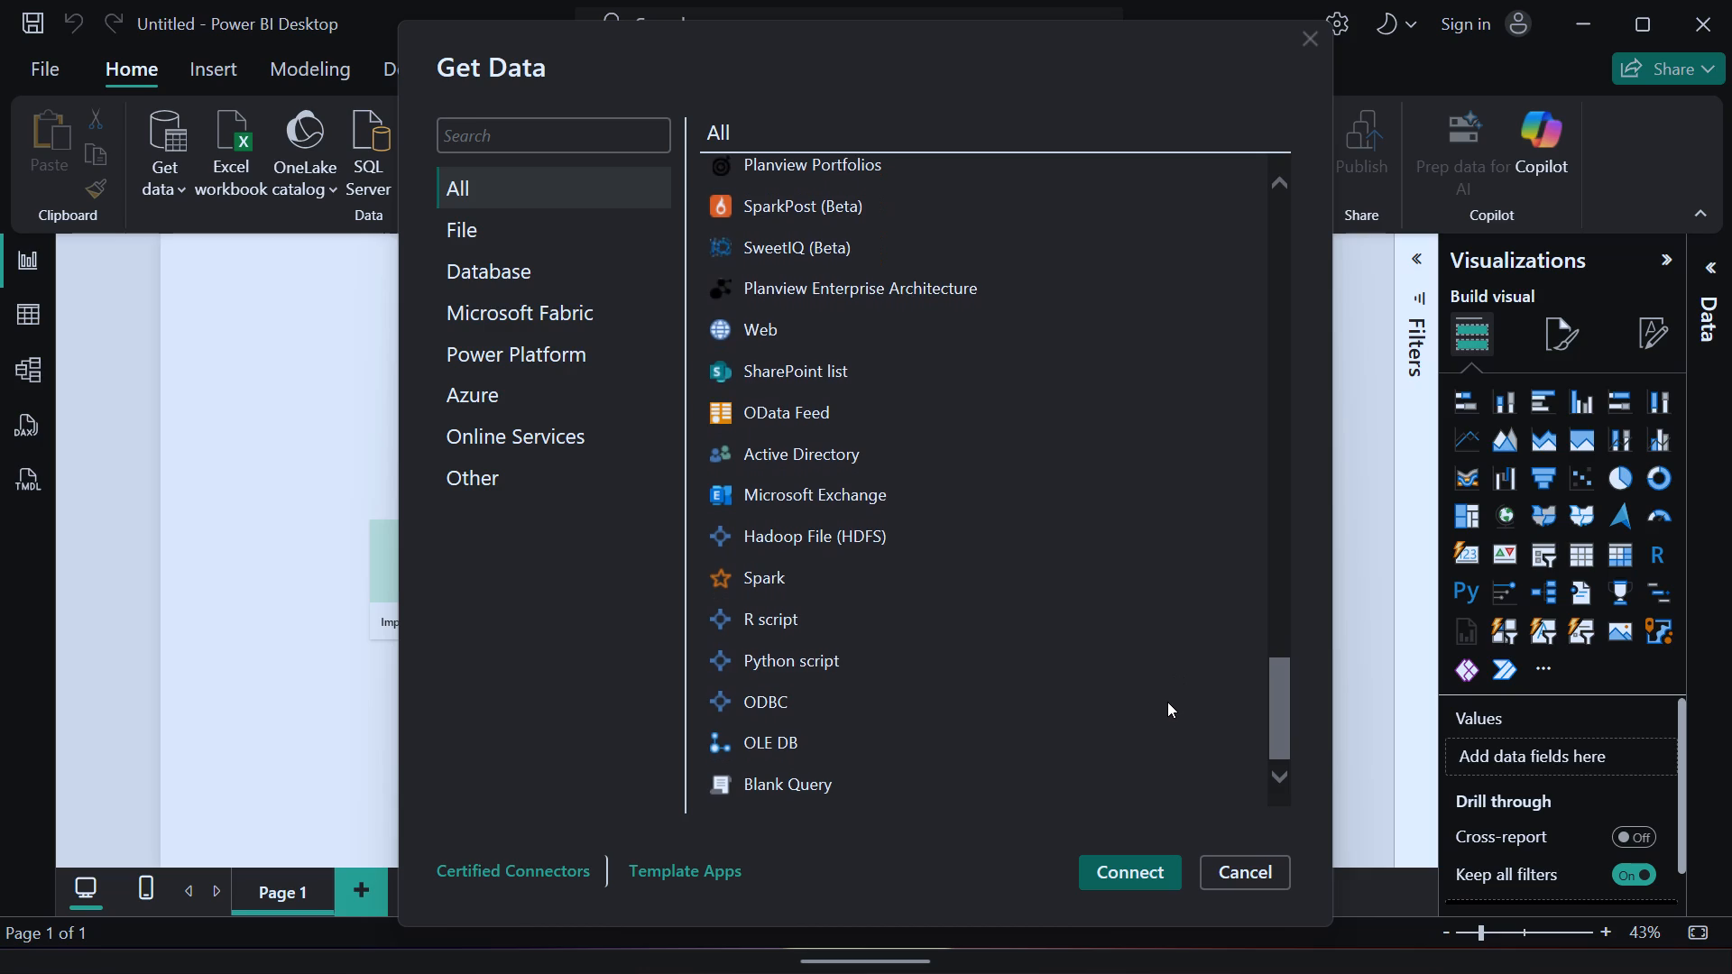
drag(1167, 702, 1163, 298)
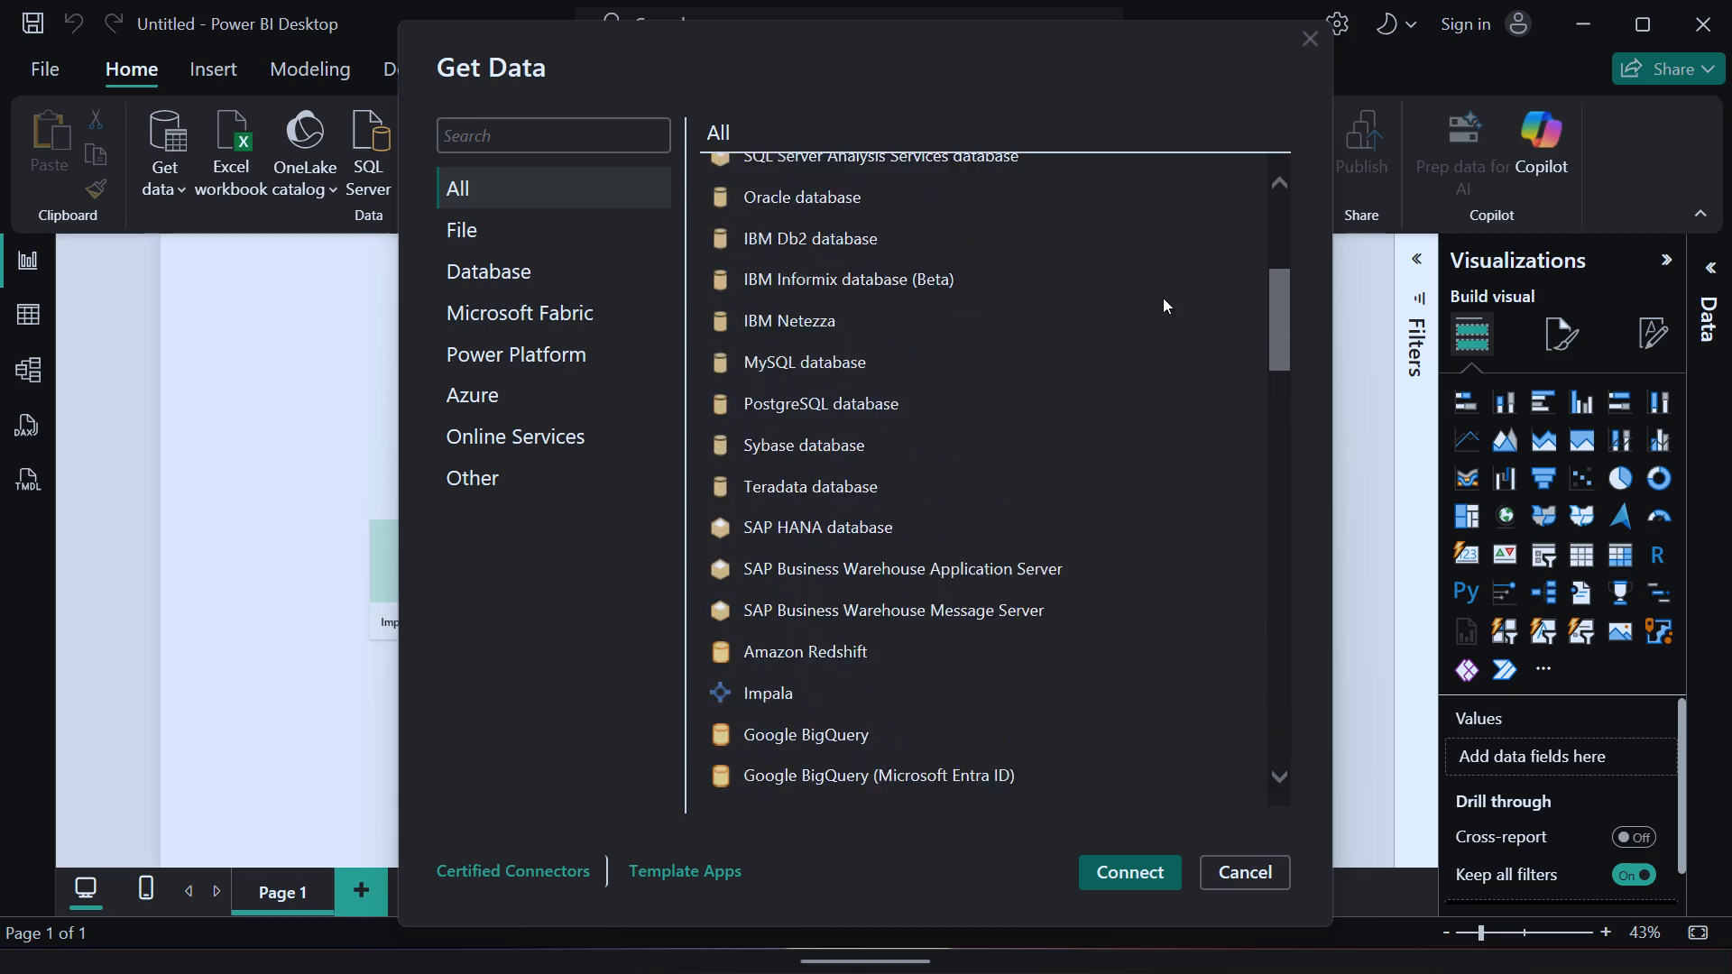
drag(1163, 298, 1167, 151)
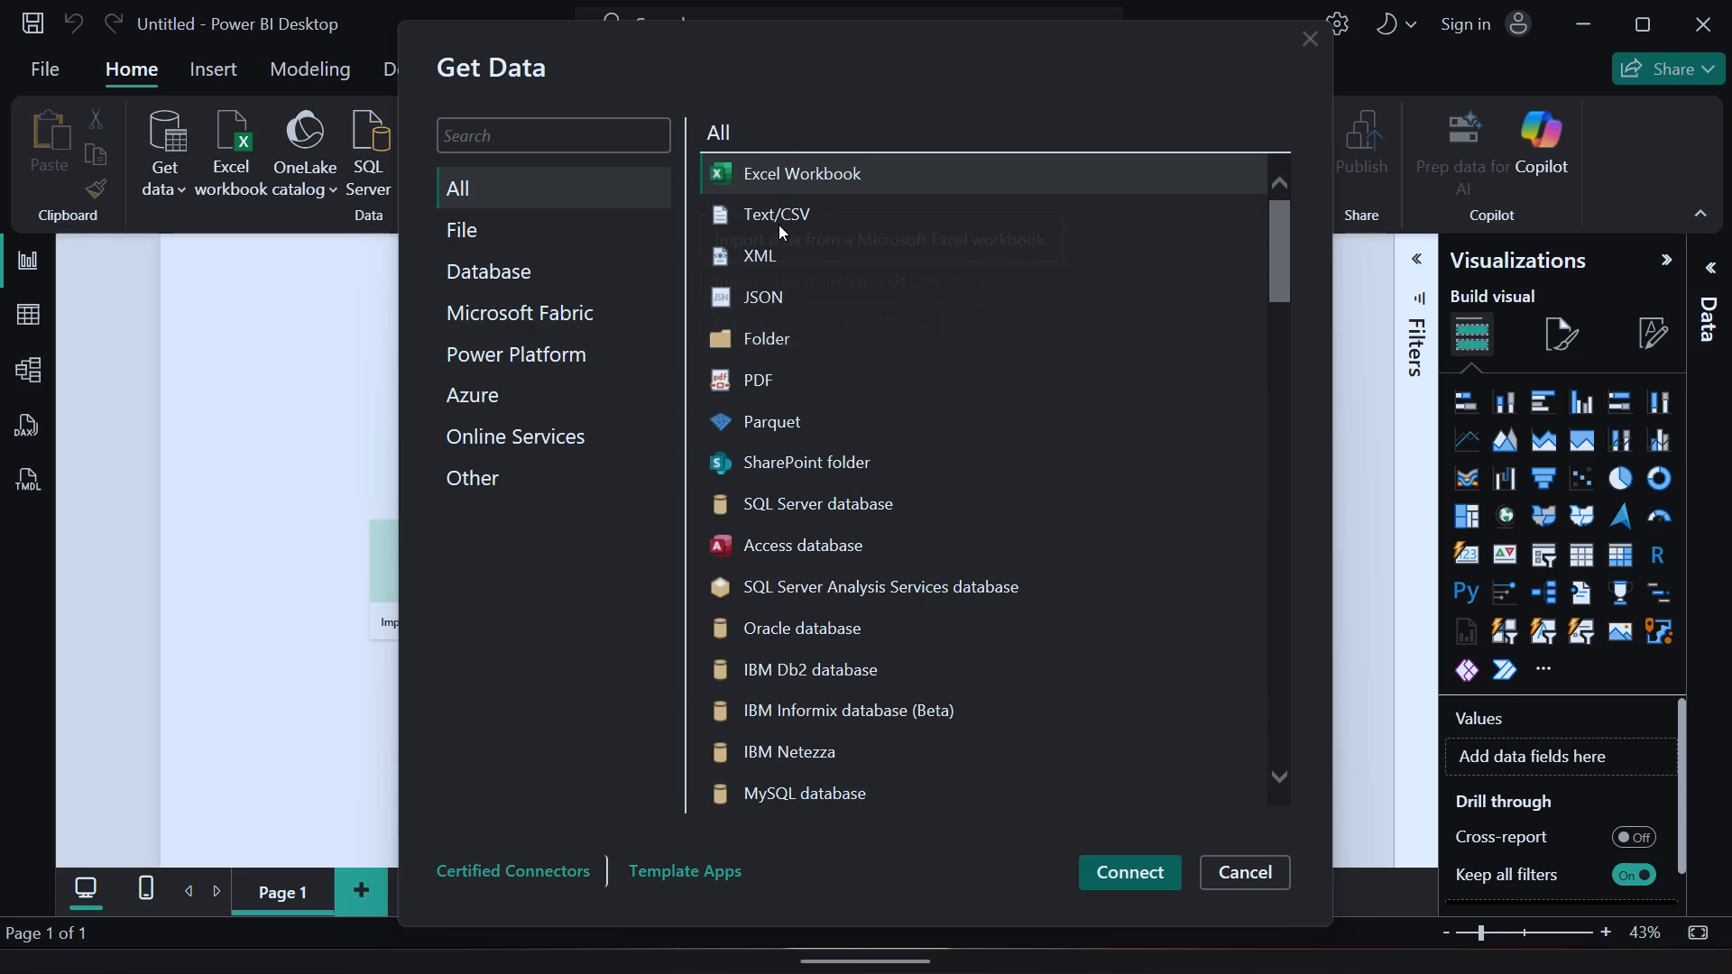
Connect to a Folder data source, choosing the data folder inside Documents\E-Commerce Sales Project.
click(782, 345)
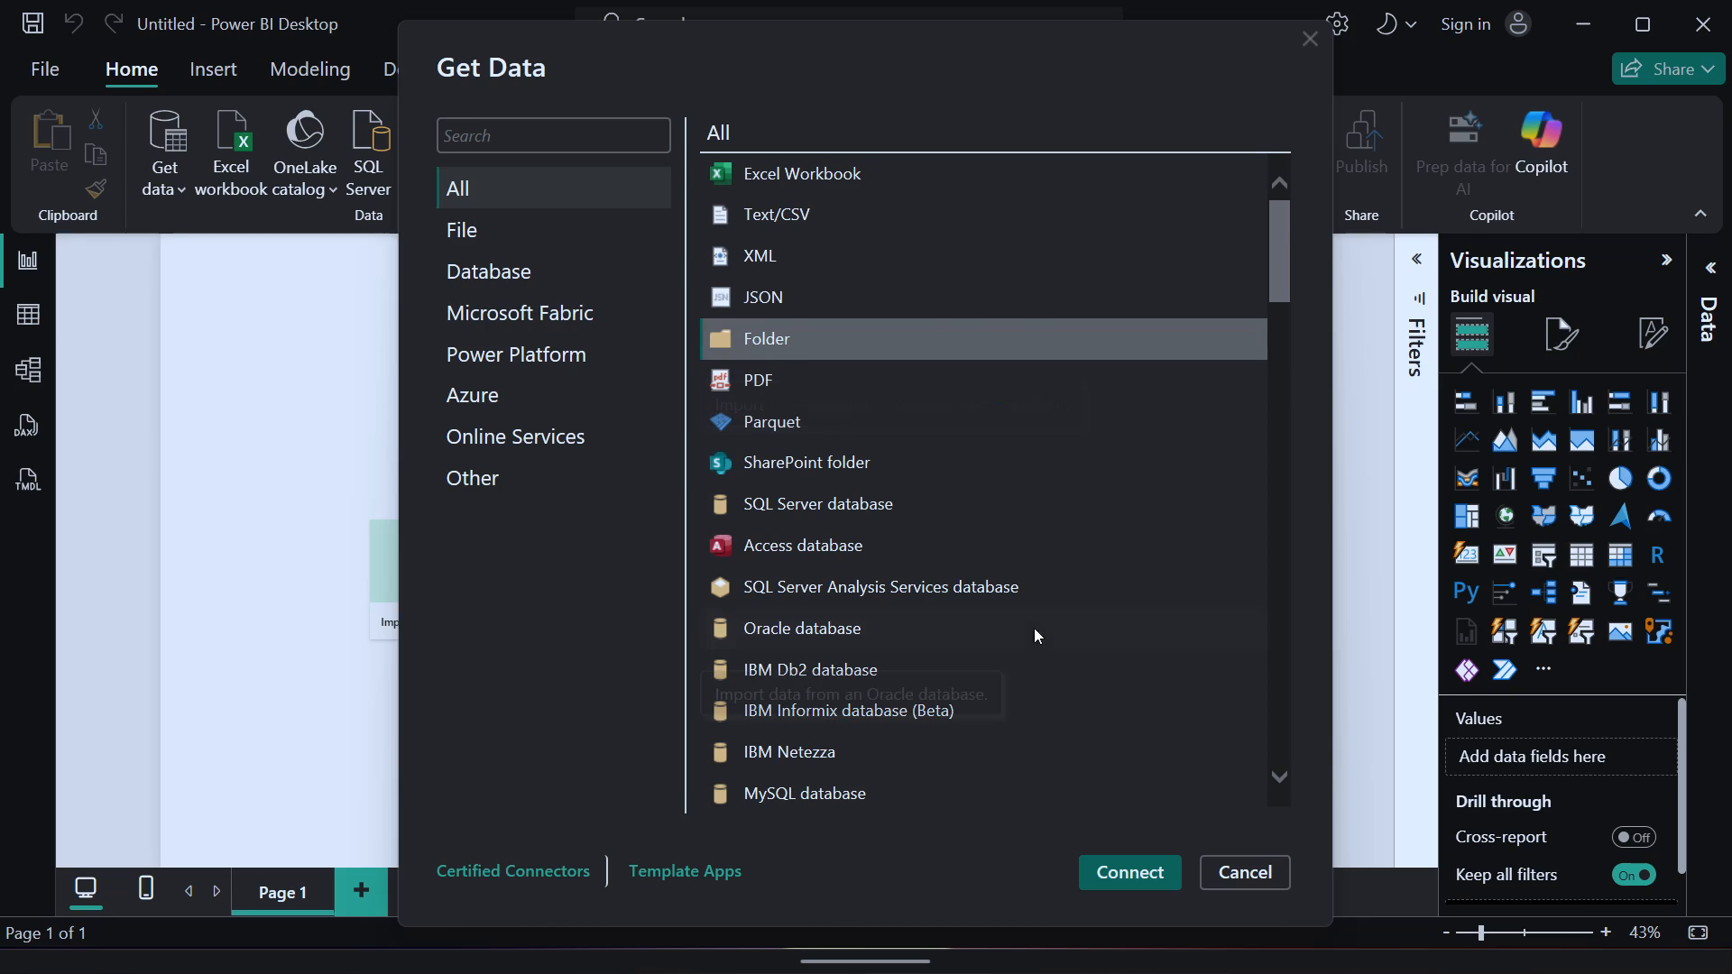
click(1143, 880)
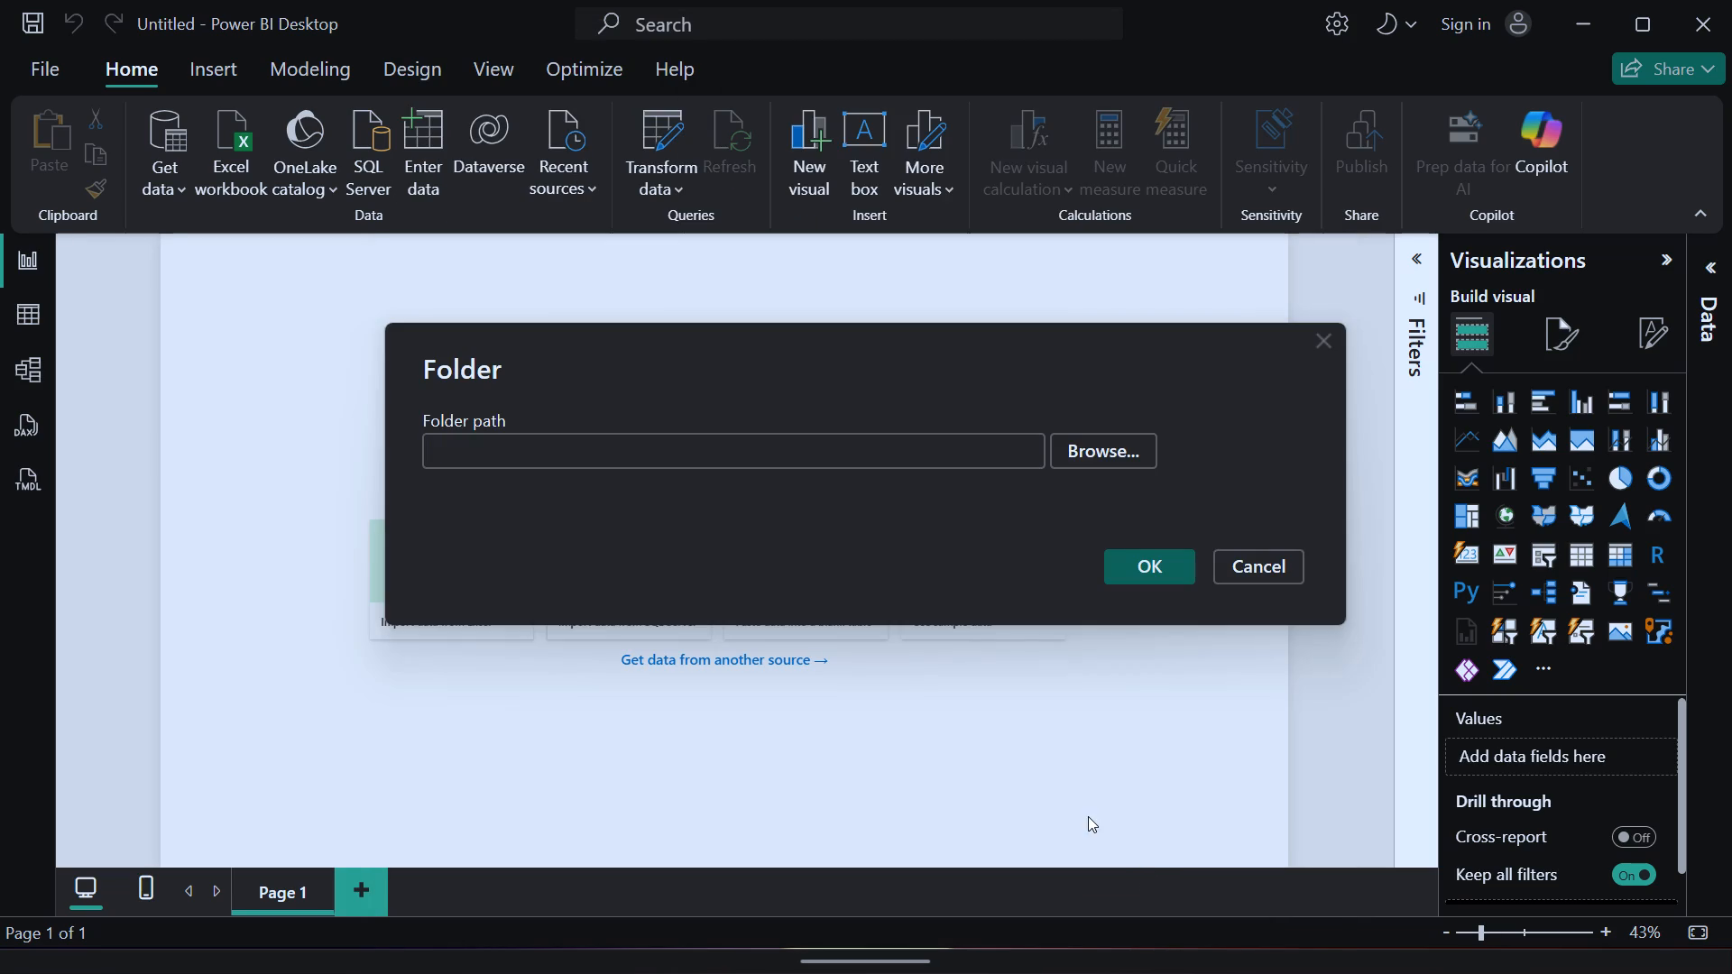
click(1106, 447)
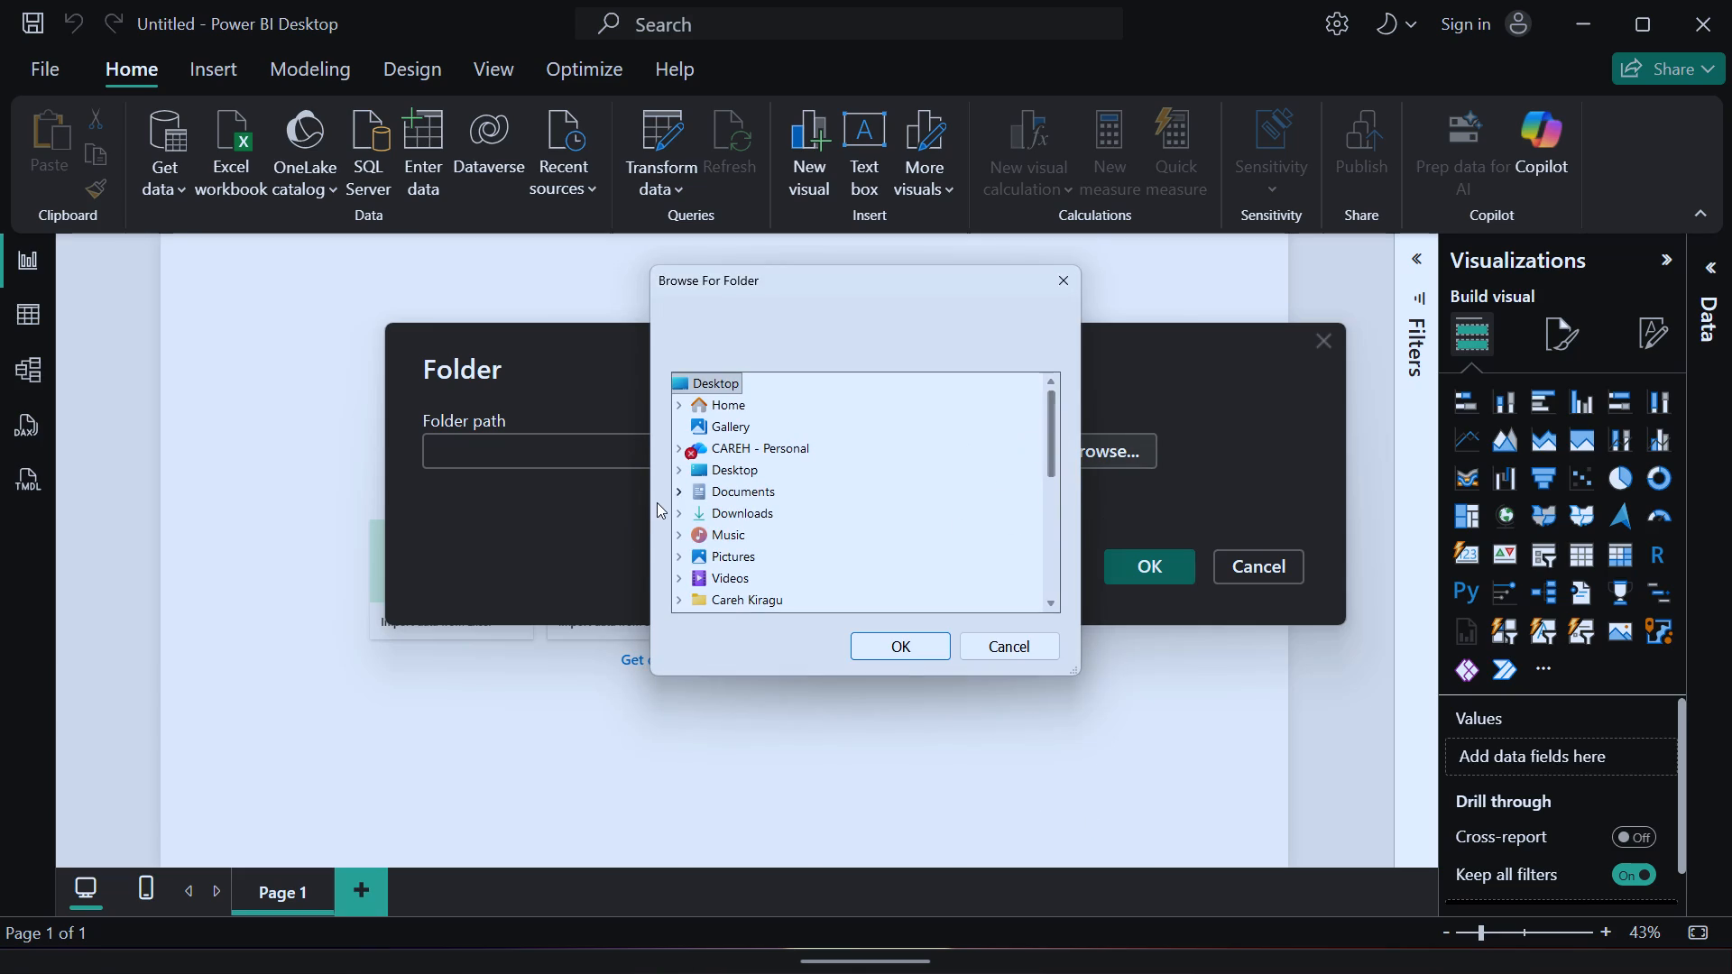
Set the folder path to the dataset folder inside Documents\E-Commerce Sales Project and connect to it to preview its files.
click(740, 486)
click(740, 486)
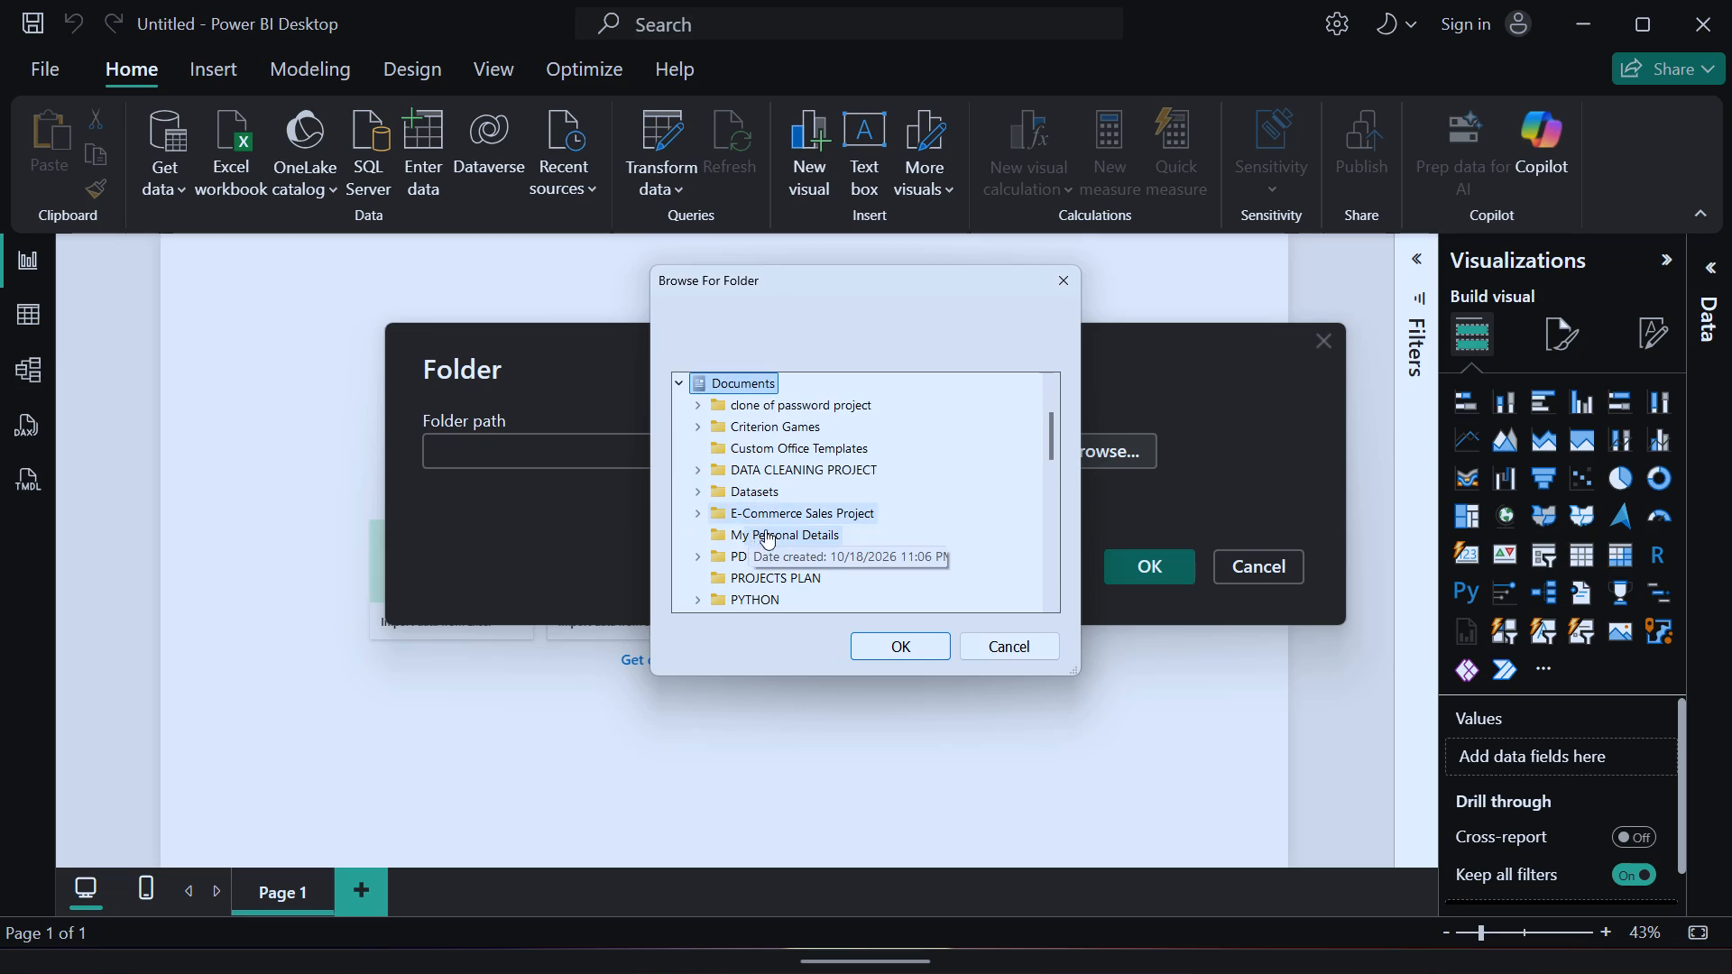
double_click(868, 506)
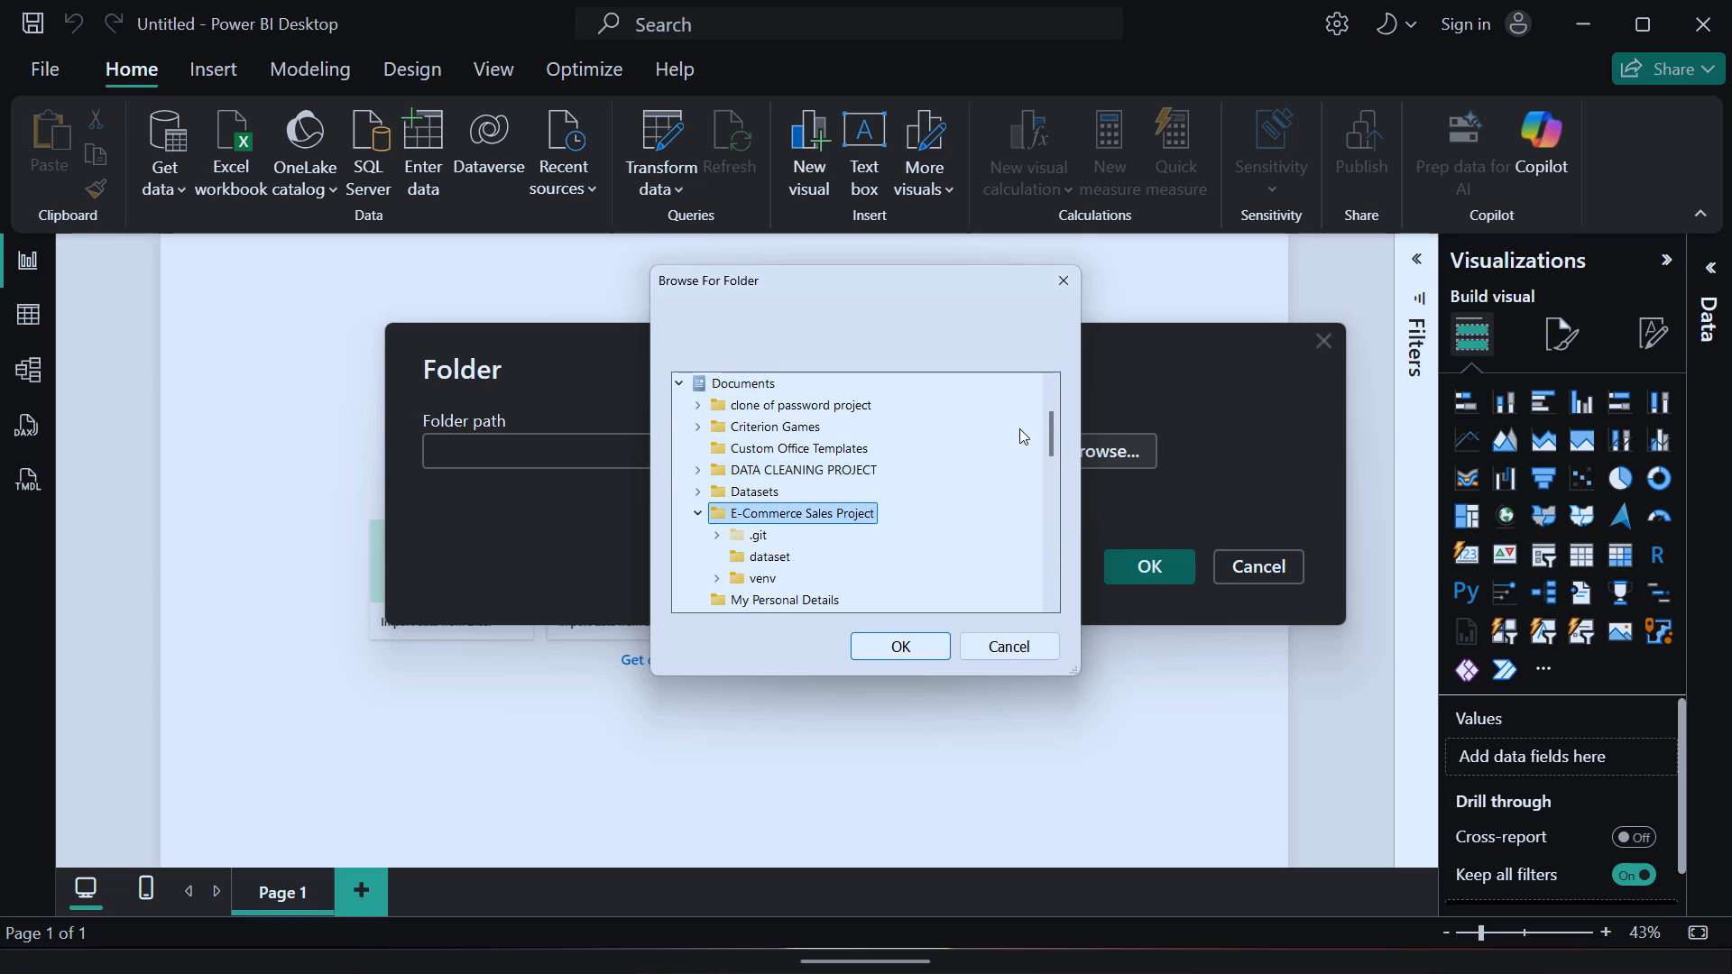
drag(1046, 430, 1054, 442)
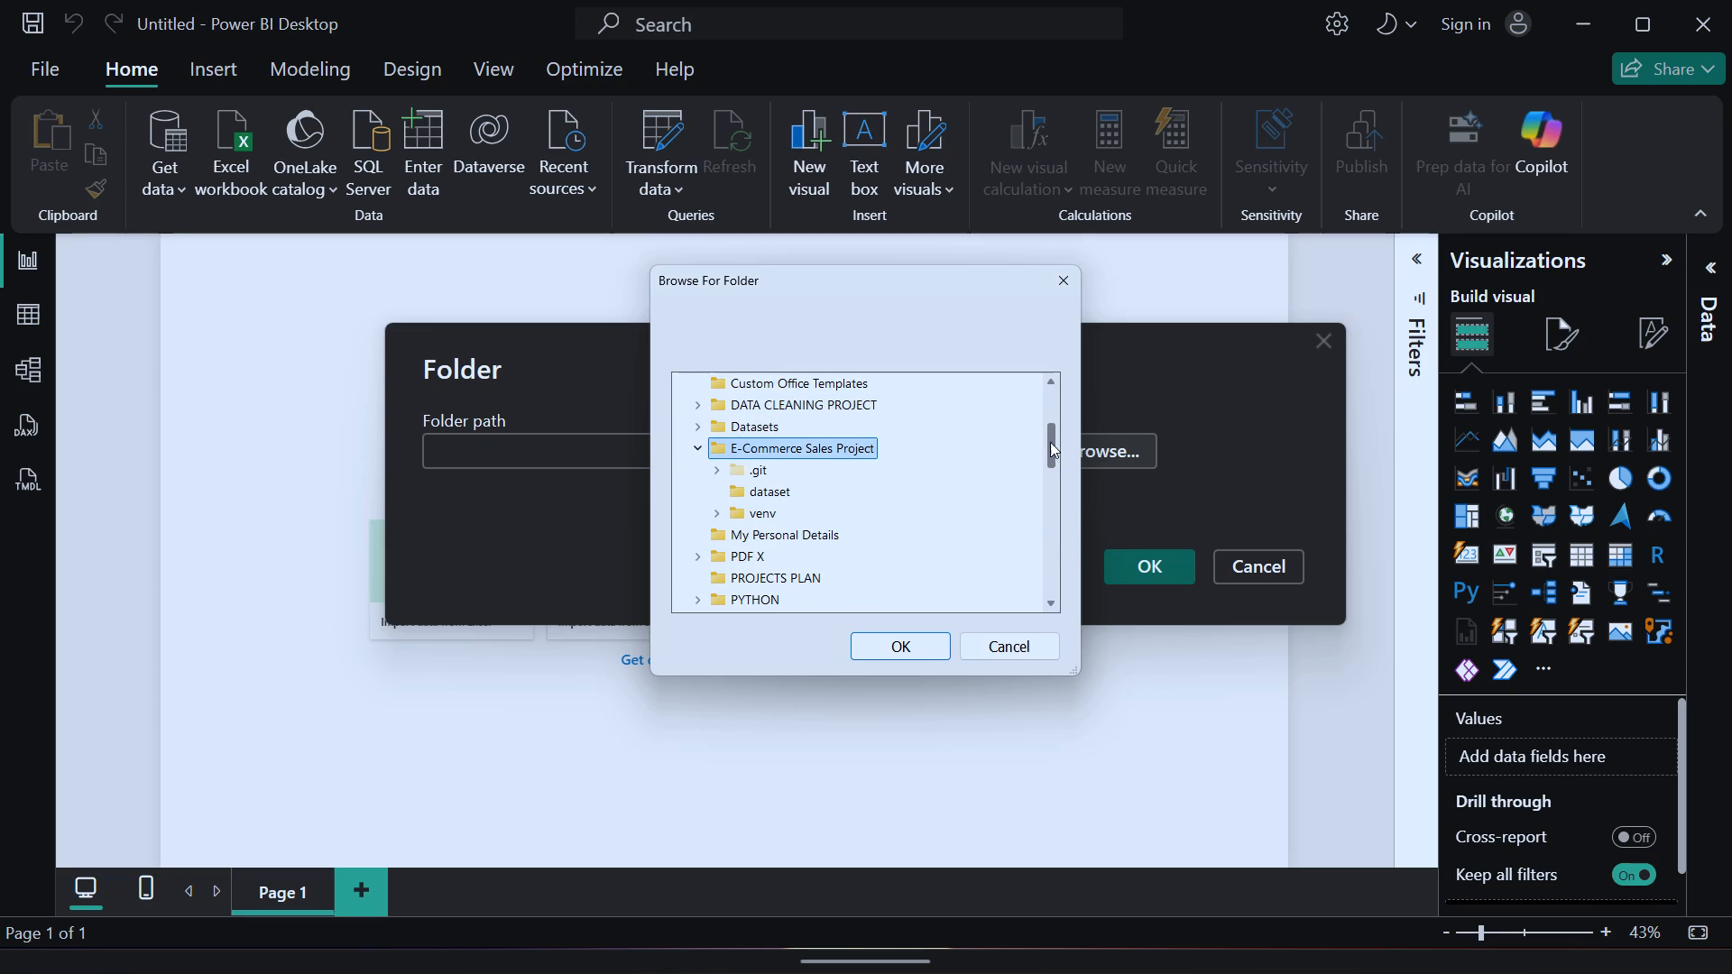
click(793, 487)
click(793, 486)
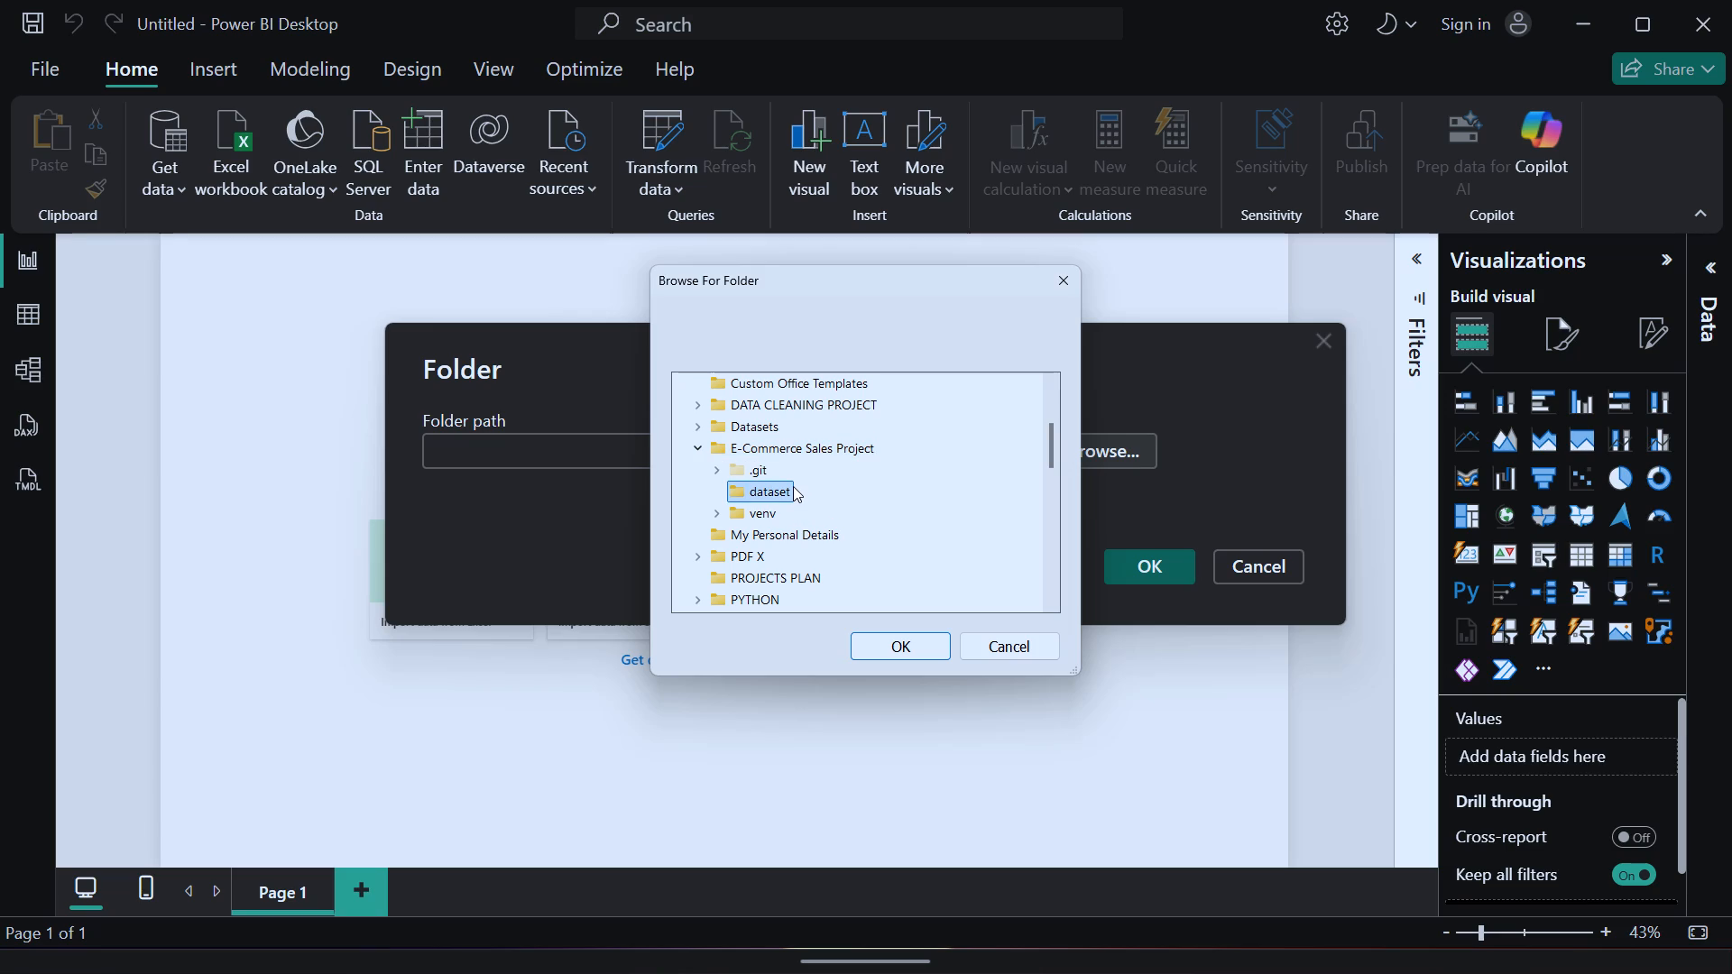
click(786, 487)
click(786, 487)
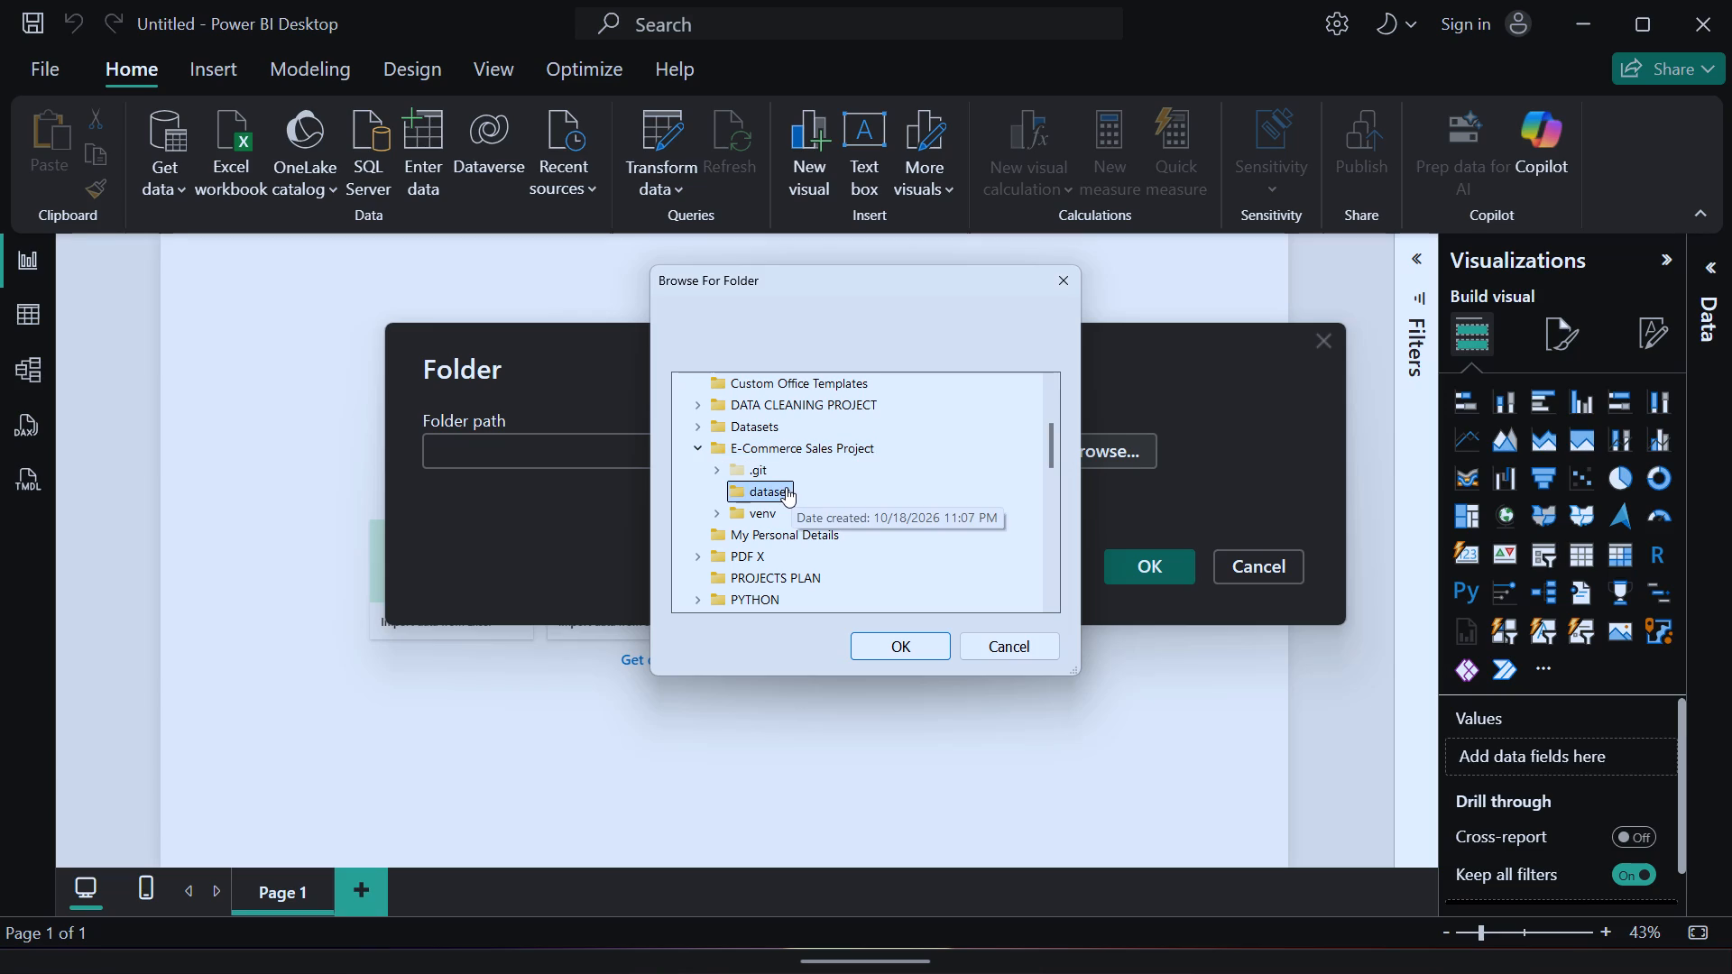
click(783, 486)
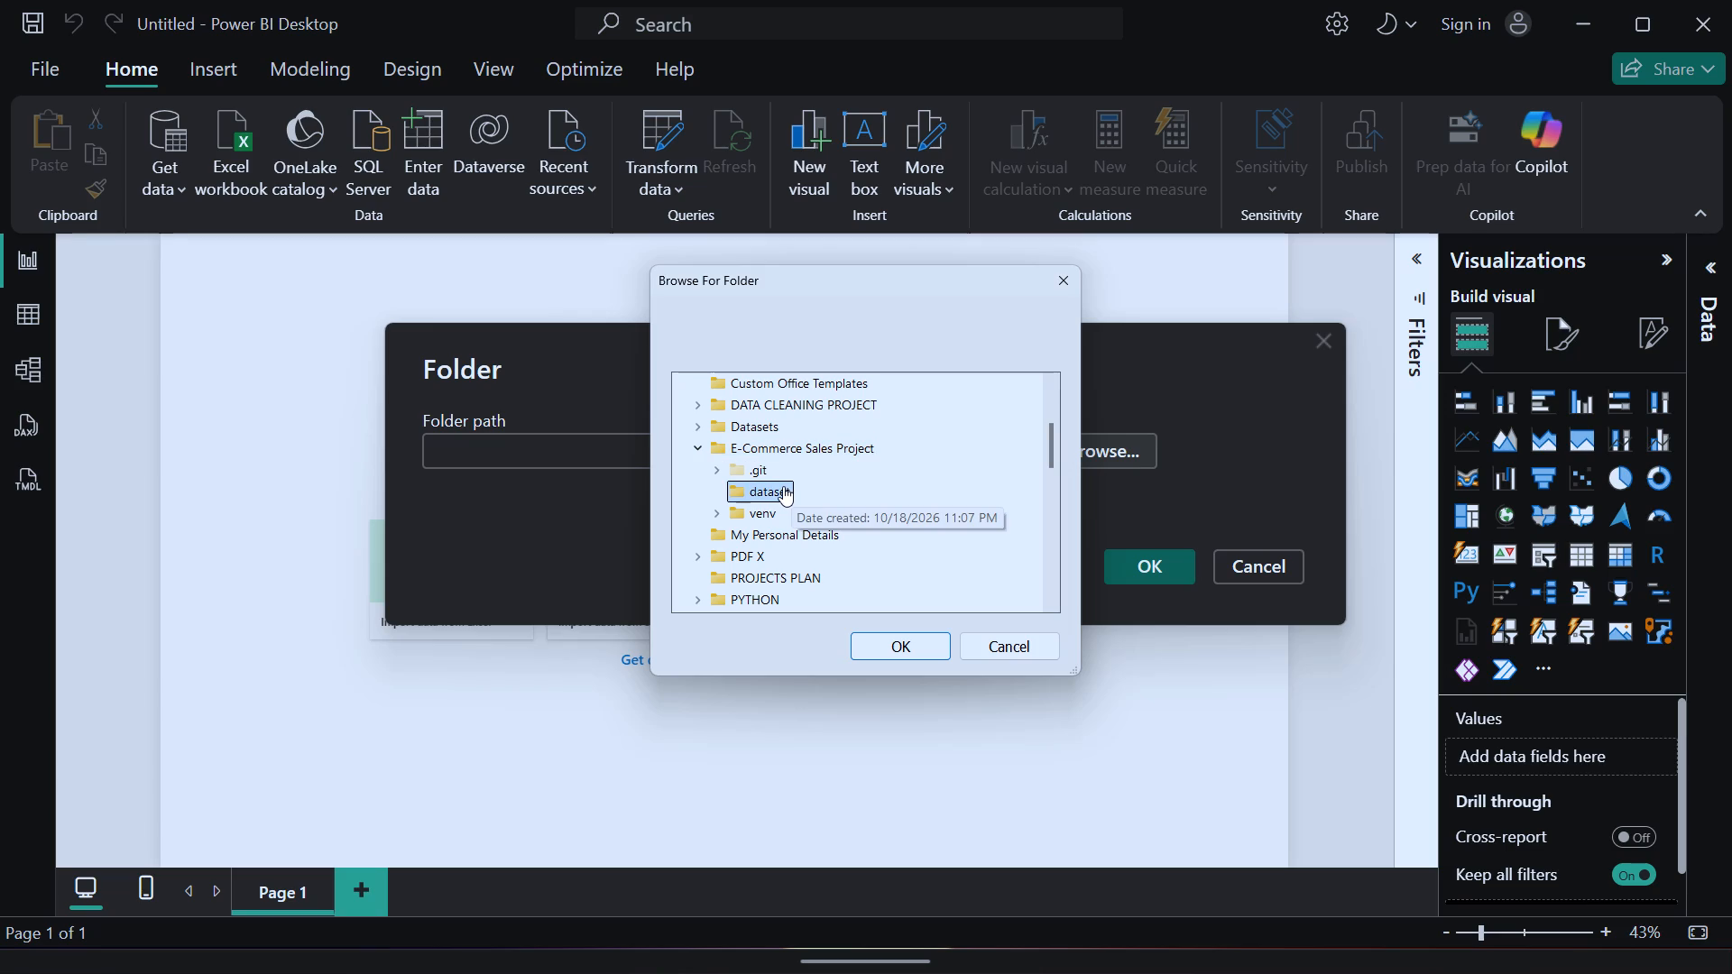
click(783, 486)
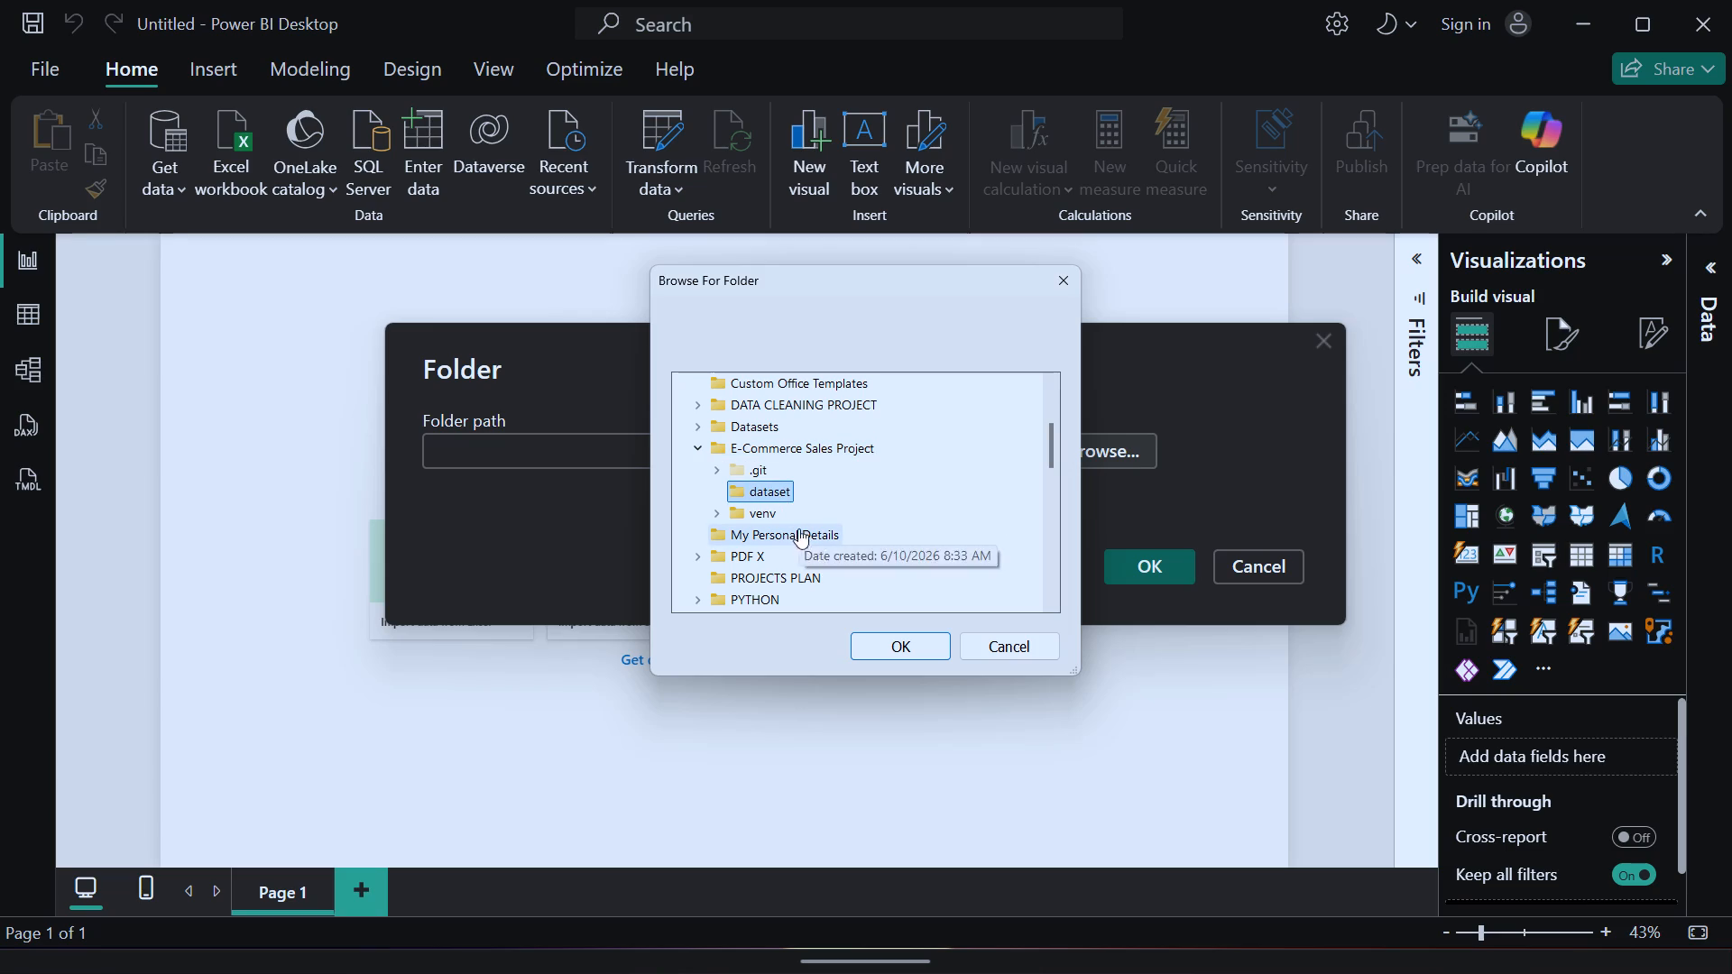
click(907, 648)
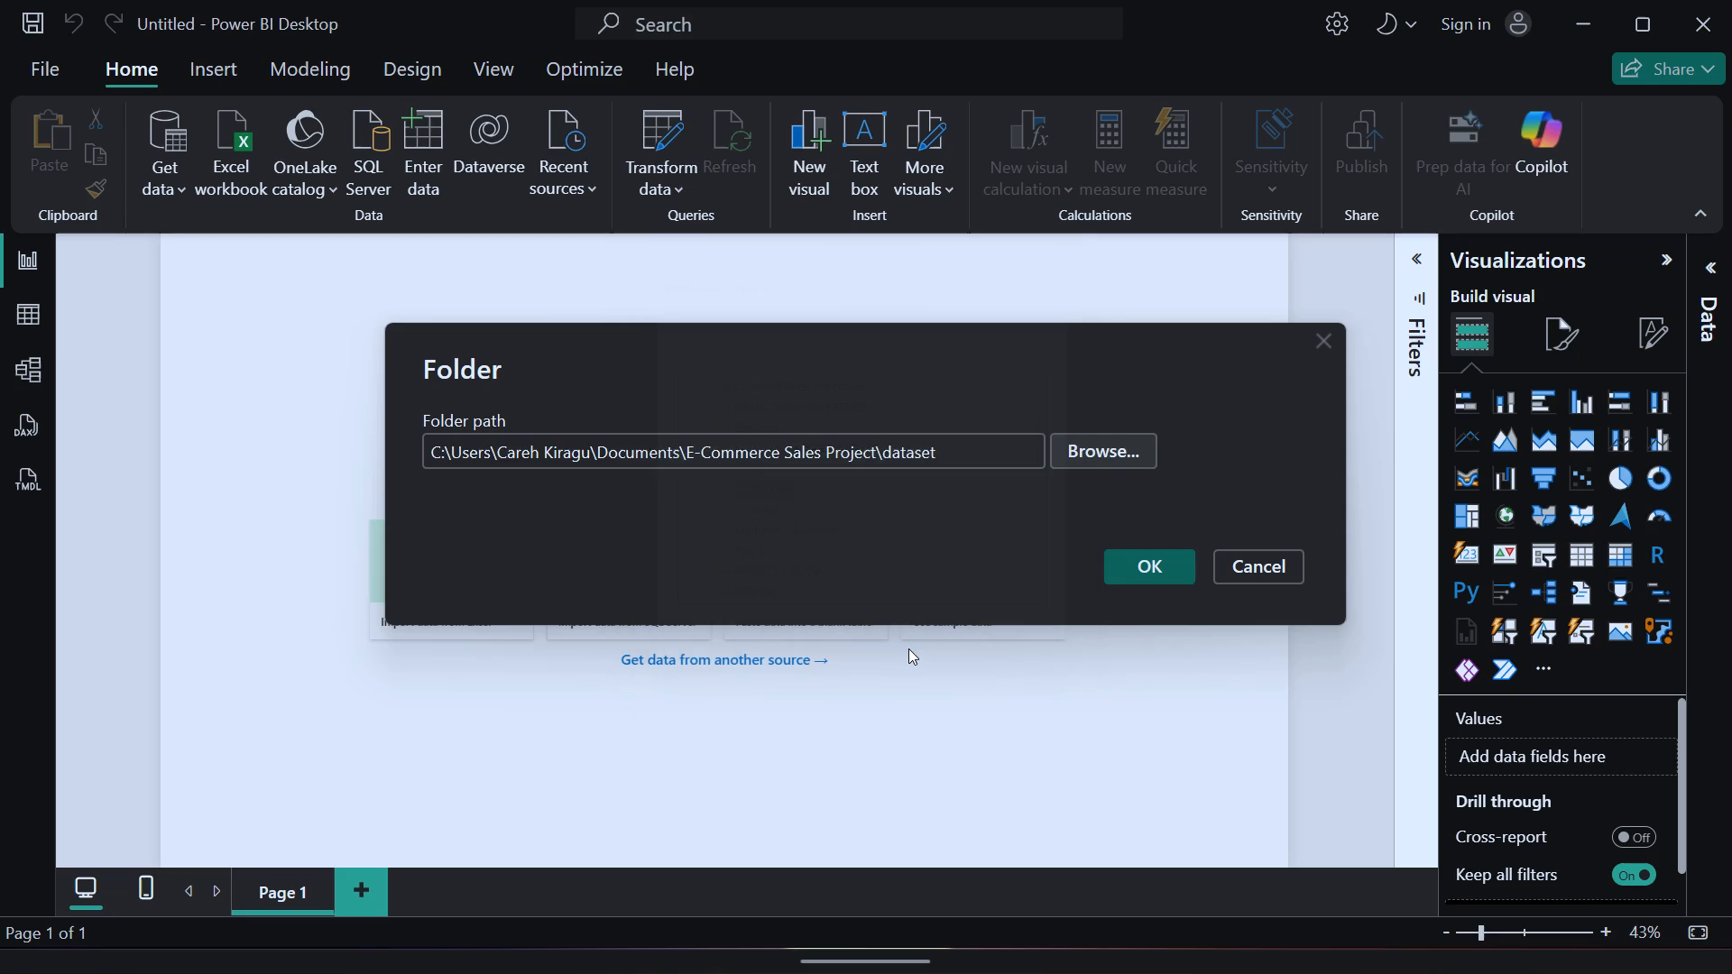
click(1148, 571)
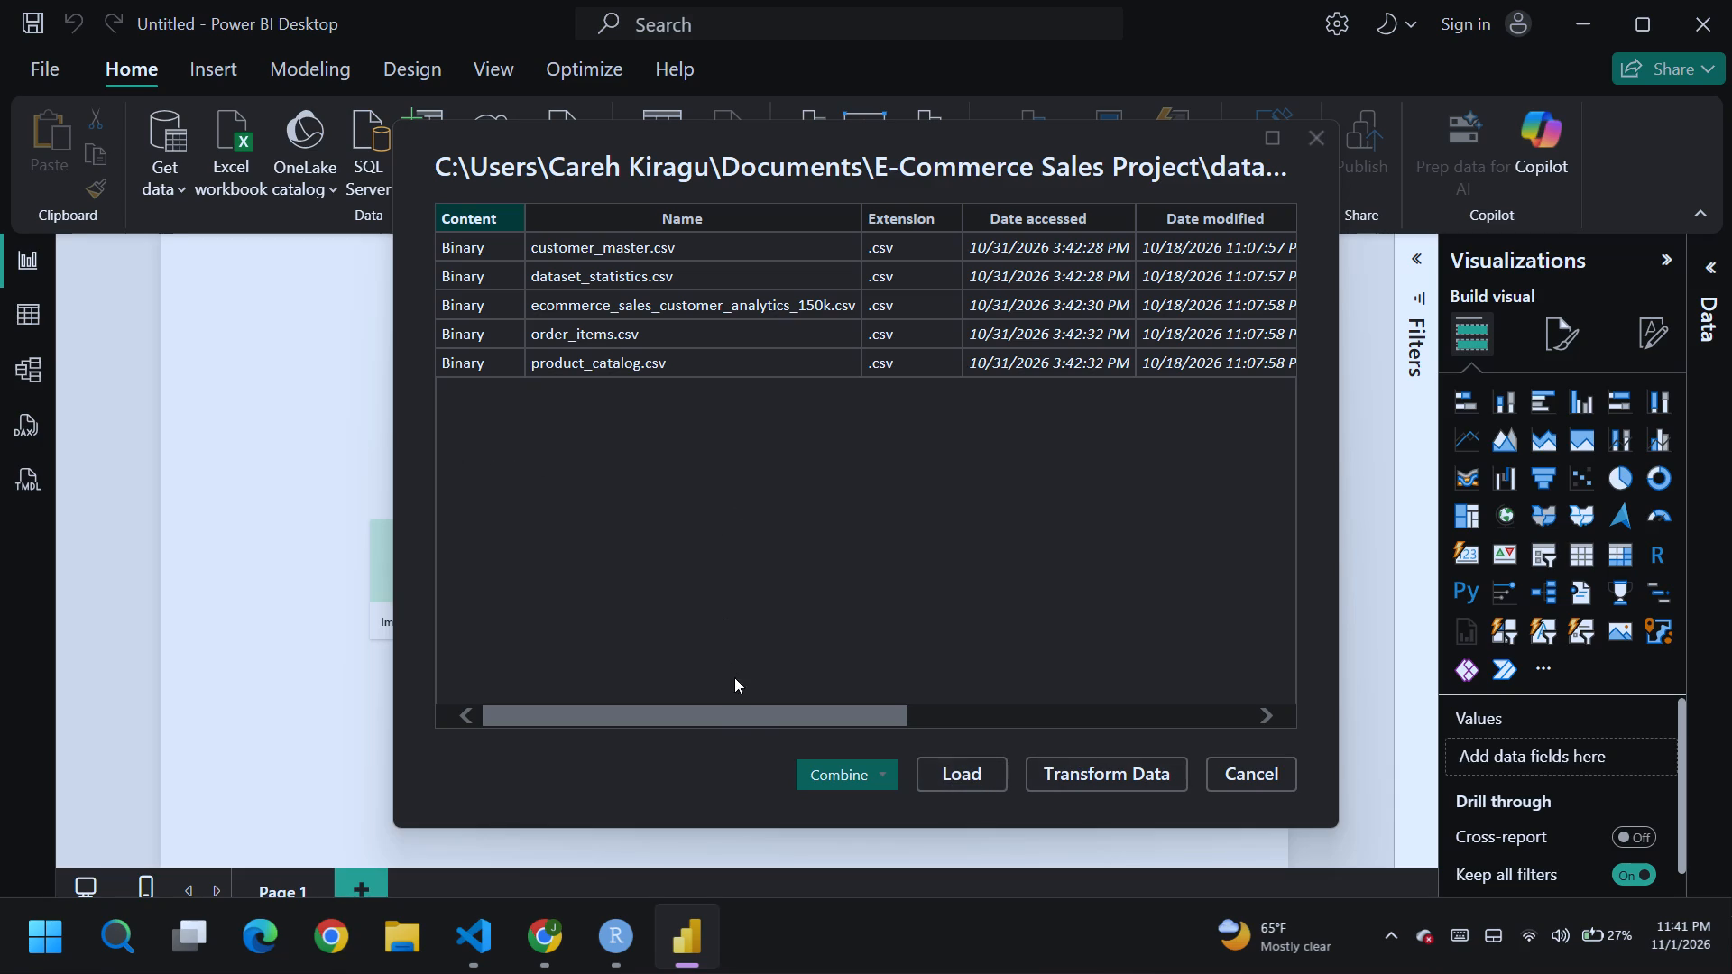
Examine the folder preview's CSV file names and its file detail columns through Folder Path.
drag(743, 712, 1214, 691)
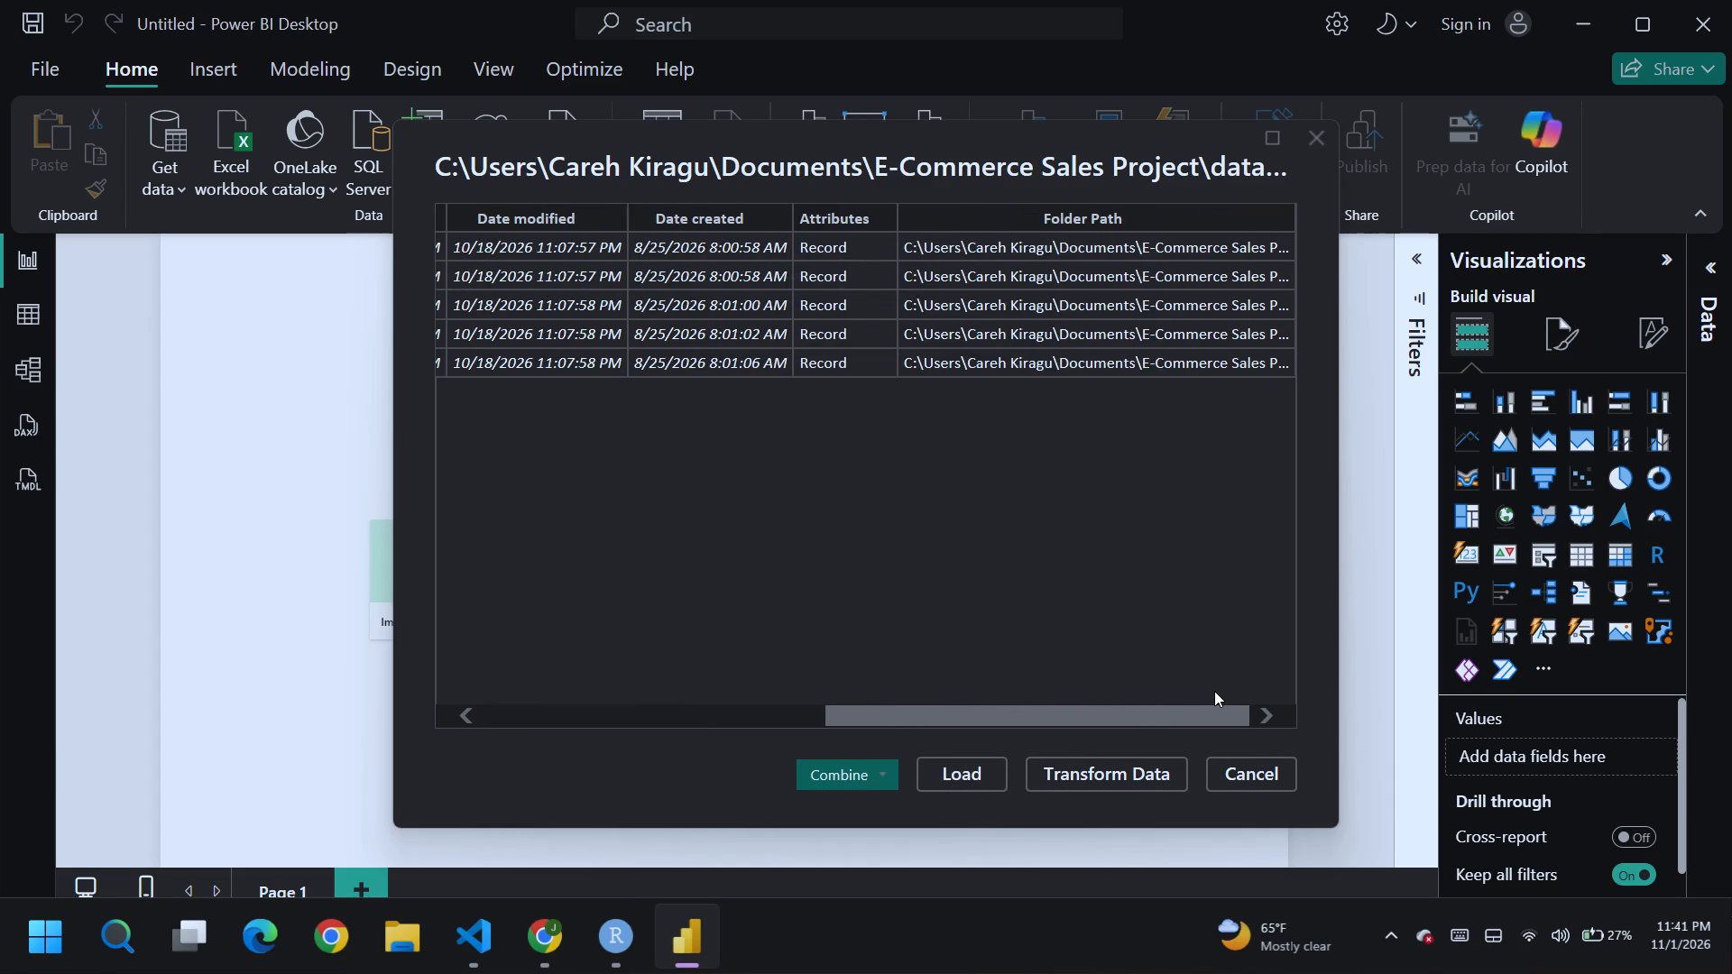
drag(1214, 691, 503, 745)
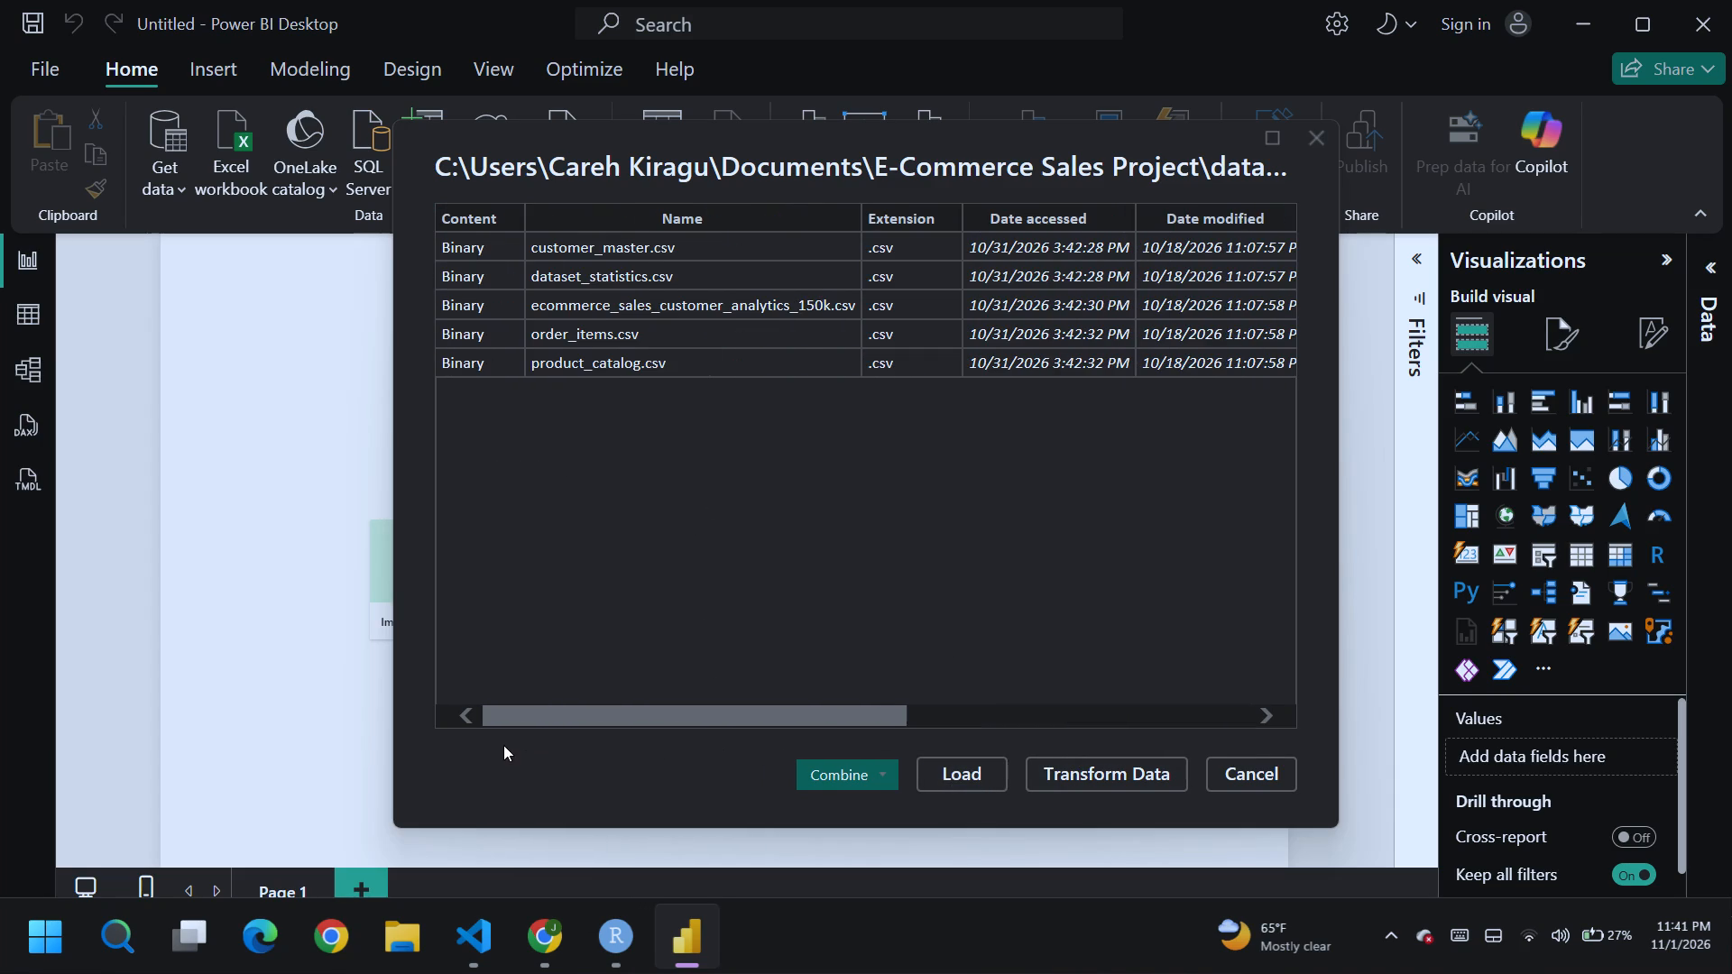
drag(503, 745, 500, 745)
click(579, 308)
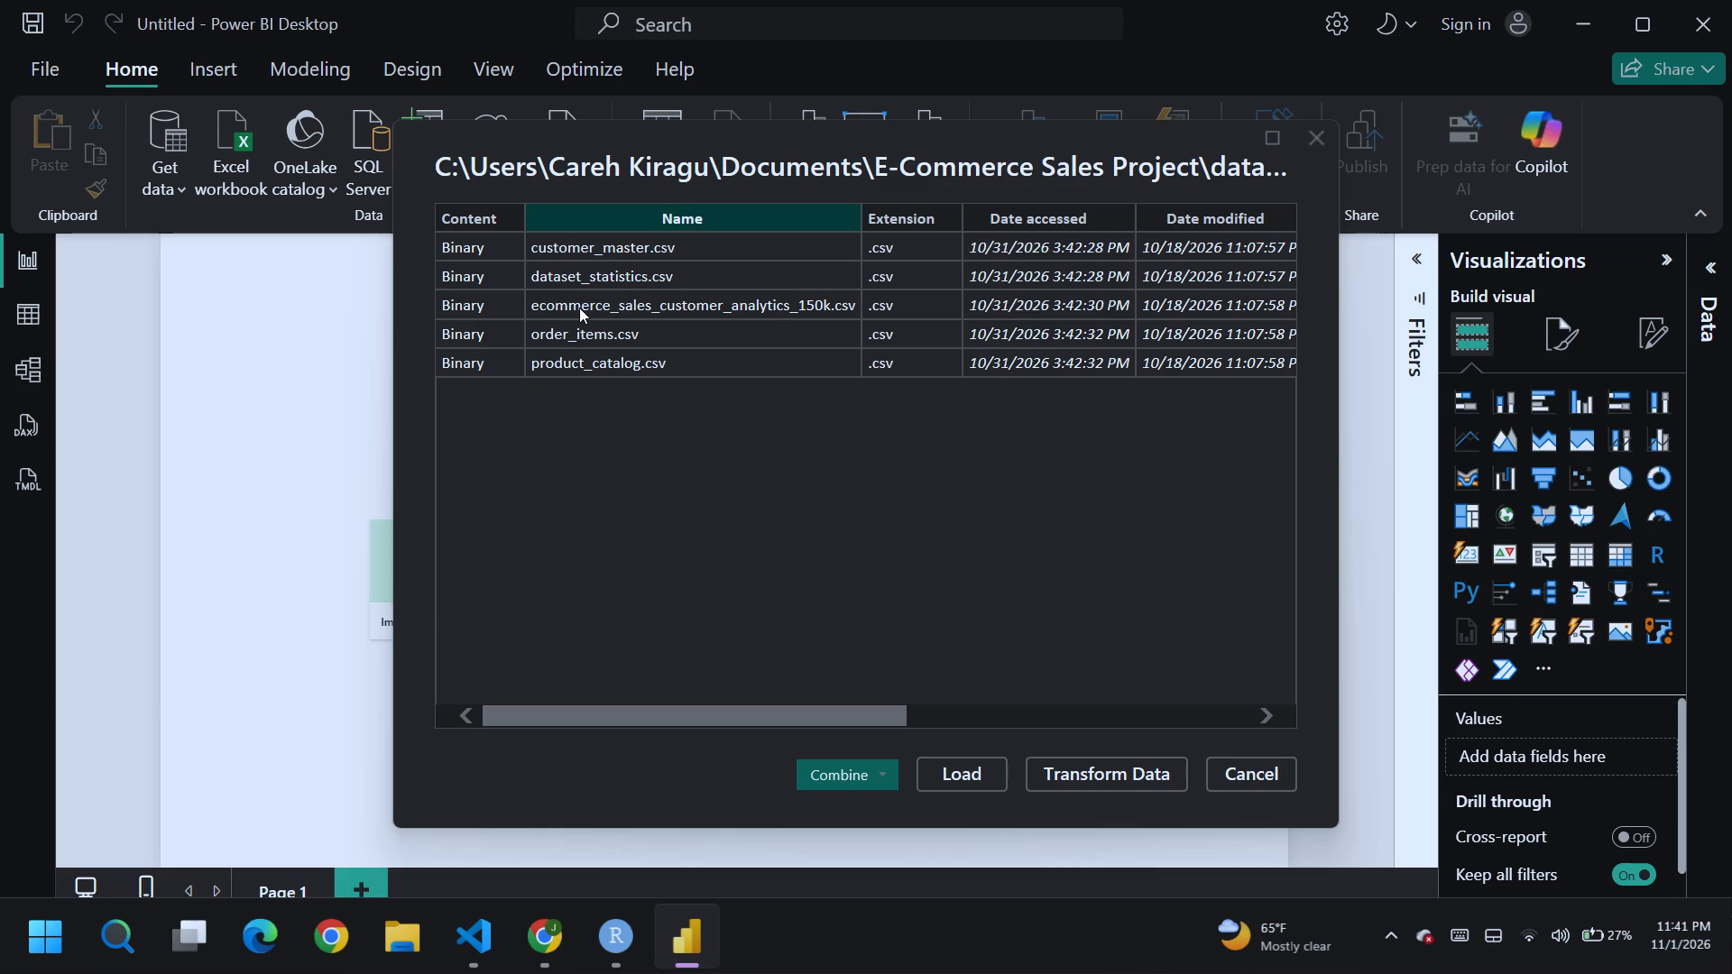
click(579, 308)
click(592, 270)
Examine the folder preview's five CSV entries, their detail columns, and the available options for combining the files.
click(925, 251)
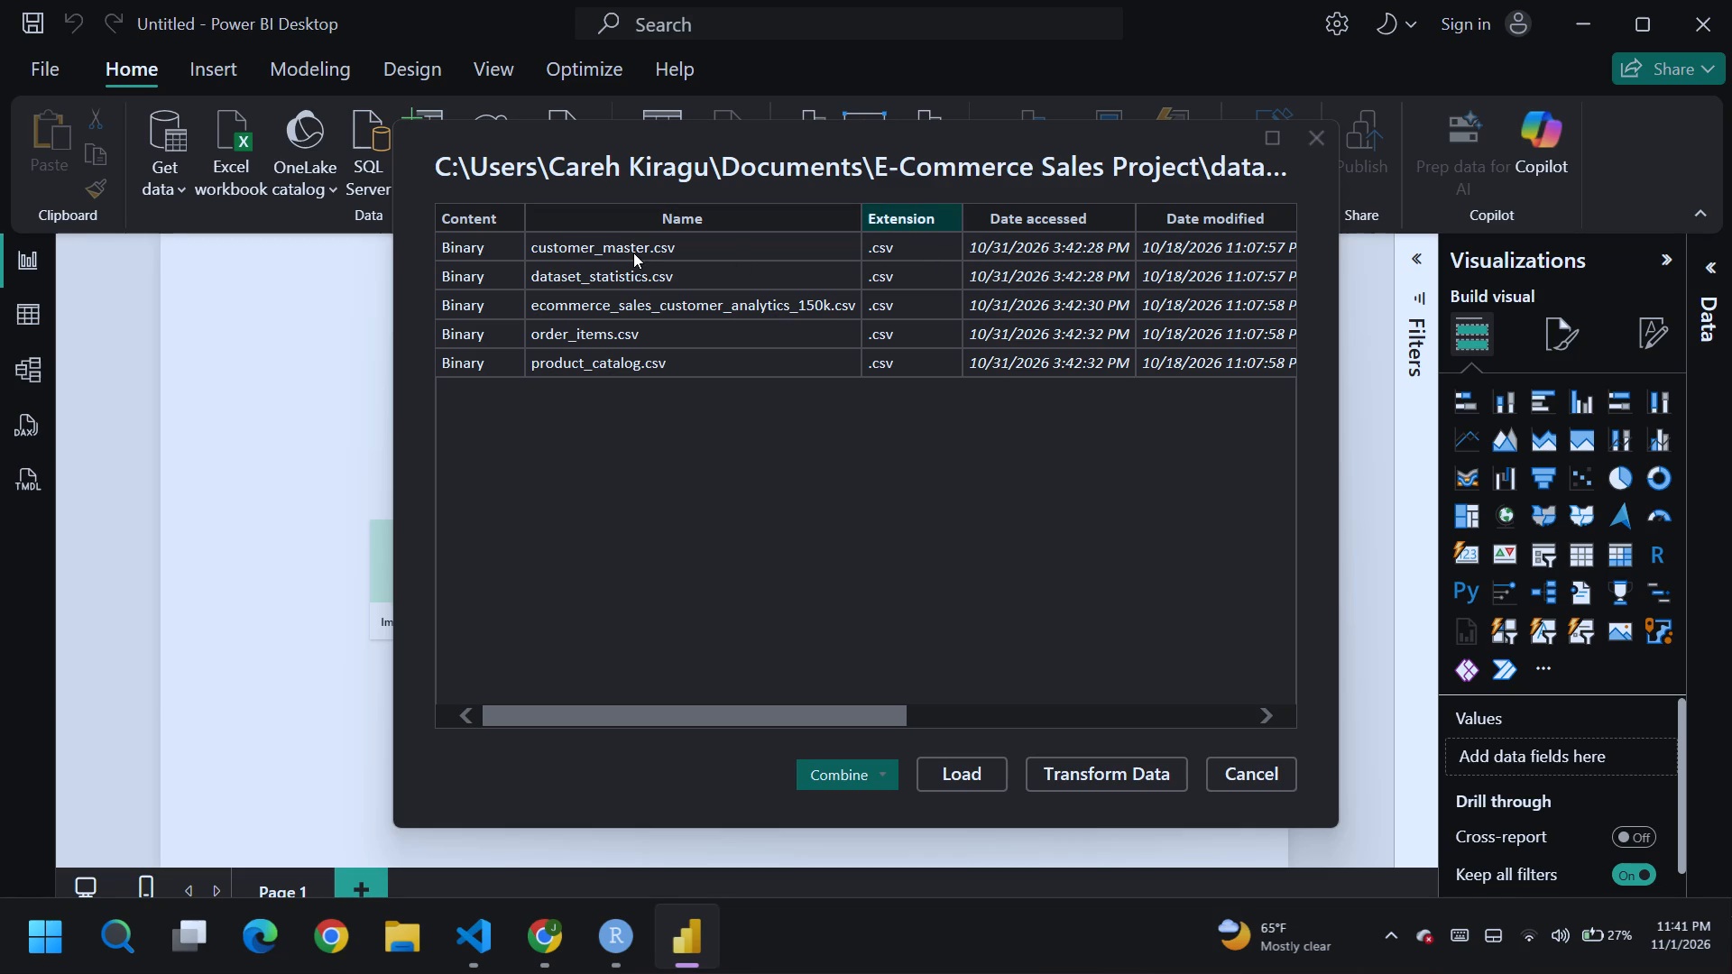
click(631, 251)
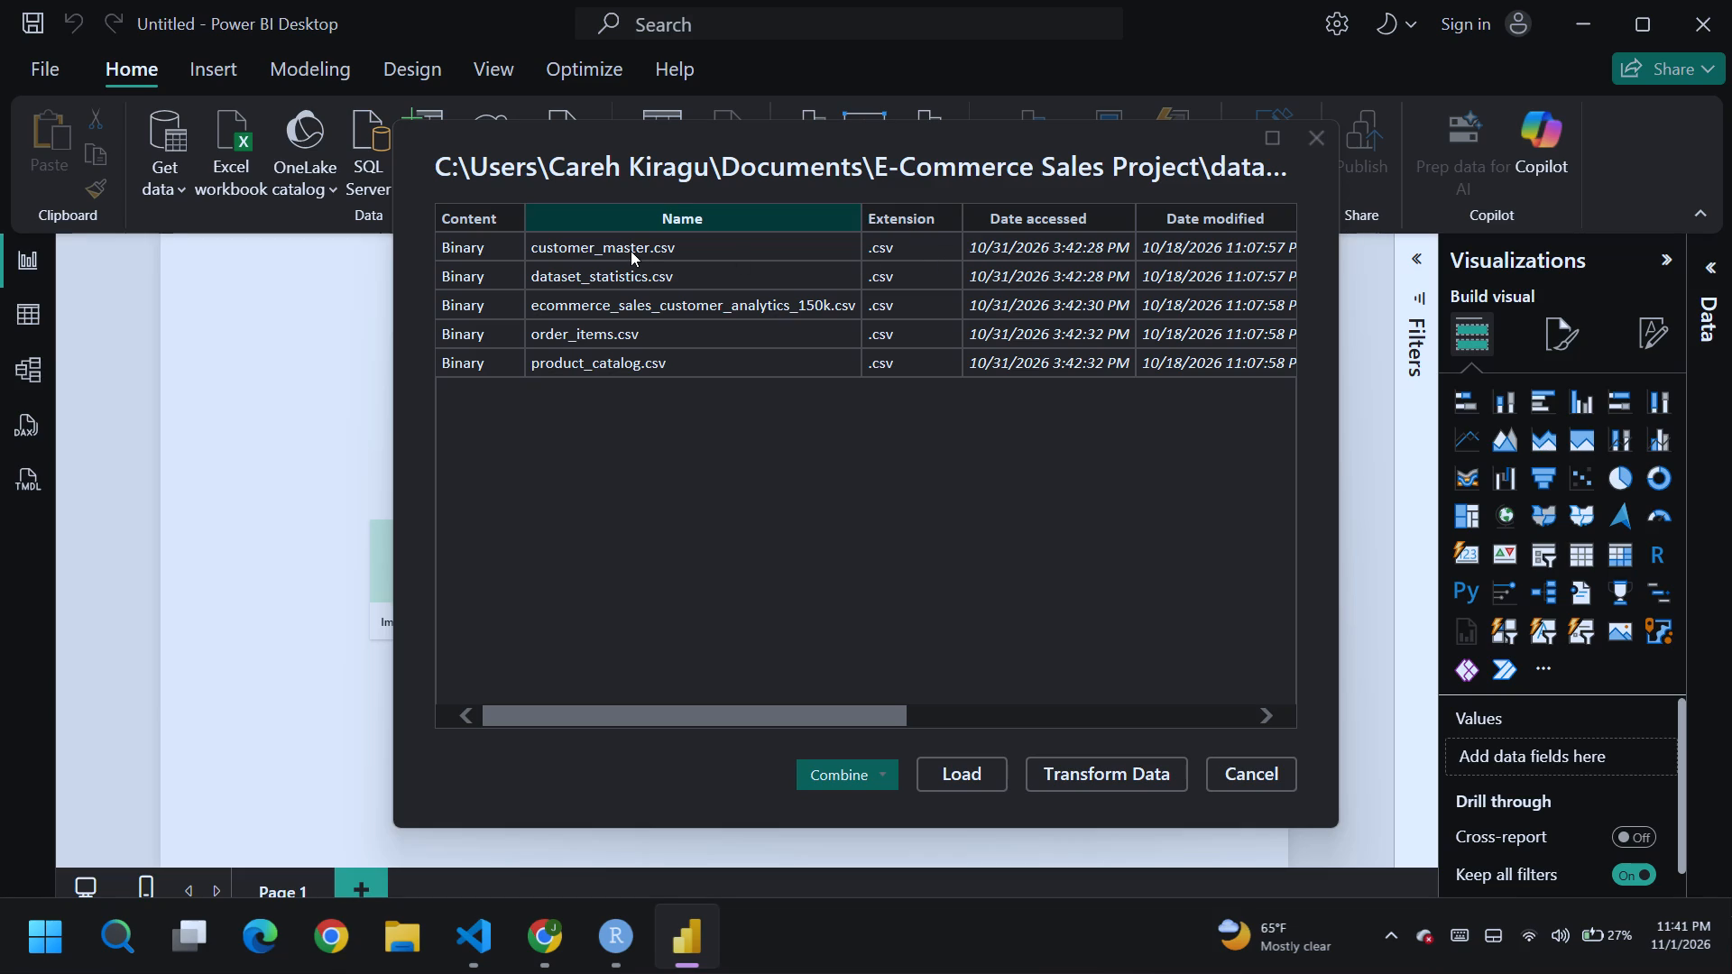
click(622, 306)
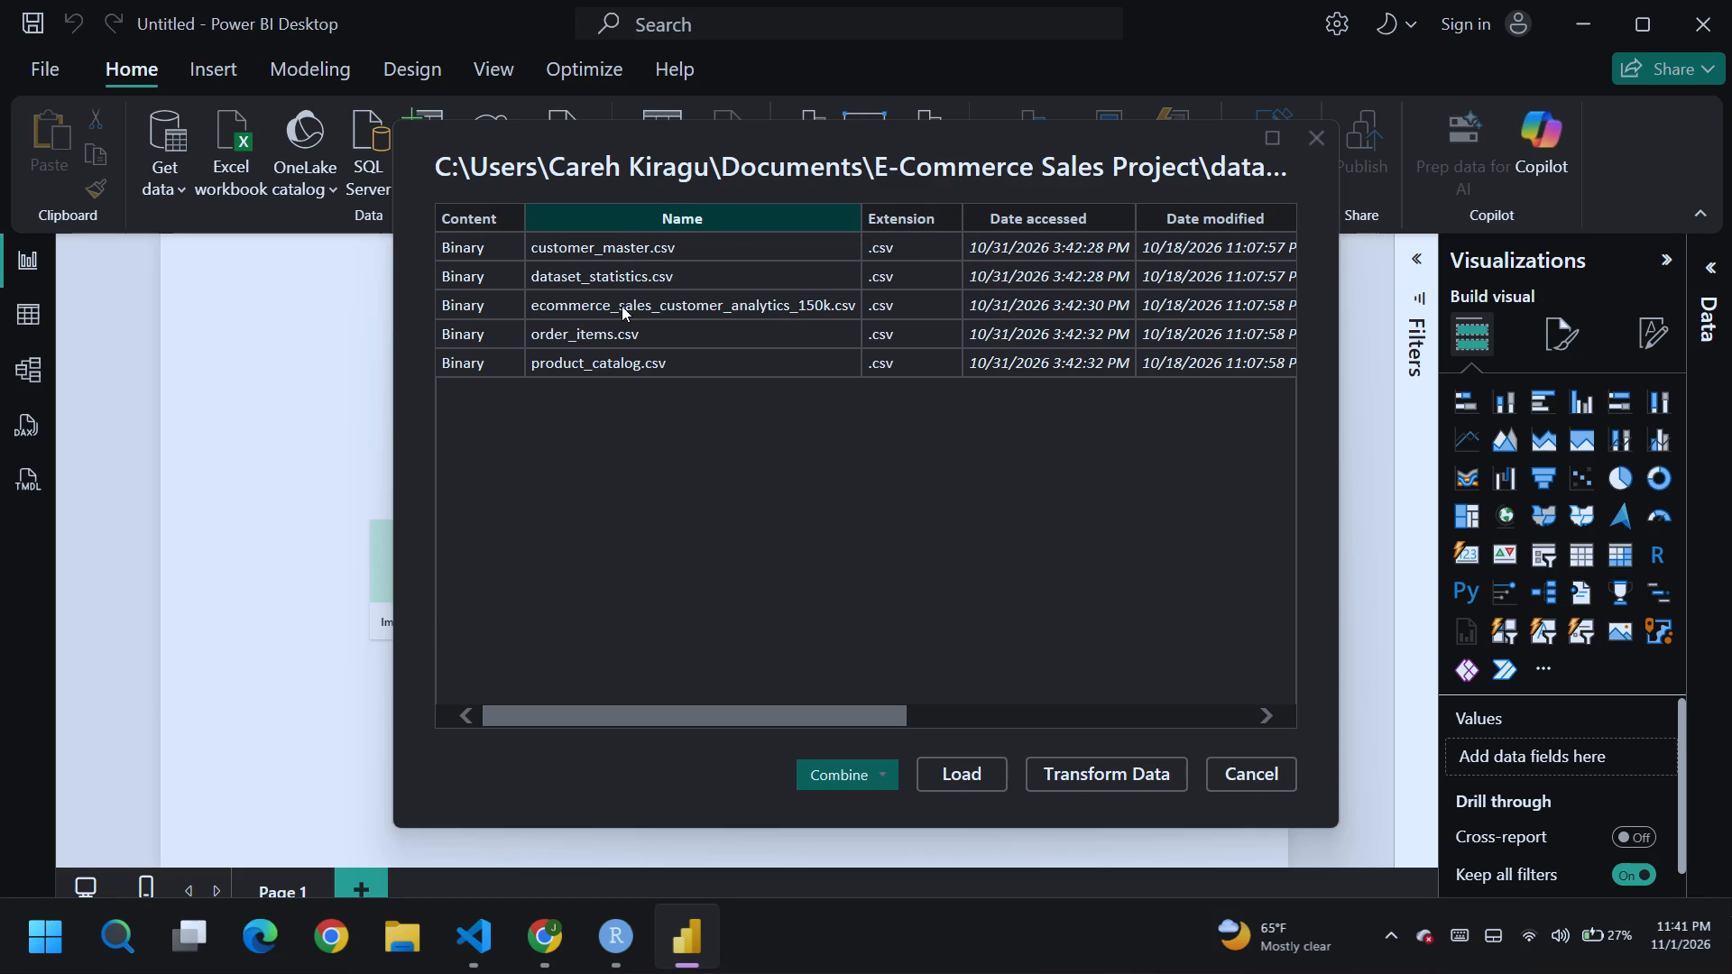
click(622, 306)
click(489, 306)
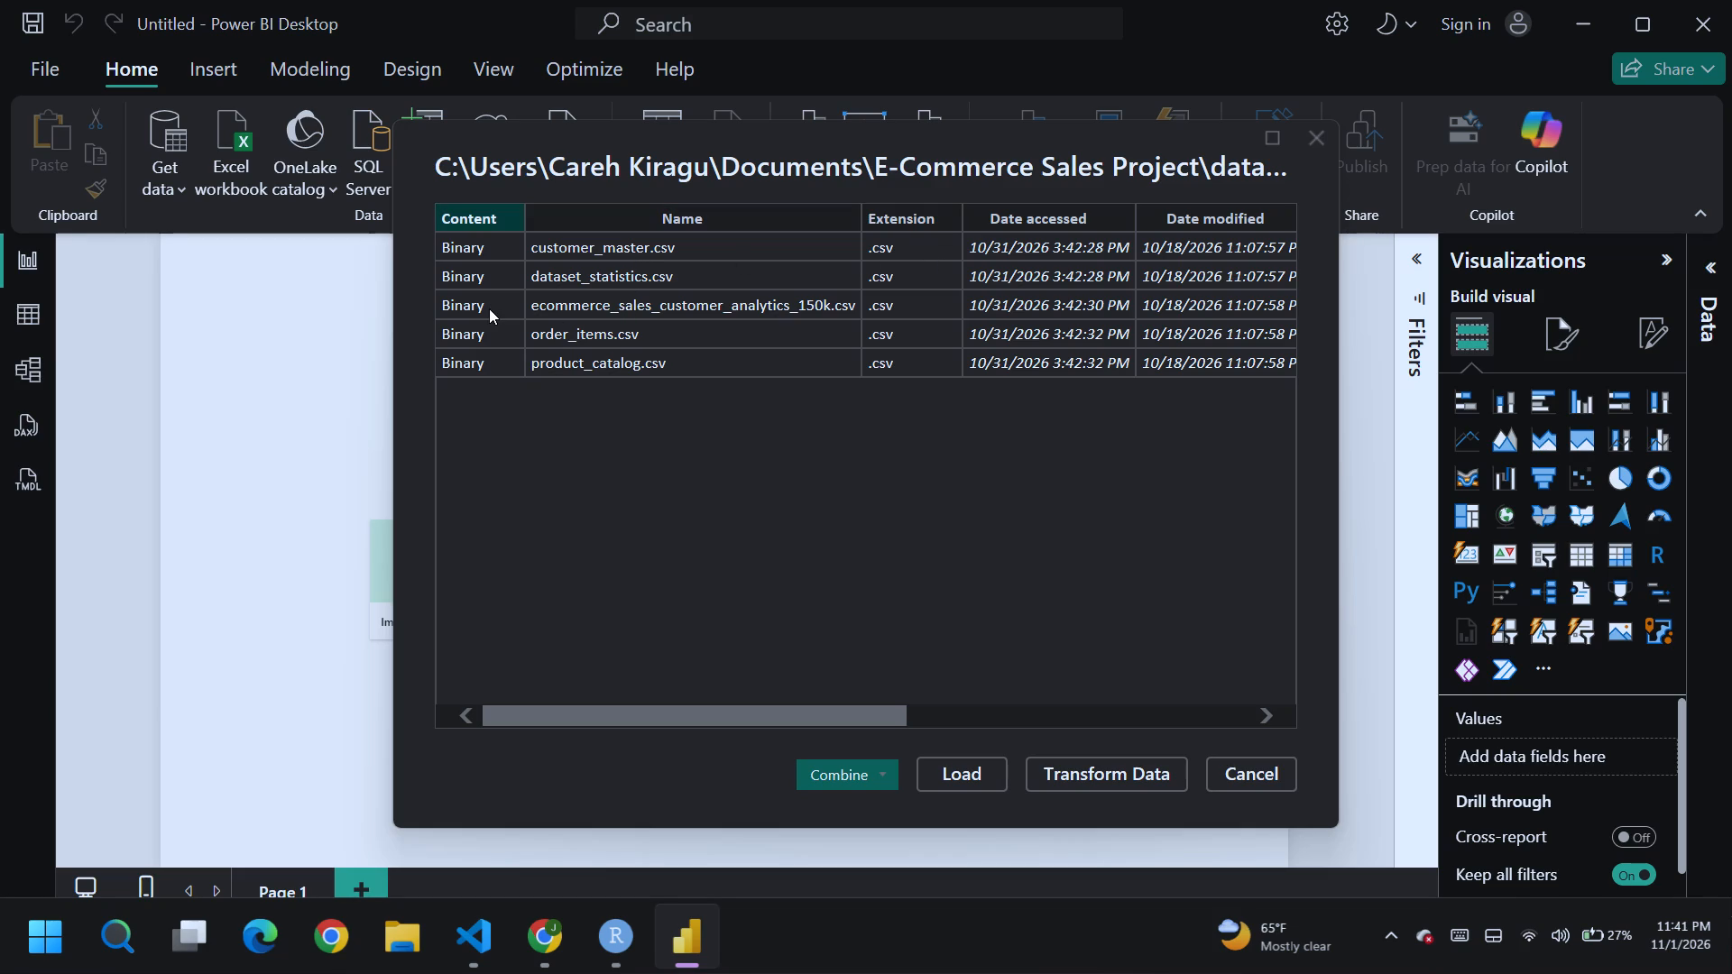
double_click(606, 299)
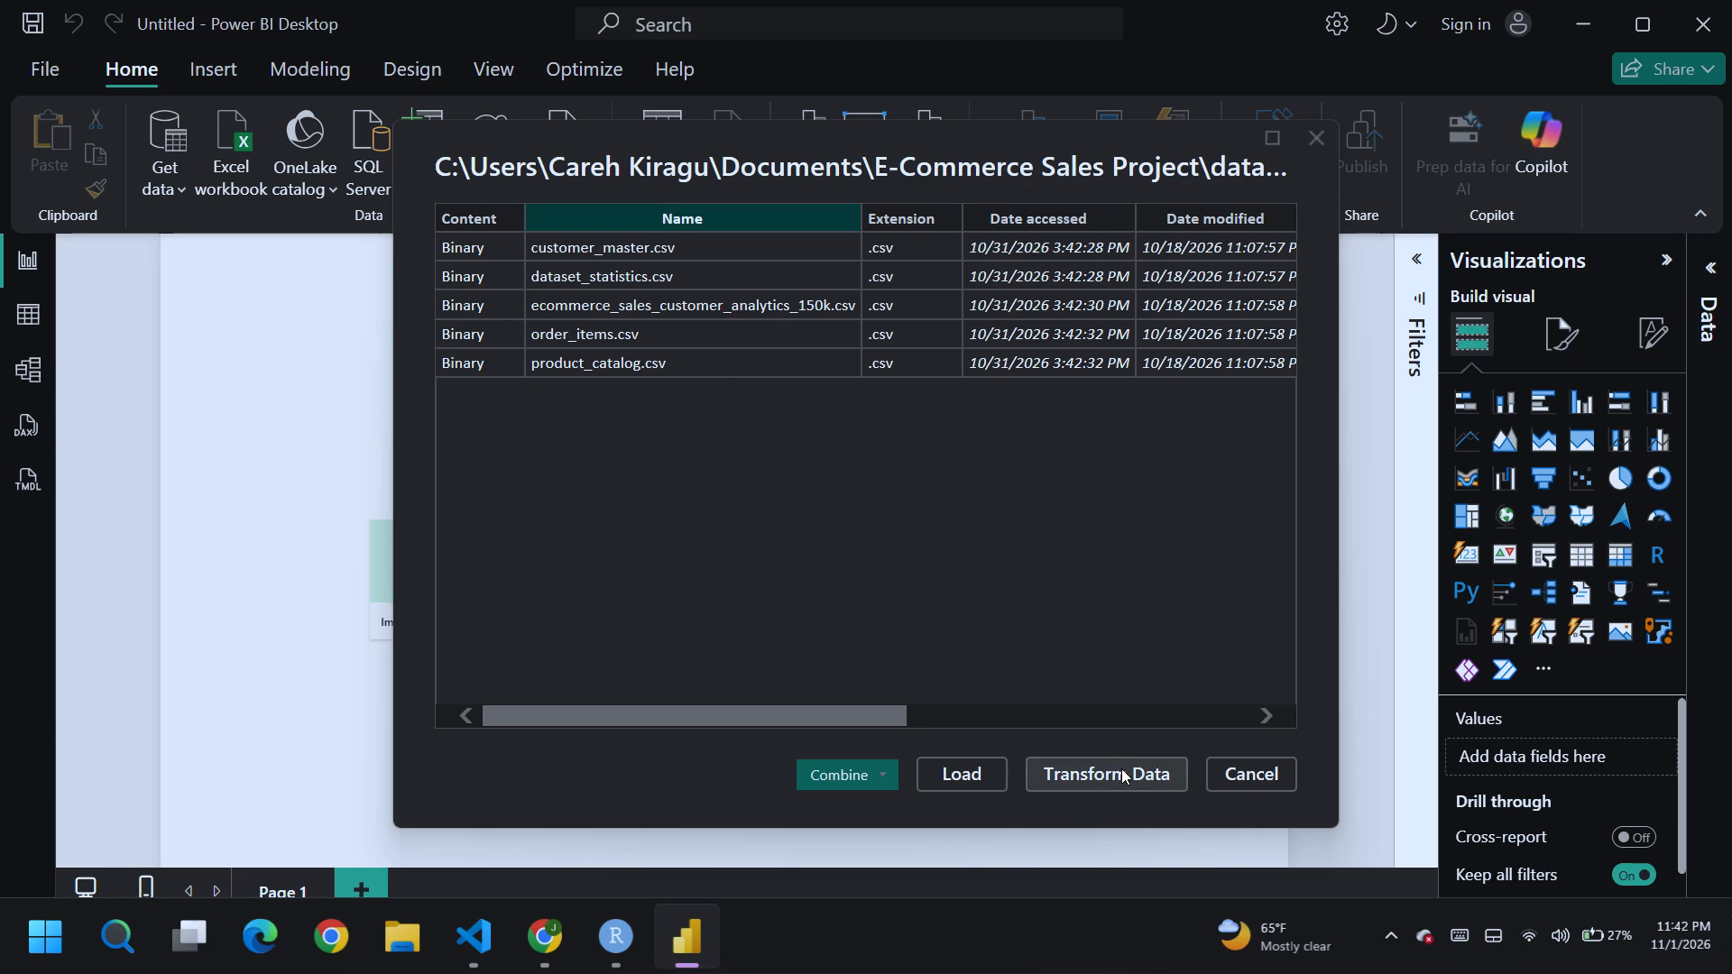
click(1259, 712)
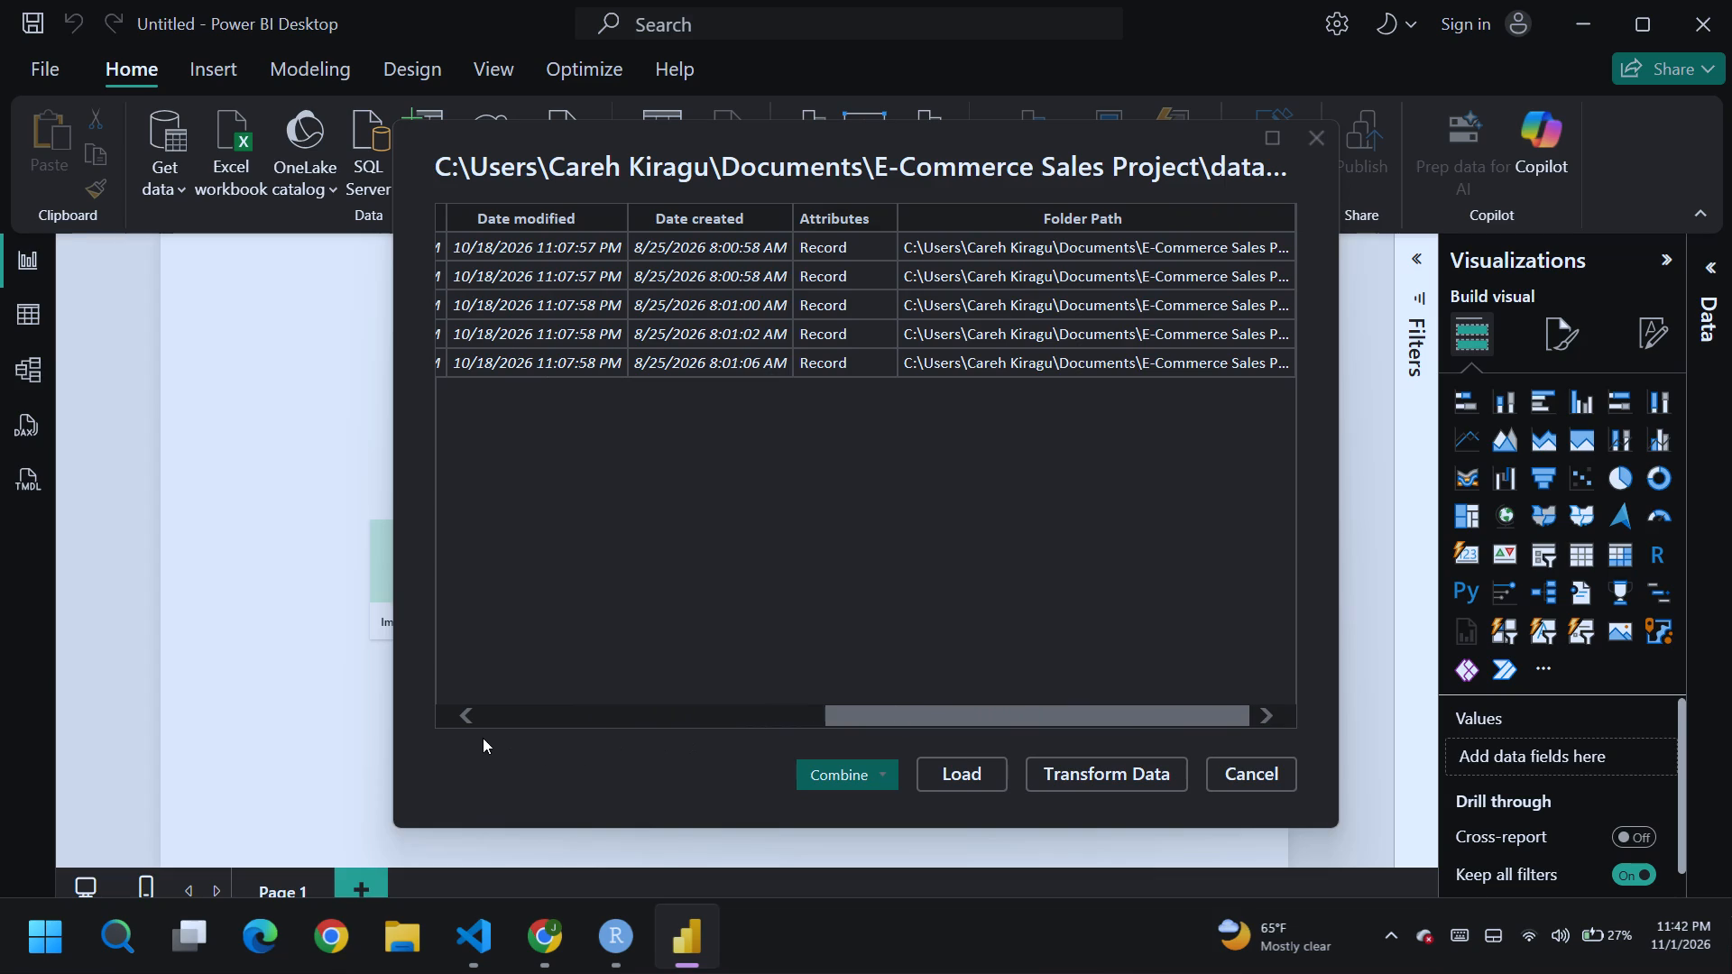
click(461, 713)
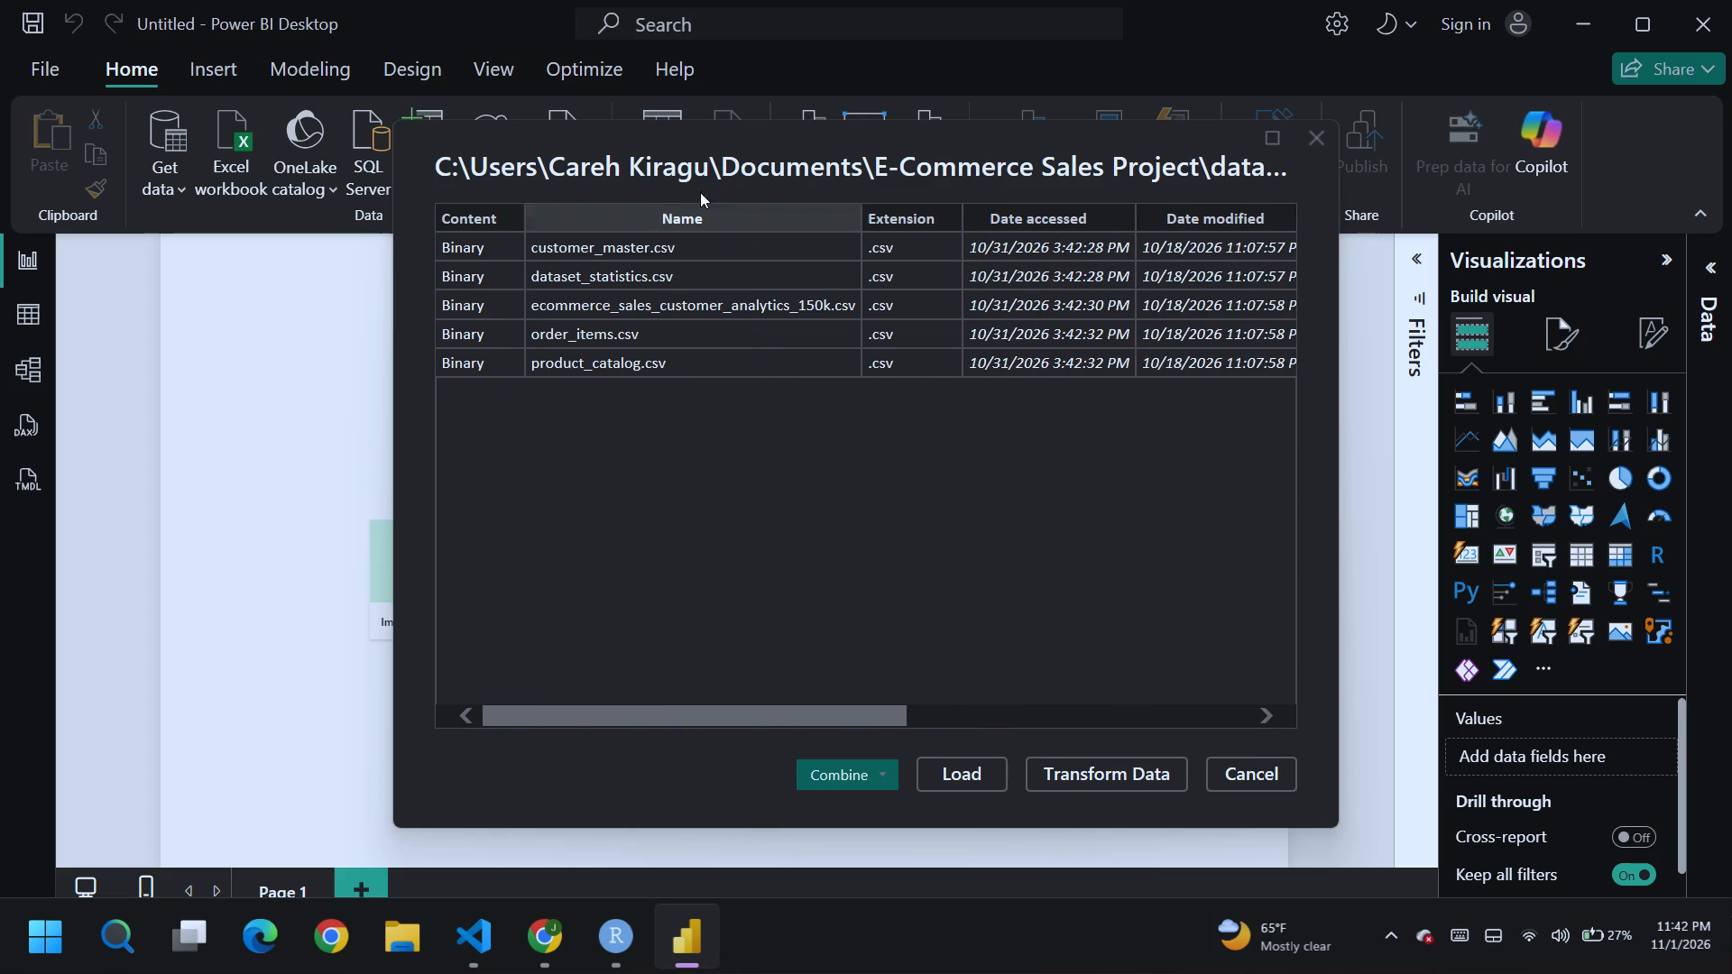
click(778, 304)
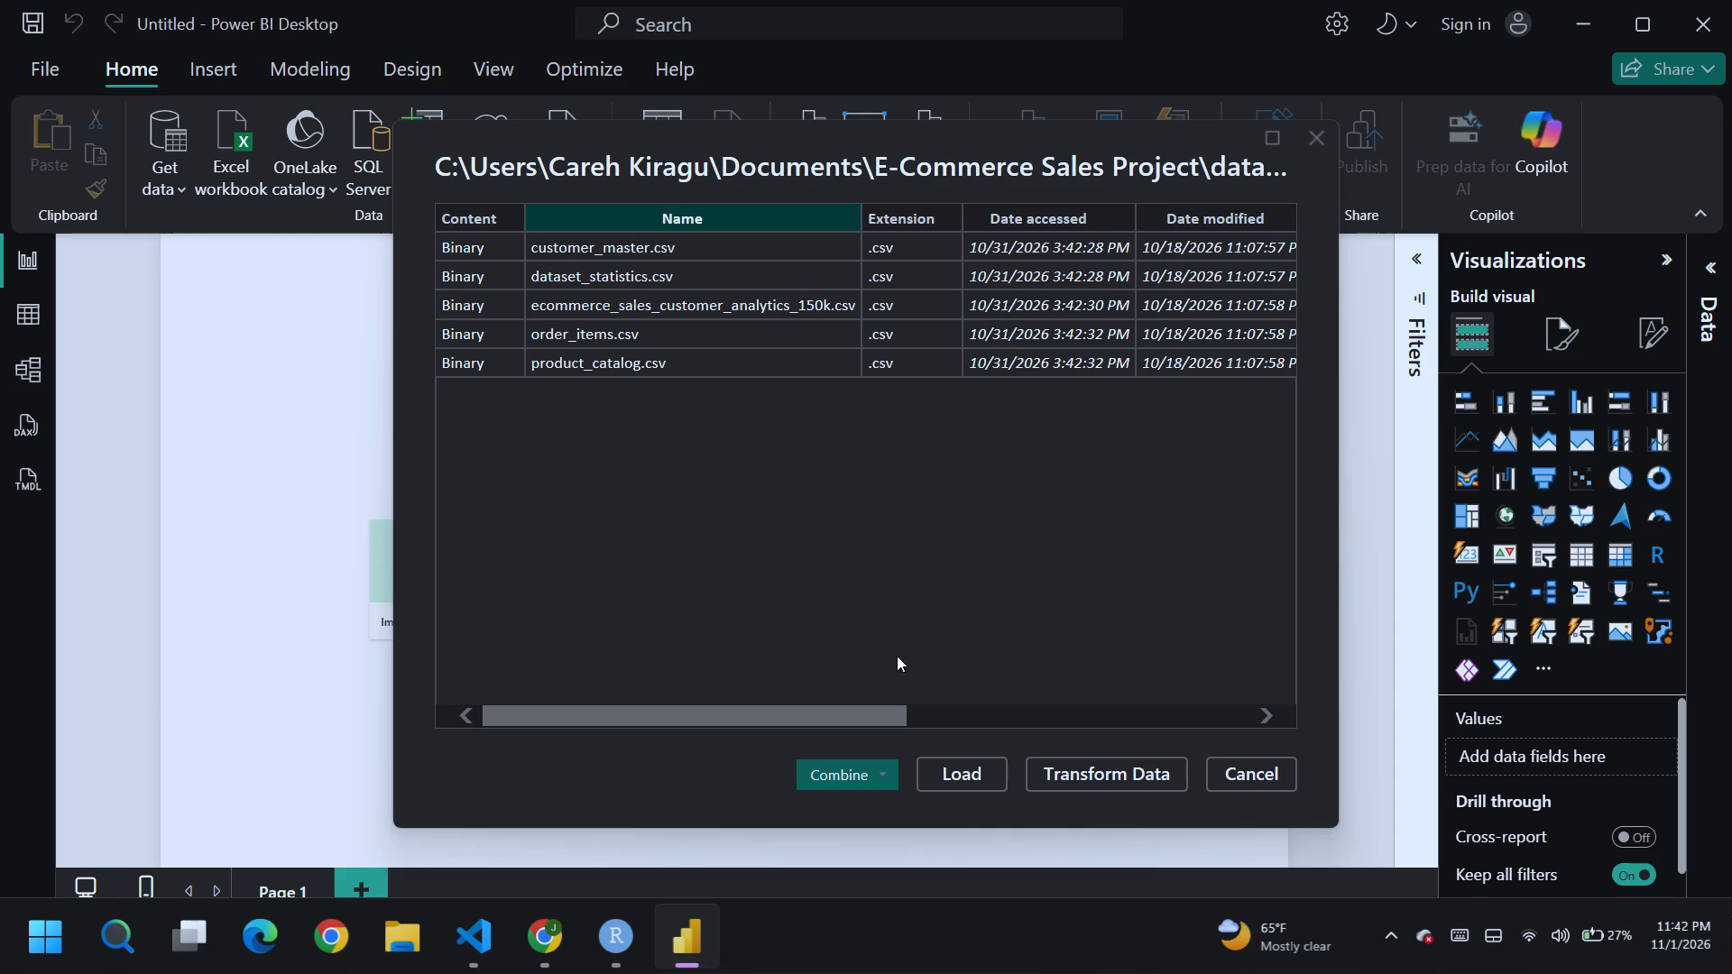
click(884, 773)
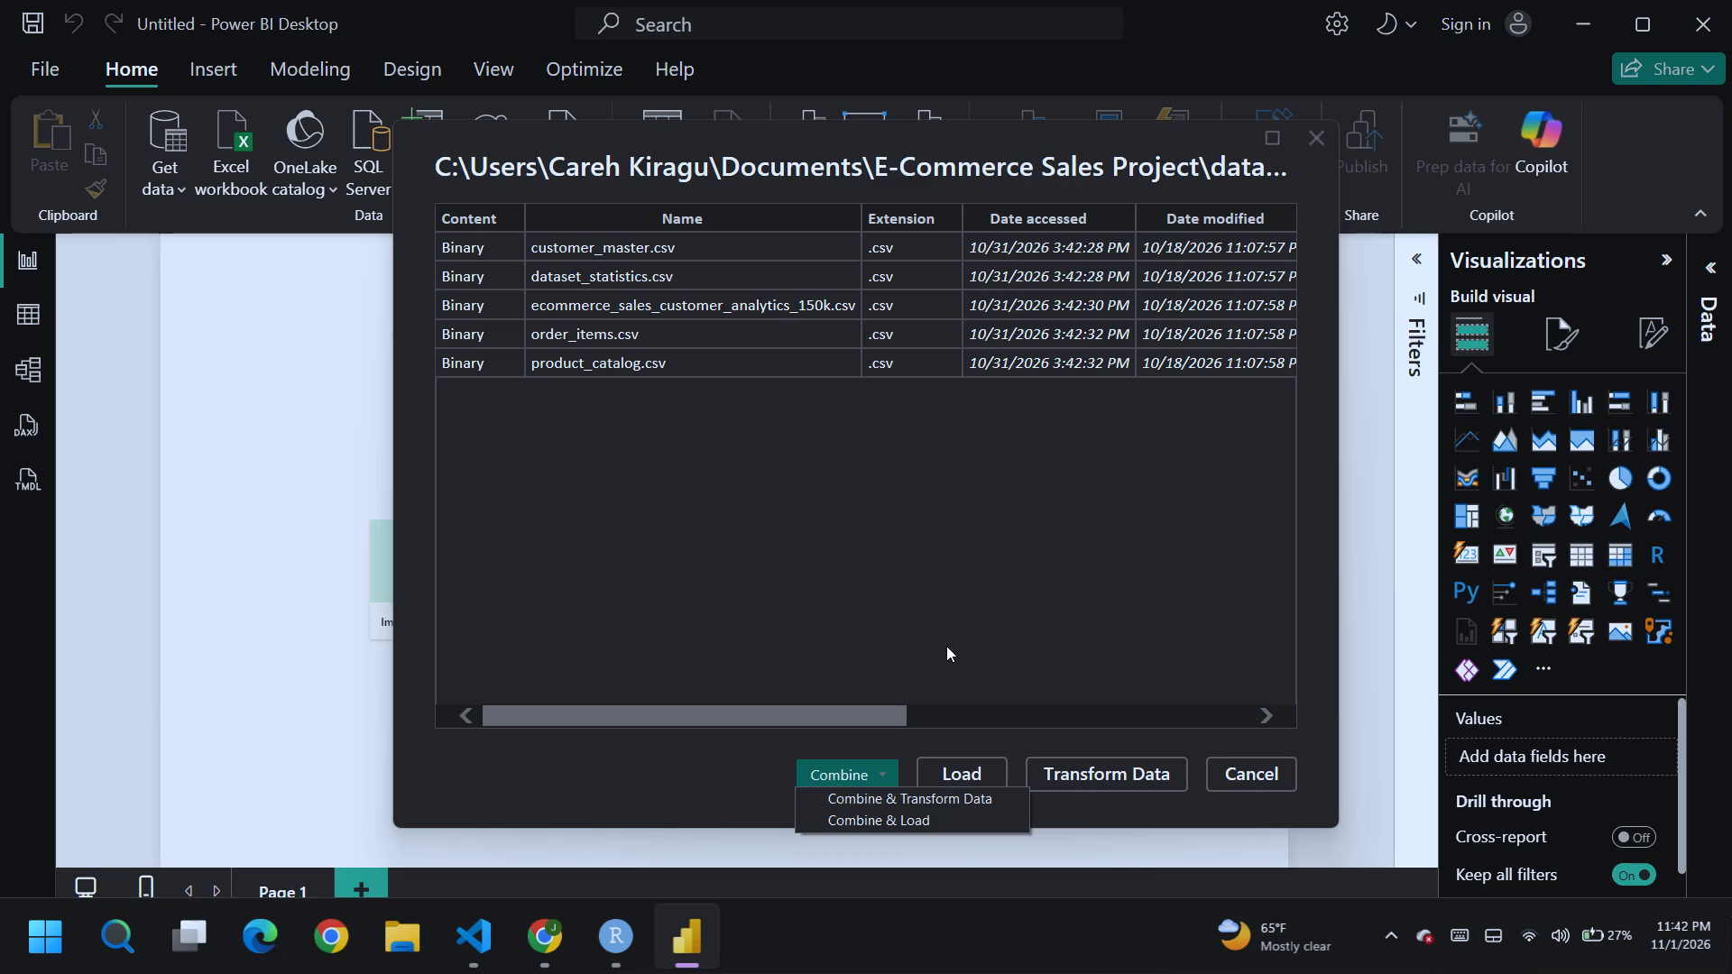
click(952, 620)
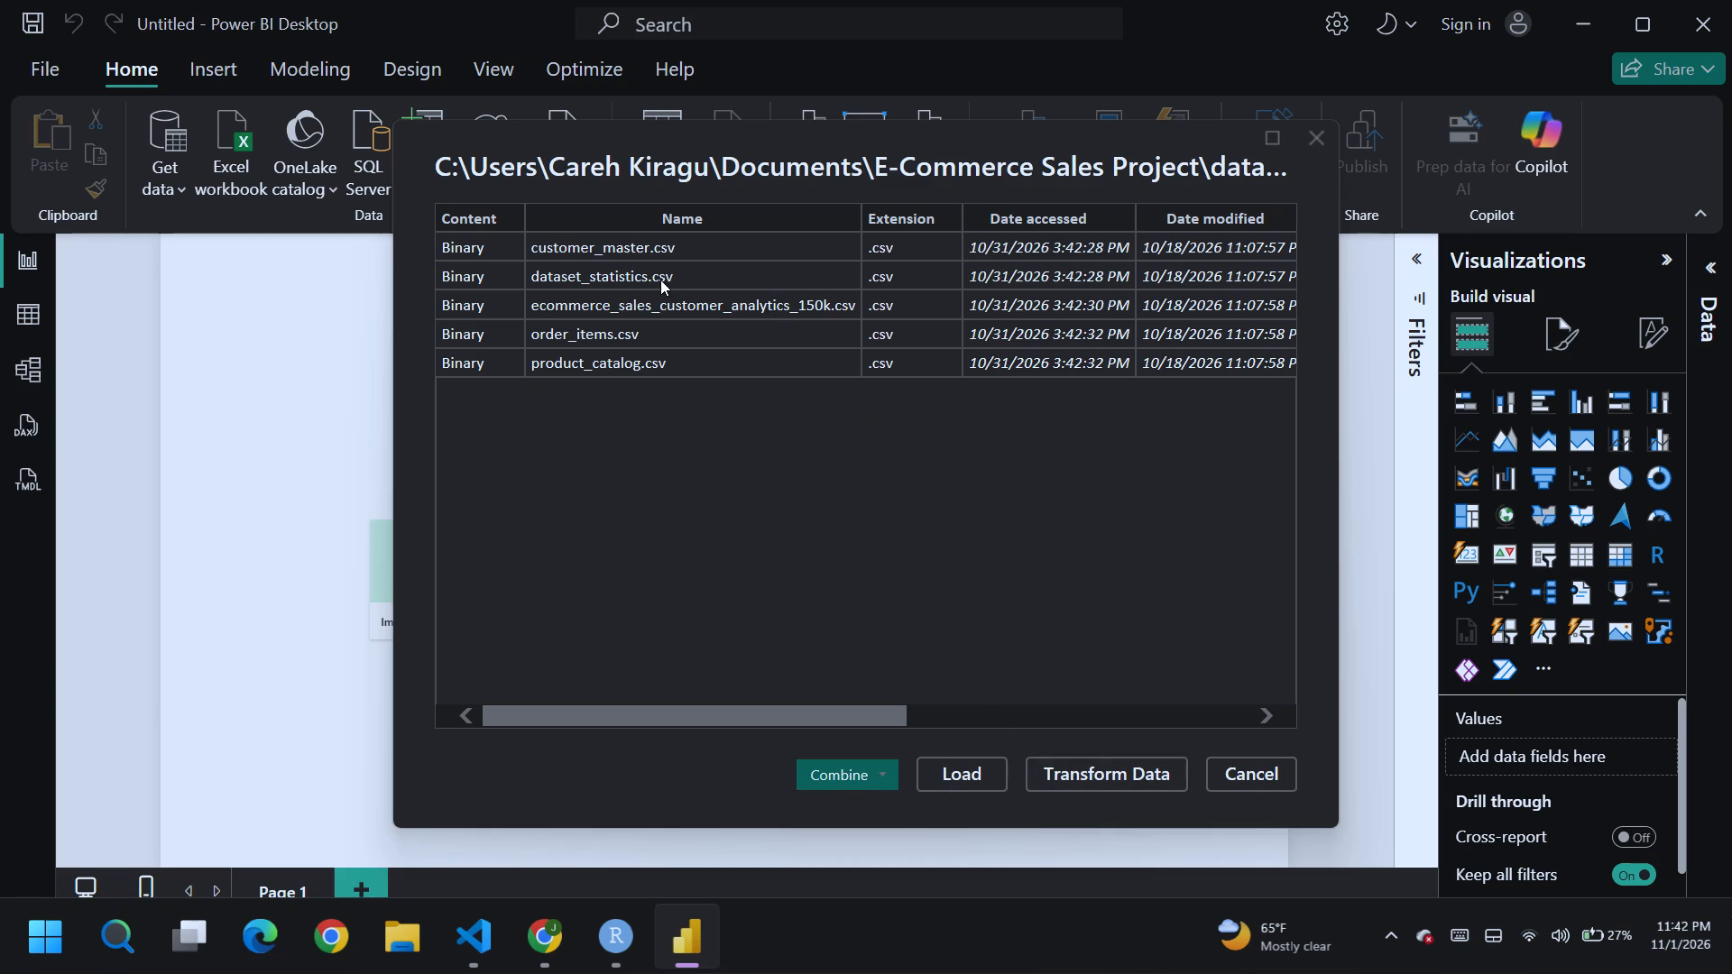
click(626, 302)
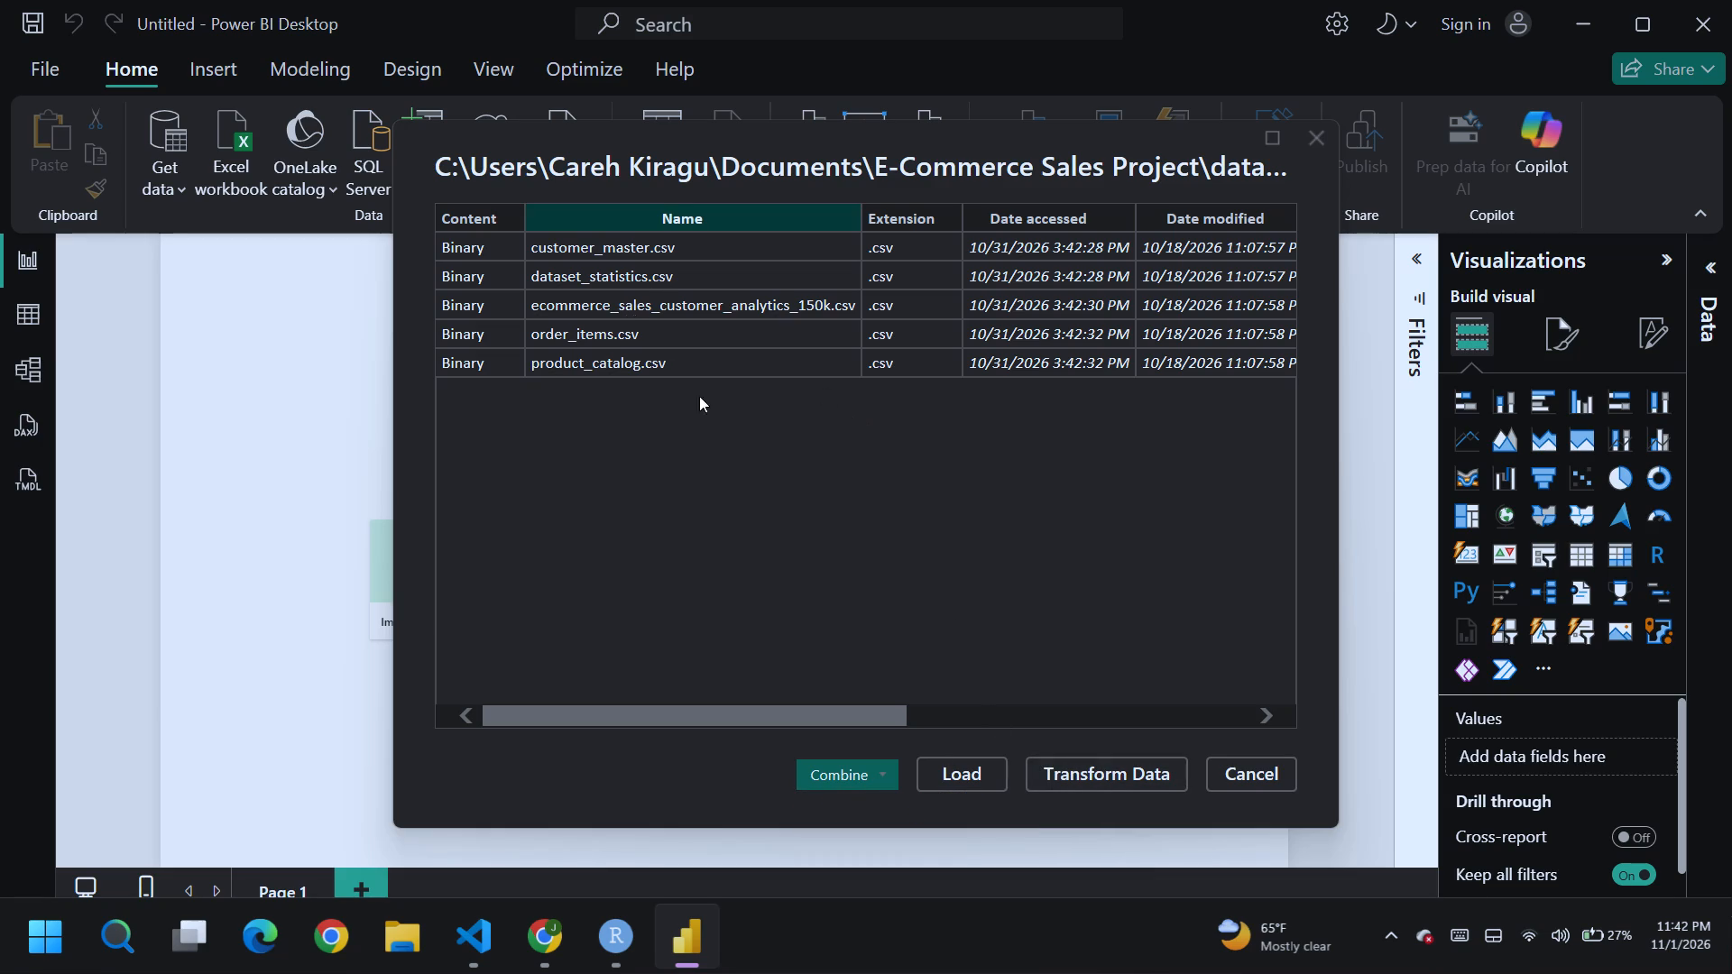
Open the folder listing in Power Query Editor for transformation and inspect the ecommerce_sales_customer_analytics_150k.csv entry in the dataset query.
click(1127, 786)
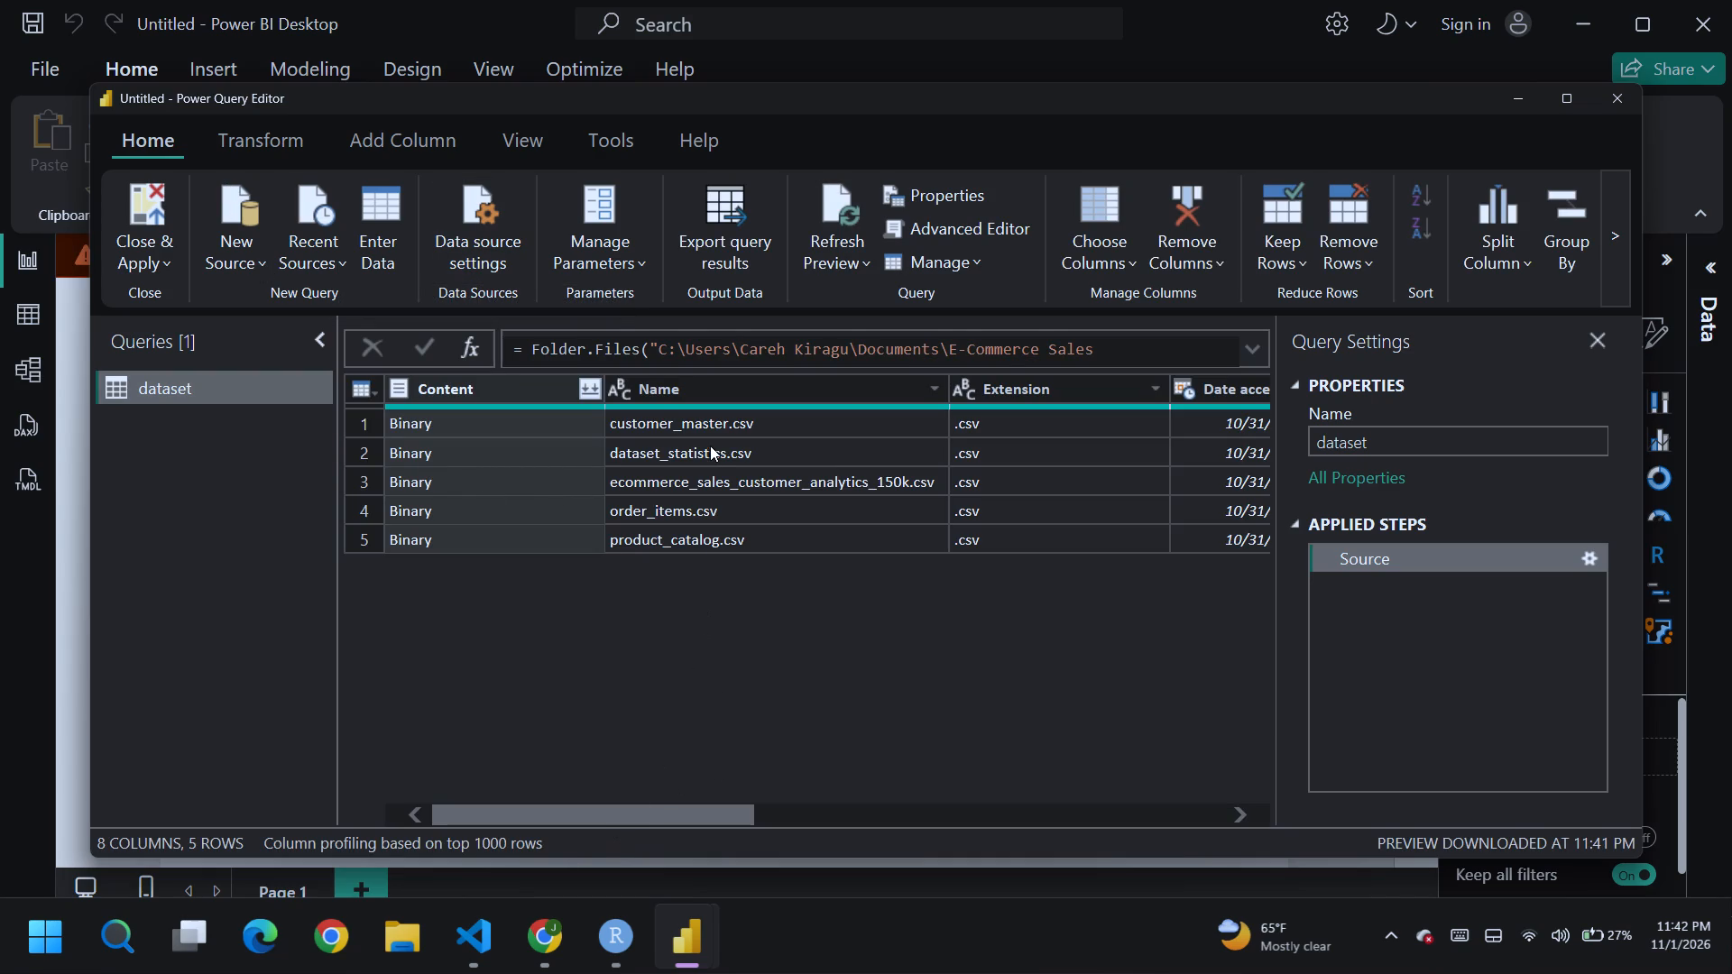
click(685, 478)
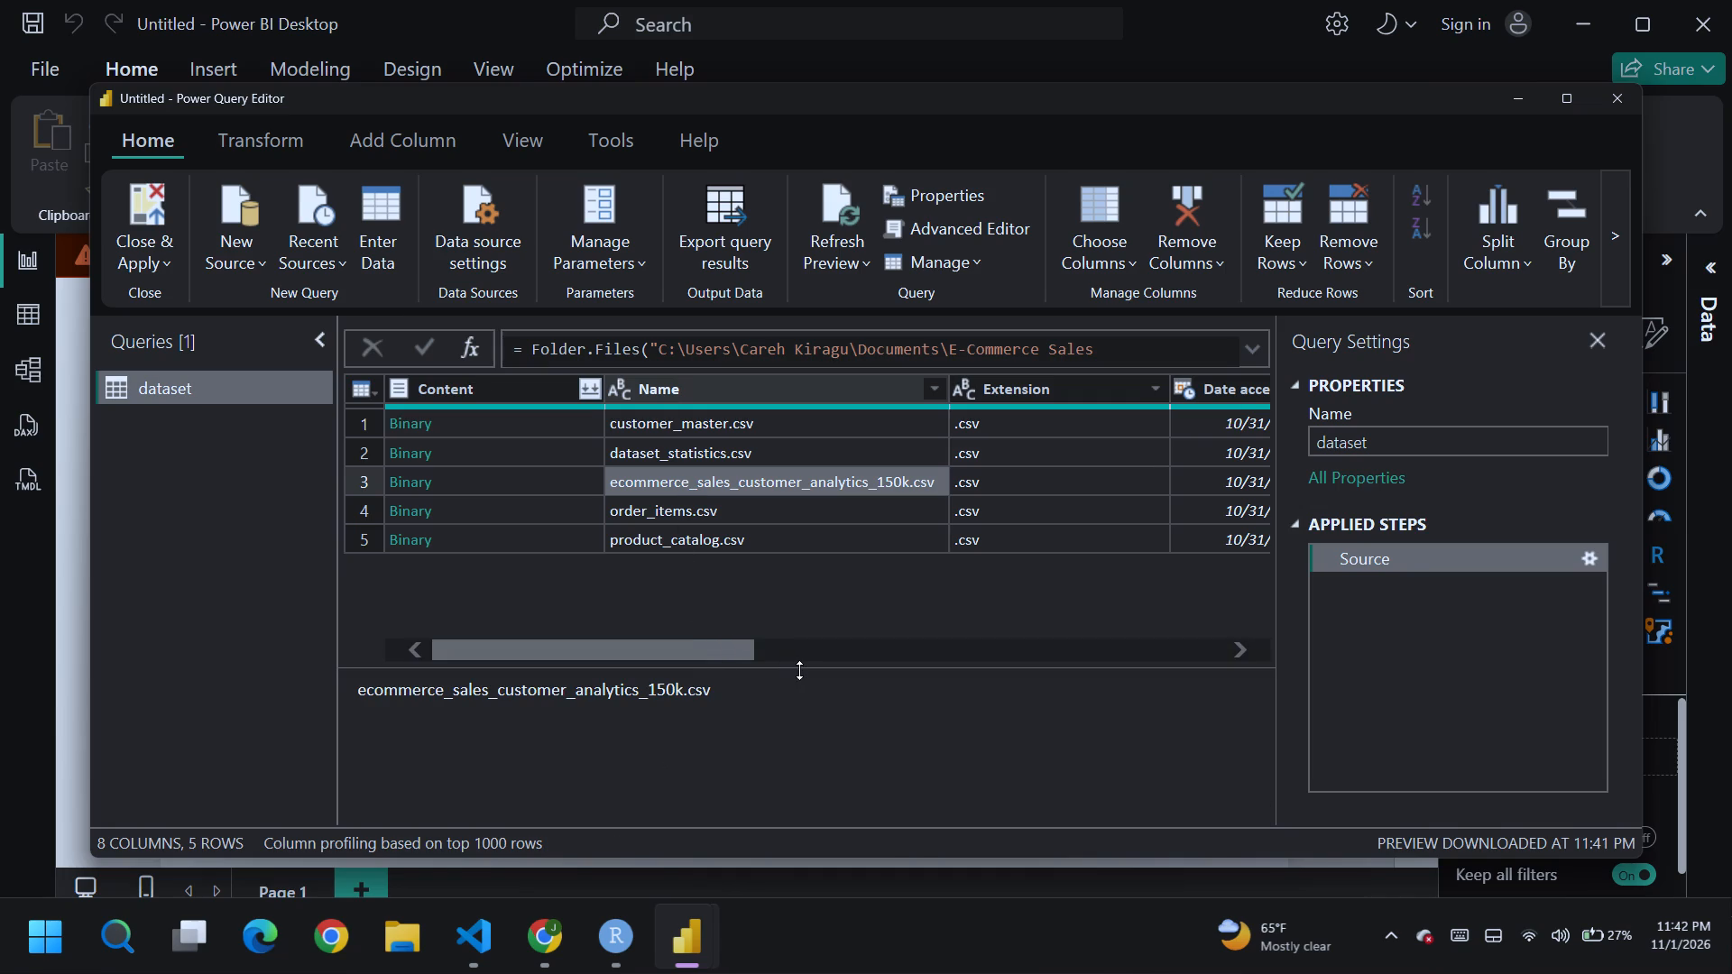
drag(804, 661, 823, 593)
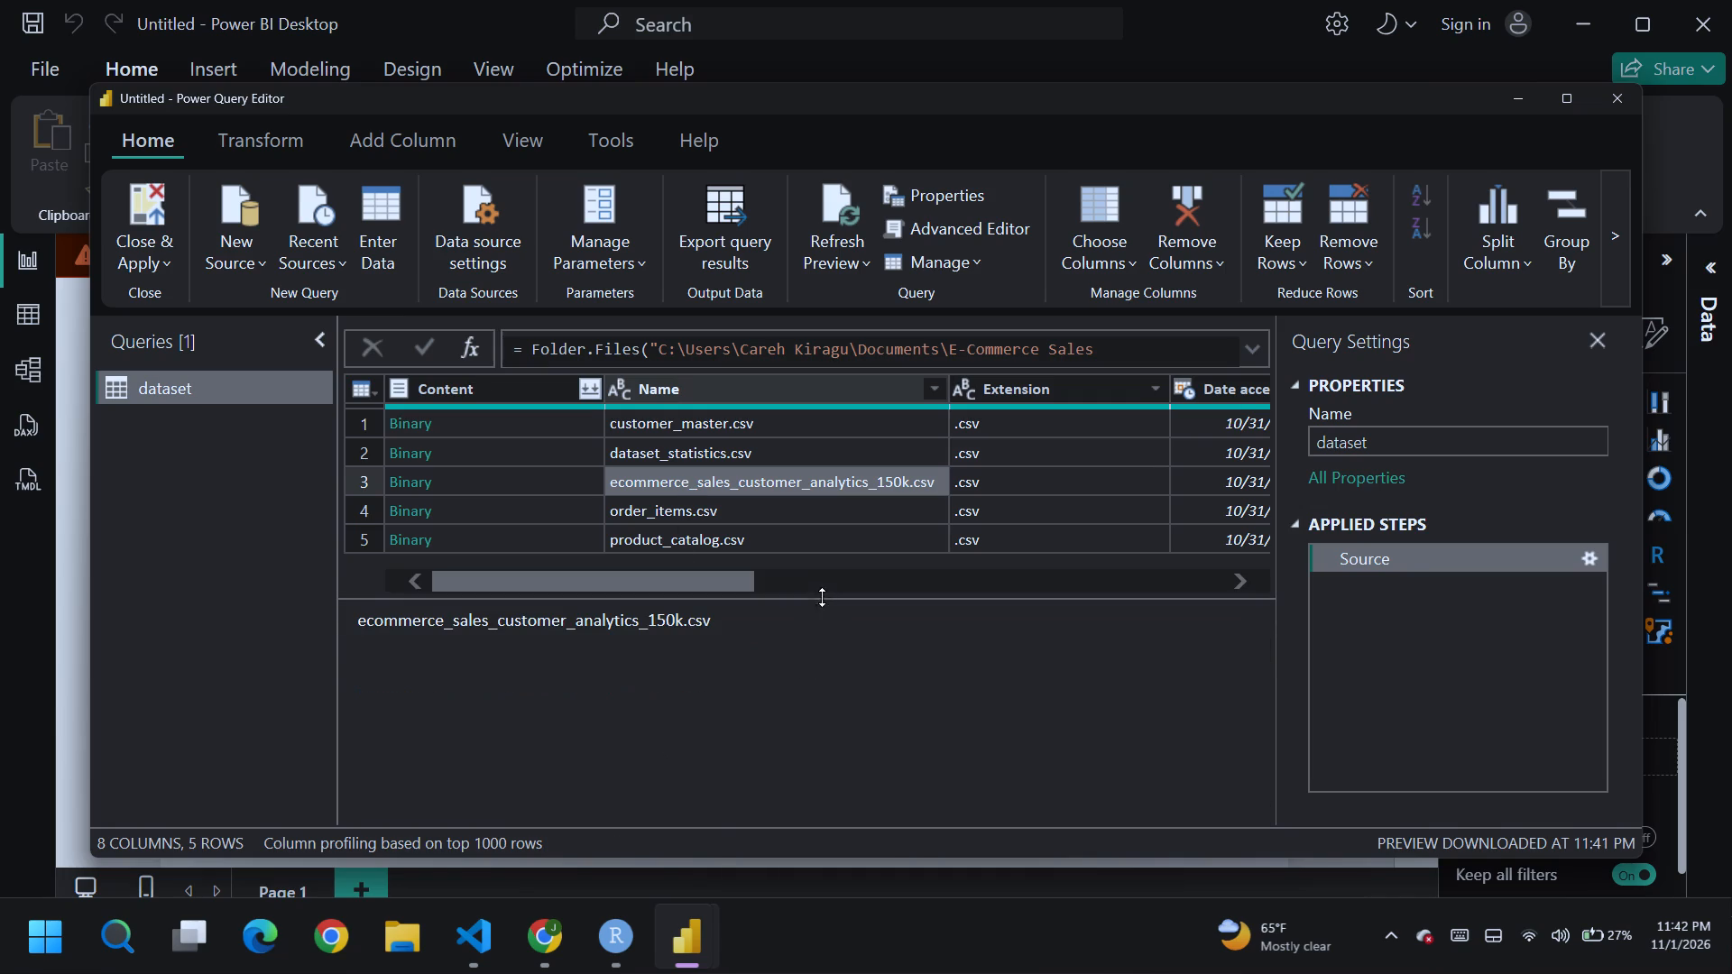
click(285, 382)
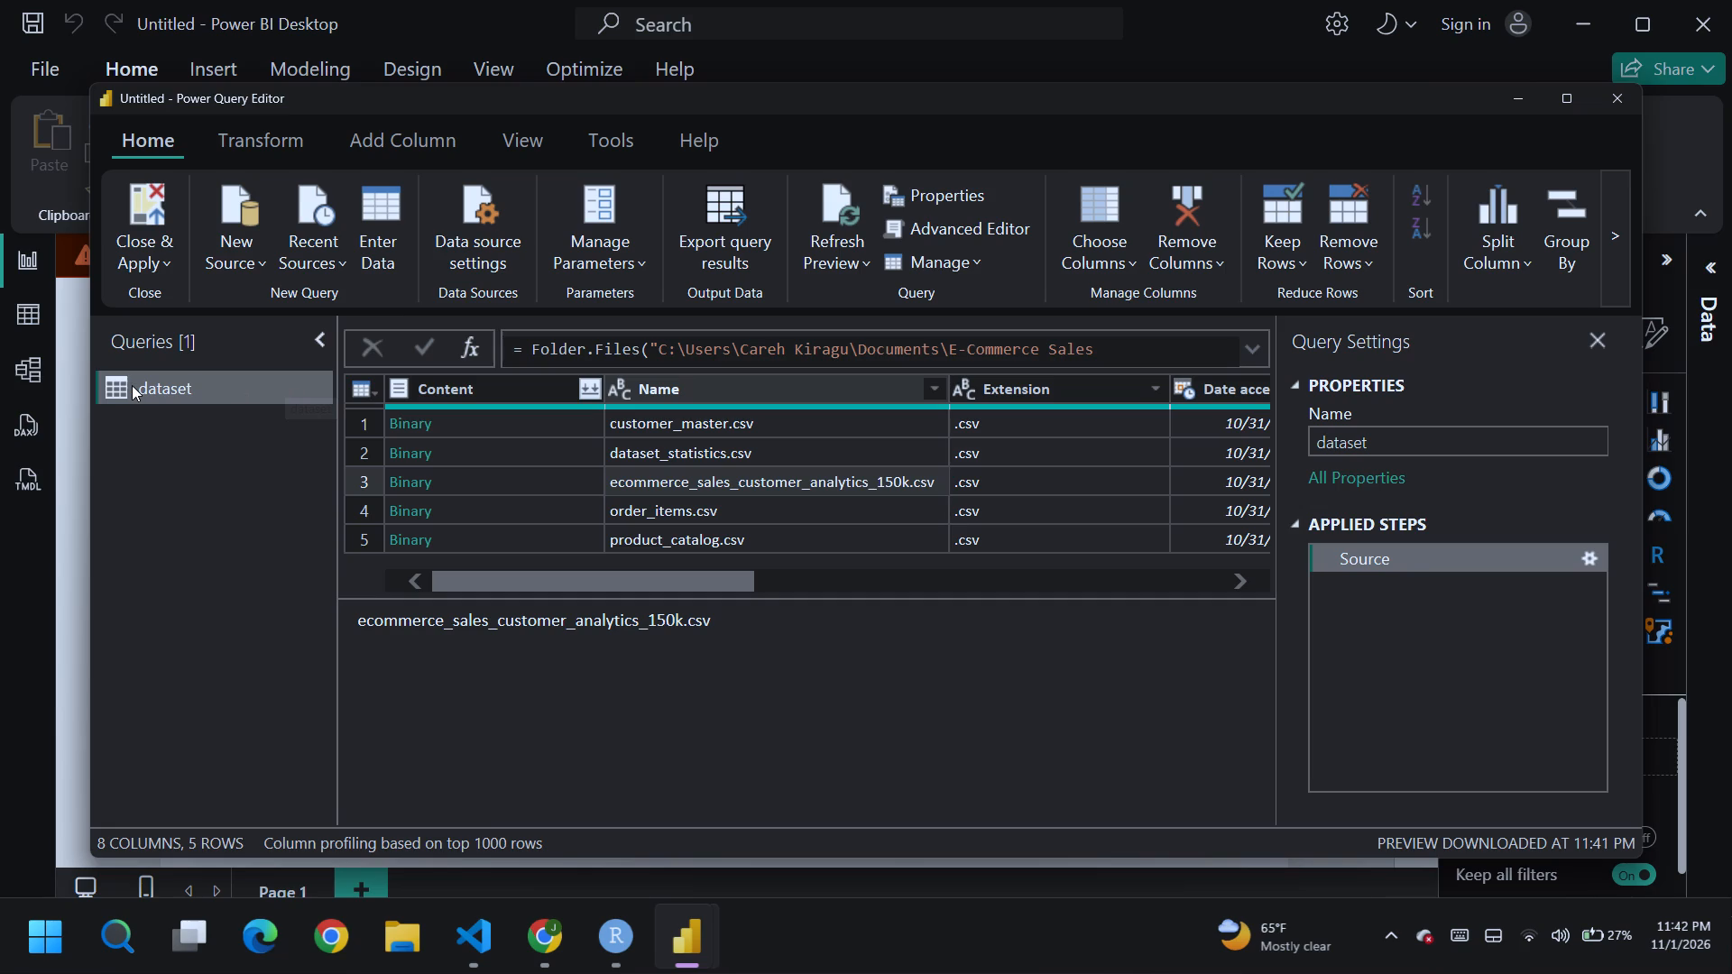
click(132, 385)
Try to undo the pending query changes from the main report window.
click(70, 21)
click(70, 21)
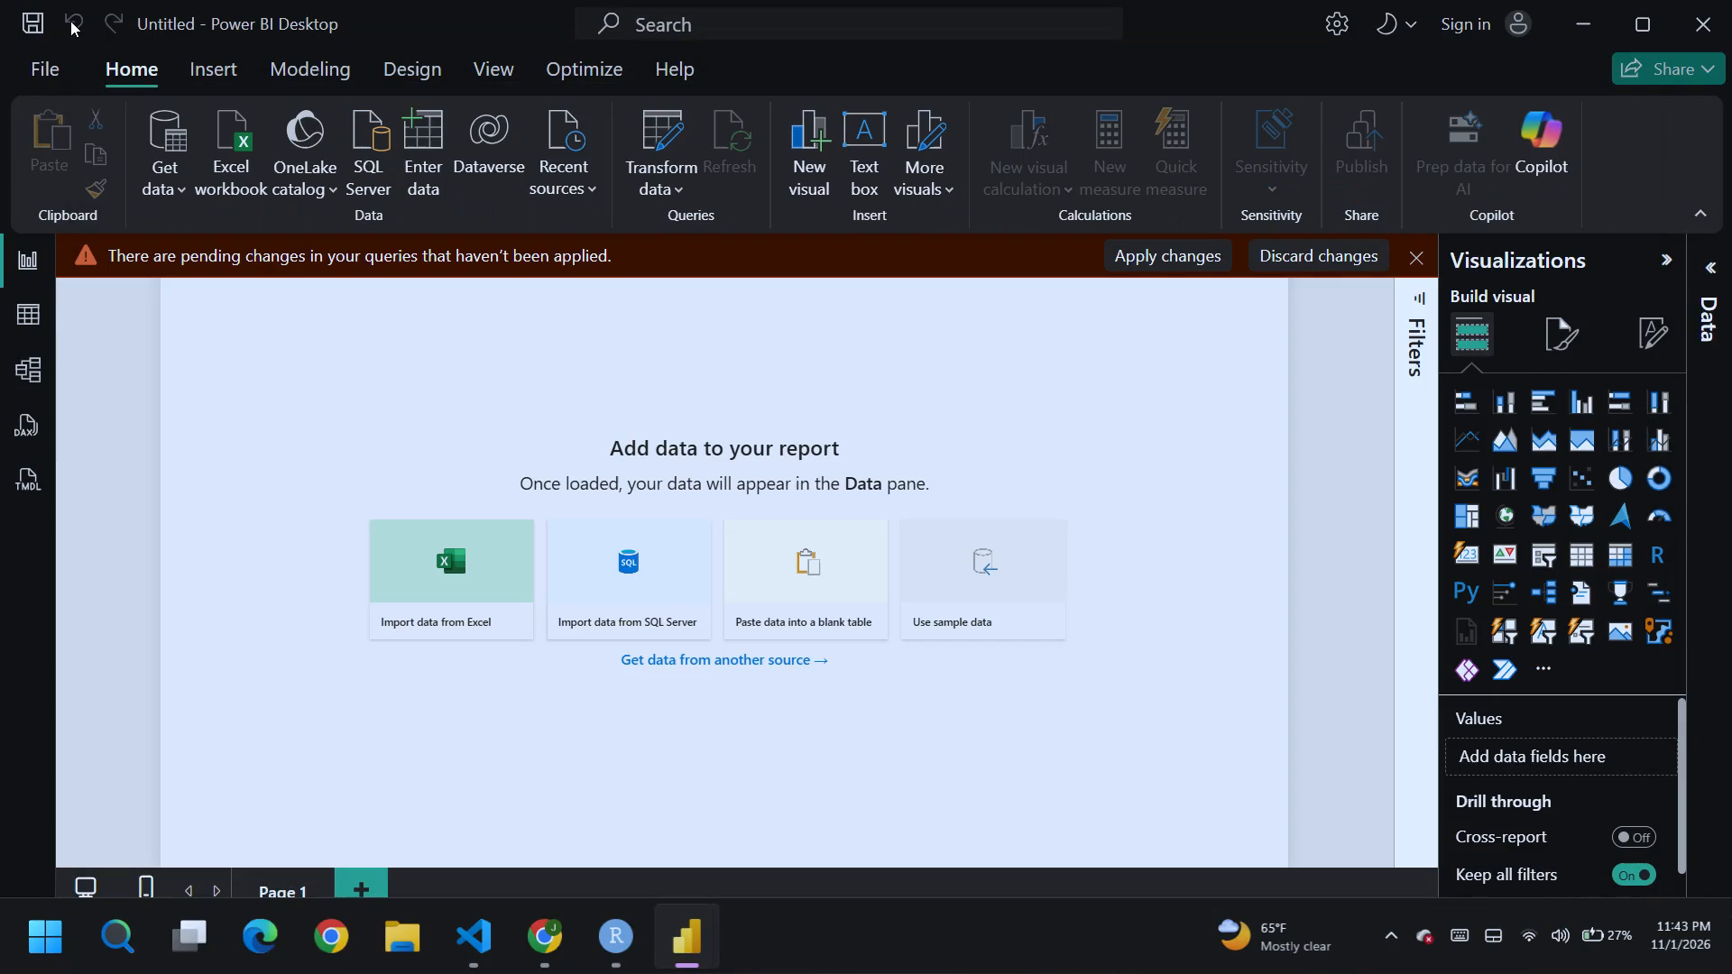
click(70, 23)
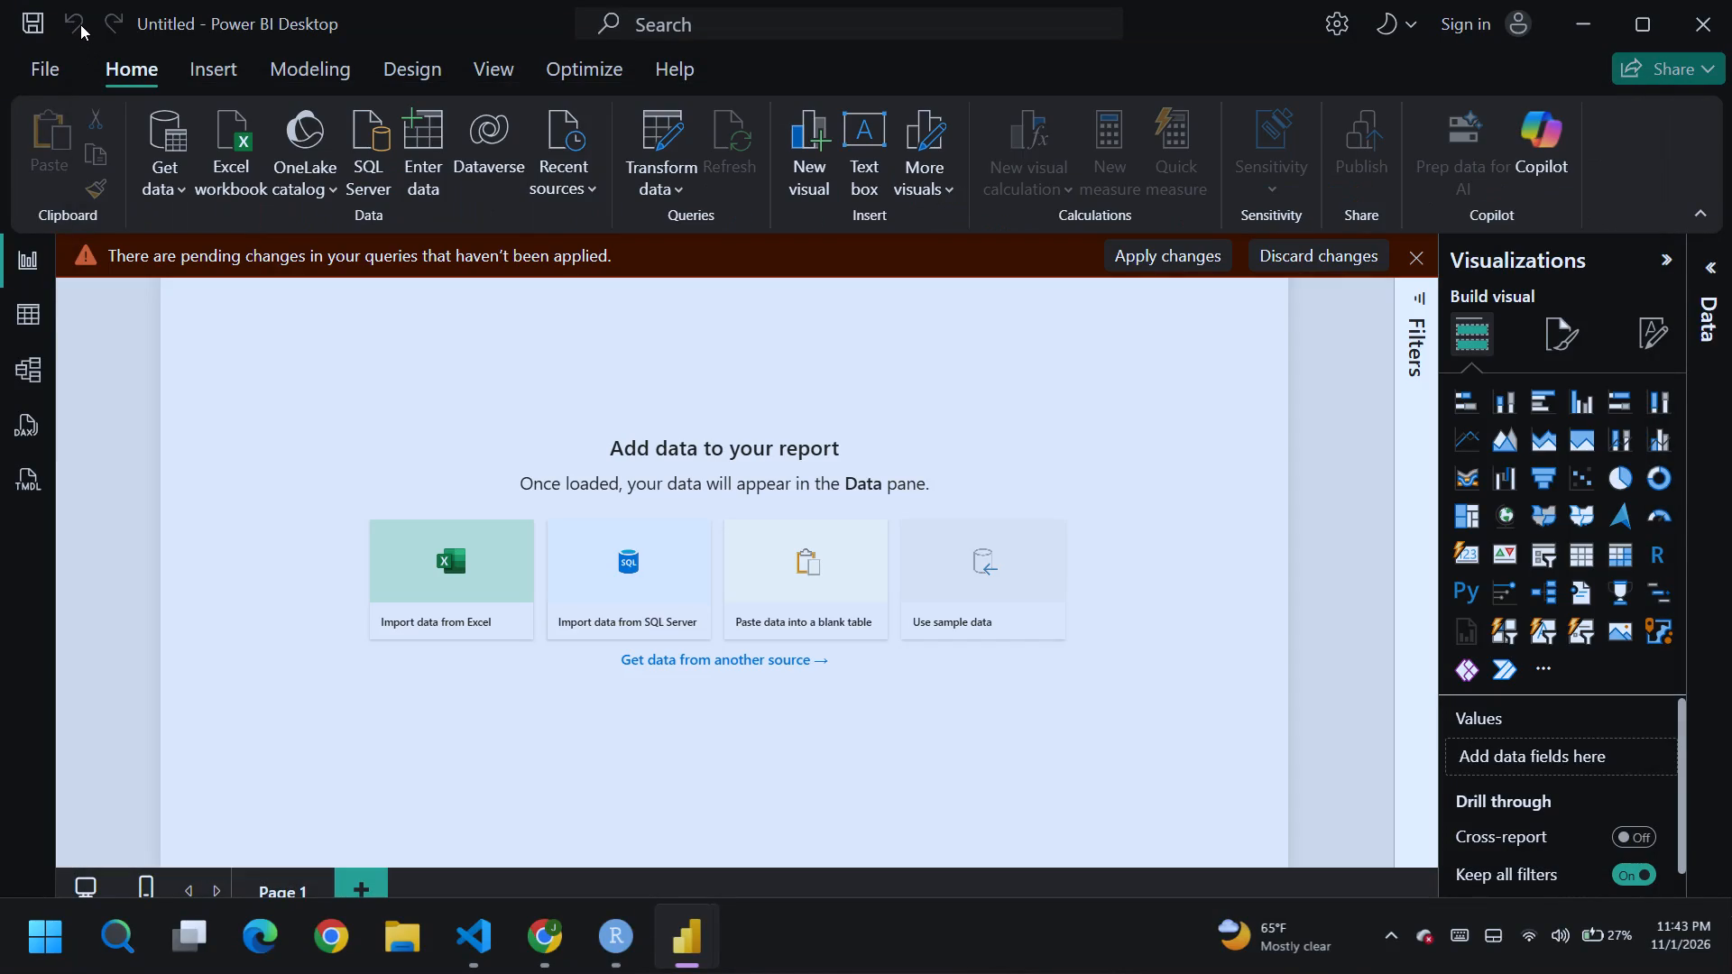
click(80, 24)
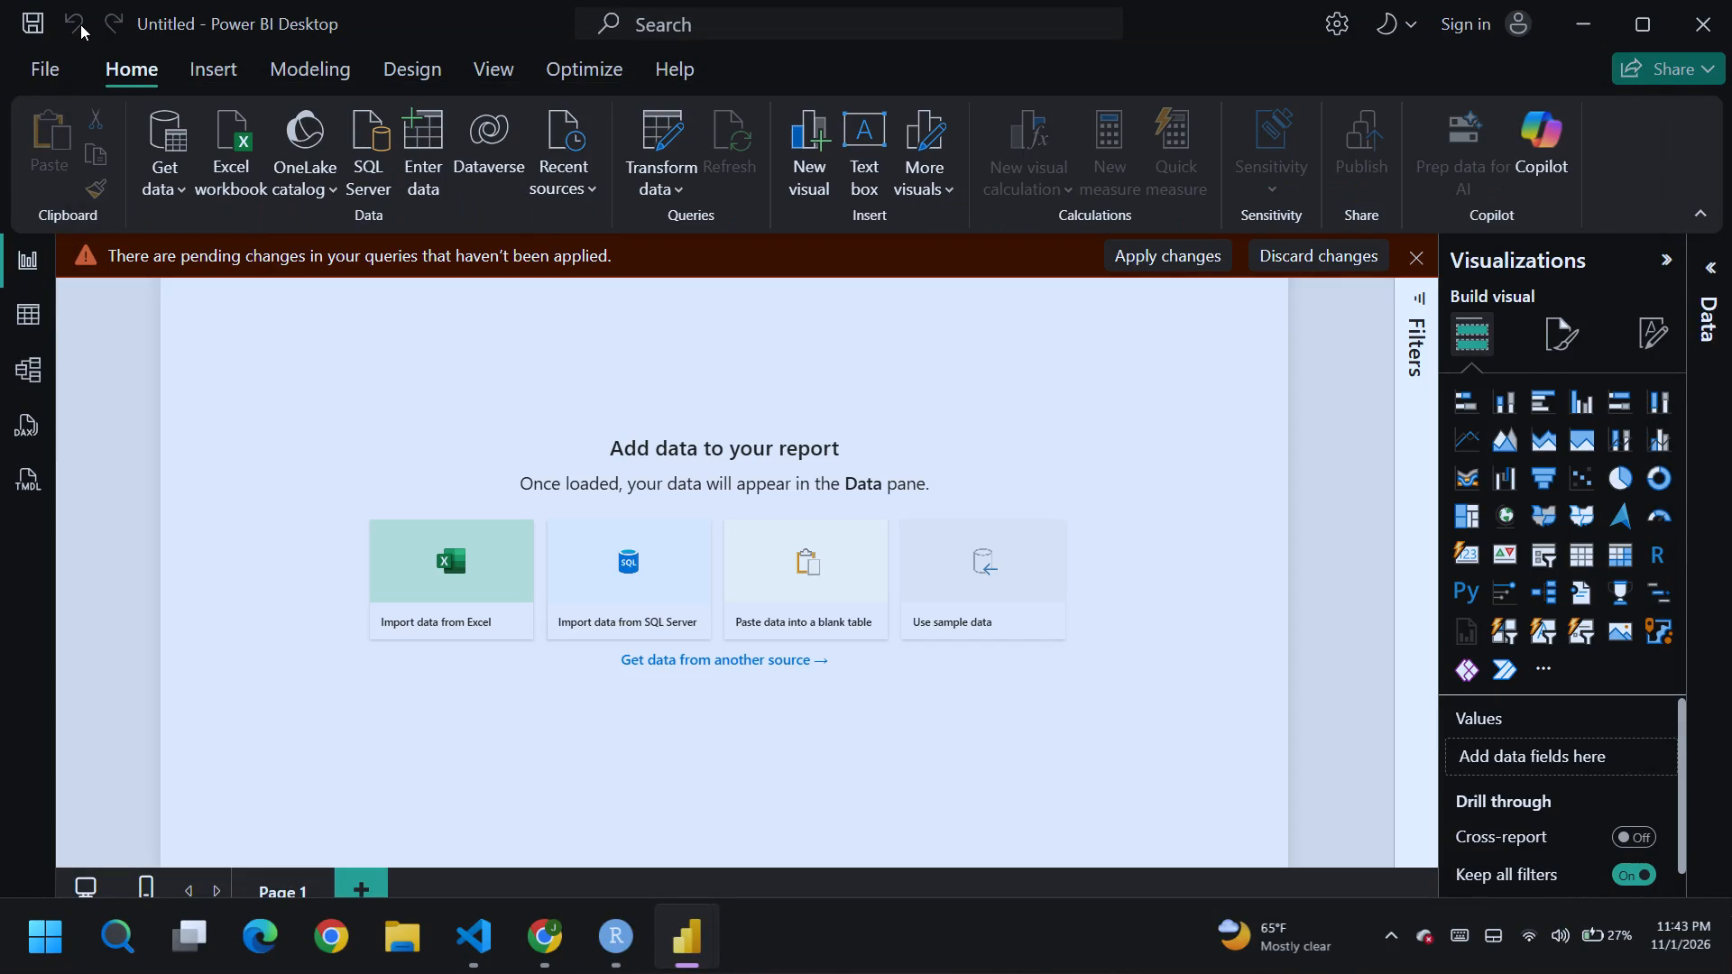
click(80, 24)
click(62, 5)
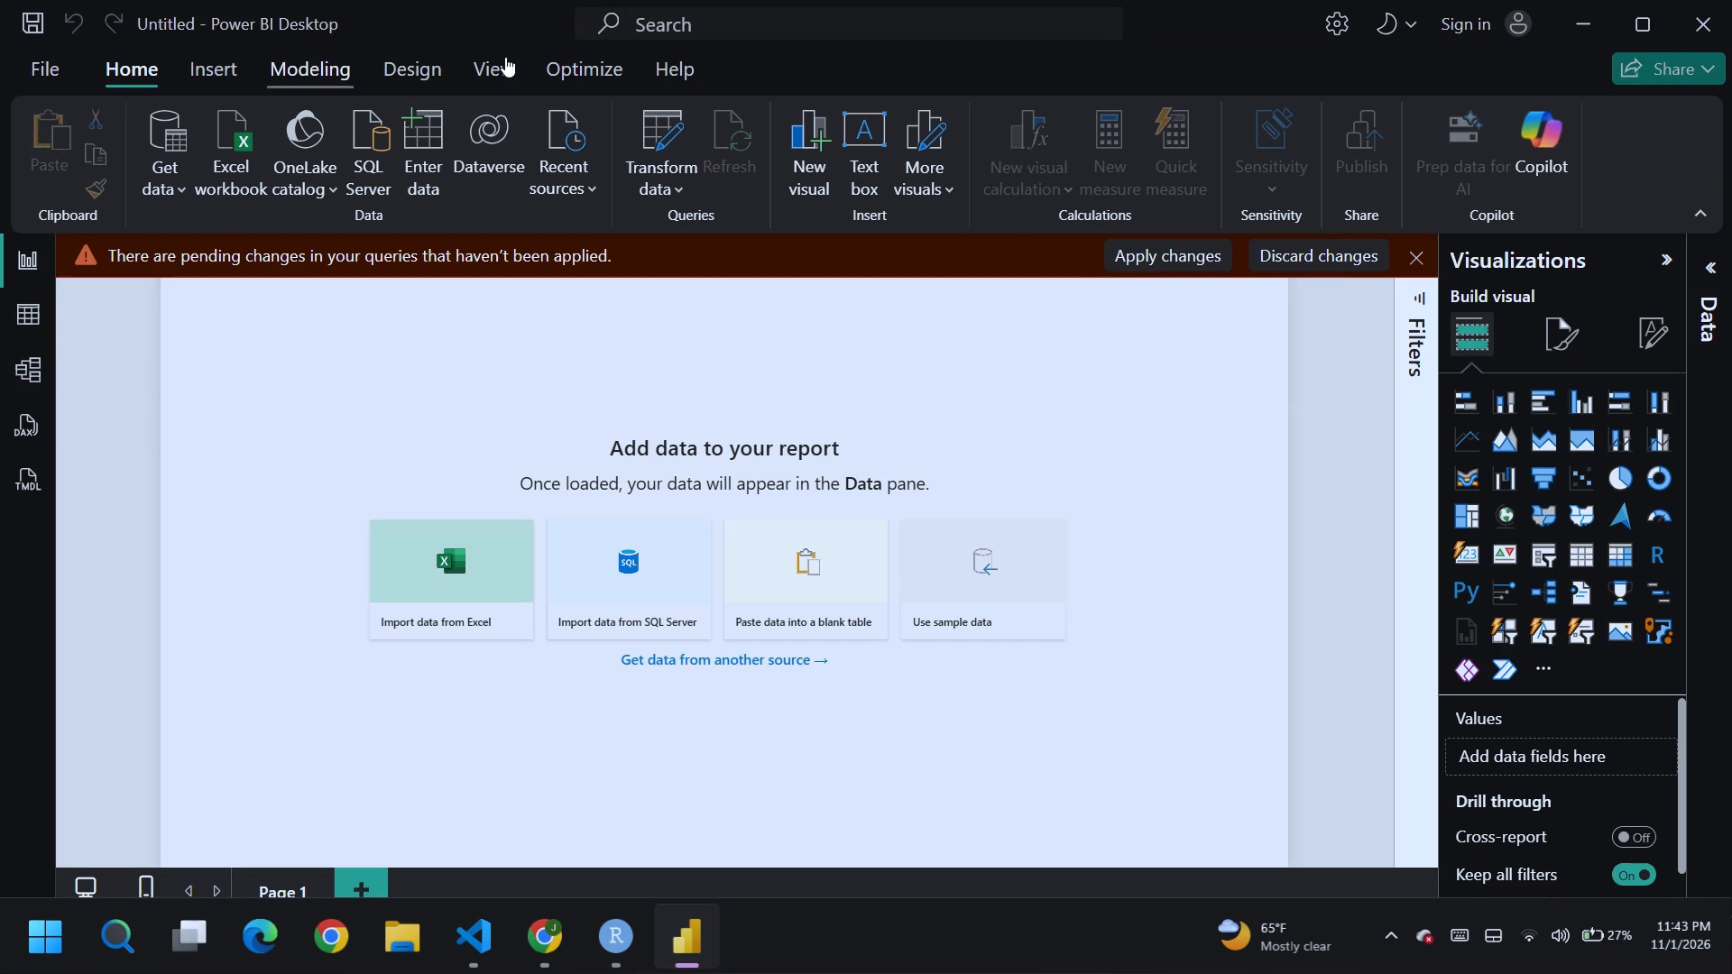
Dismiss the pending-changes notice, close the untitled report without saving, and relaunch Power BI Desktop.
click(1414, 259)
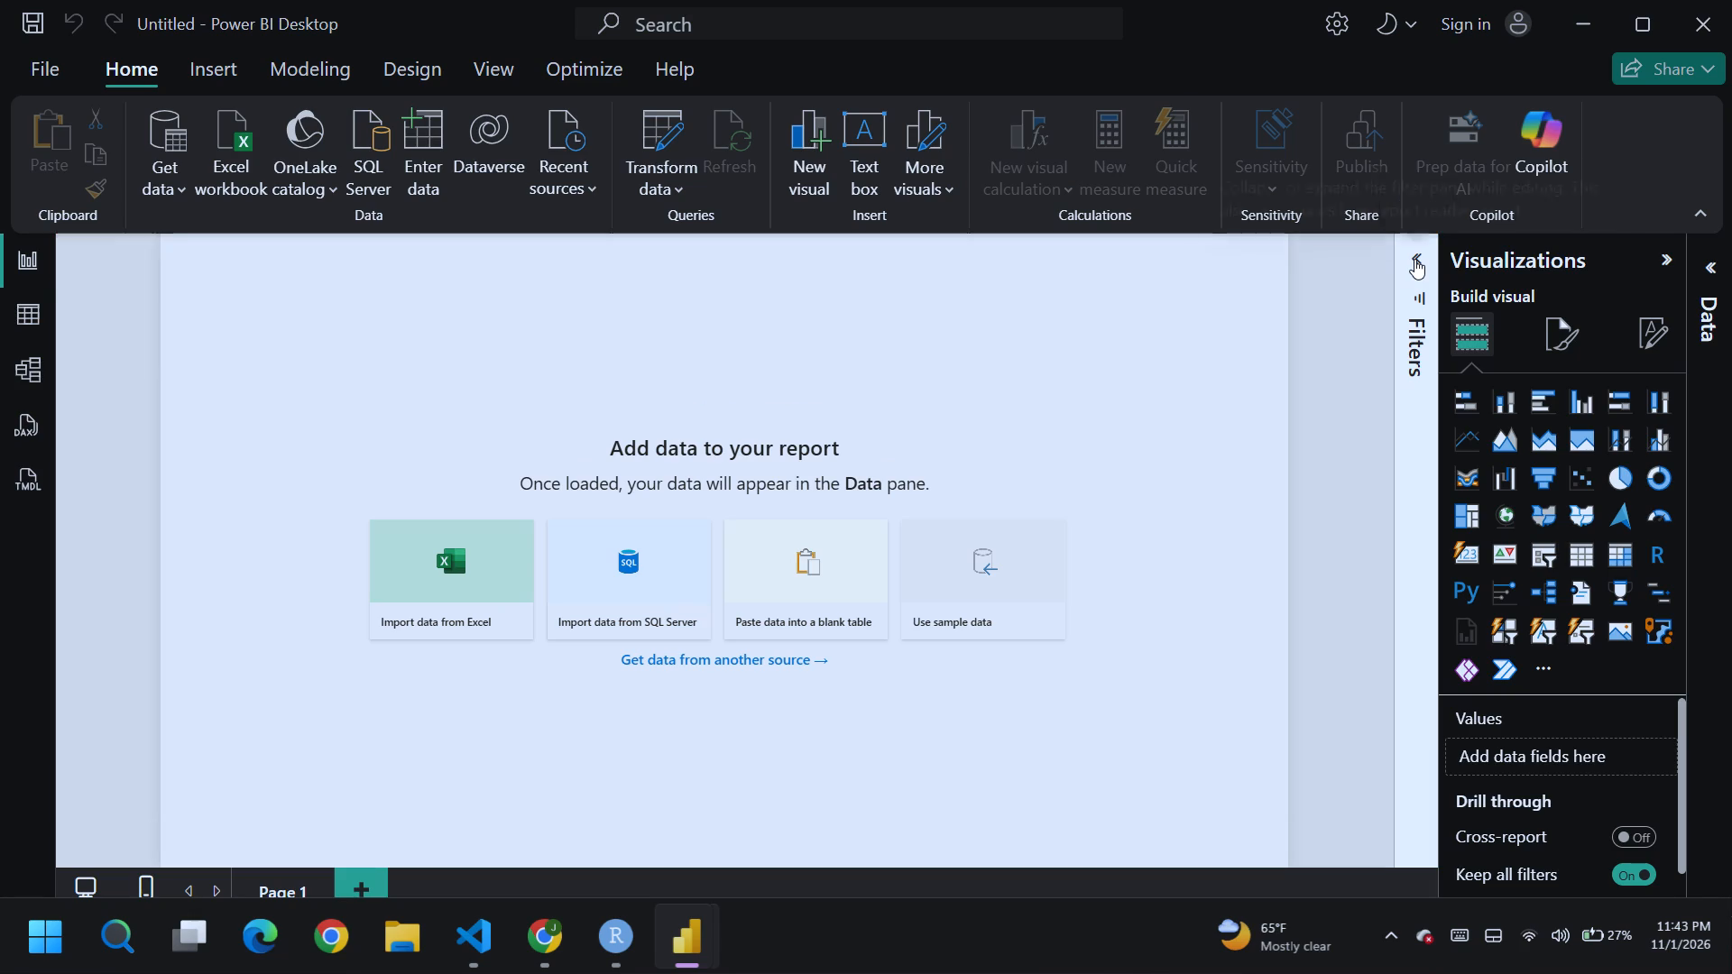
click(1730, 26)
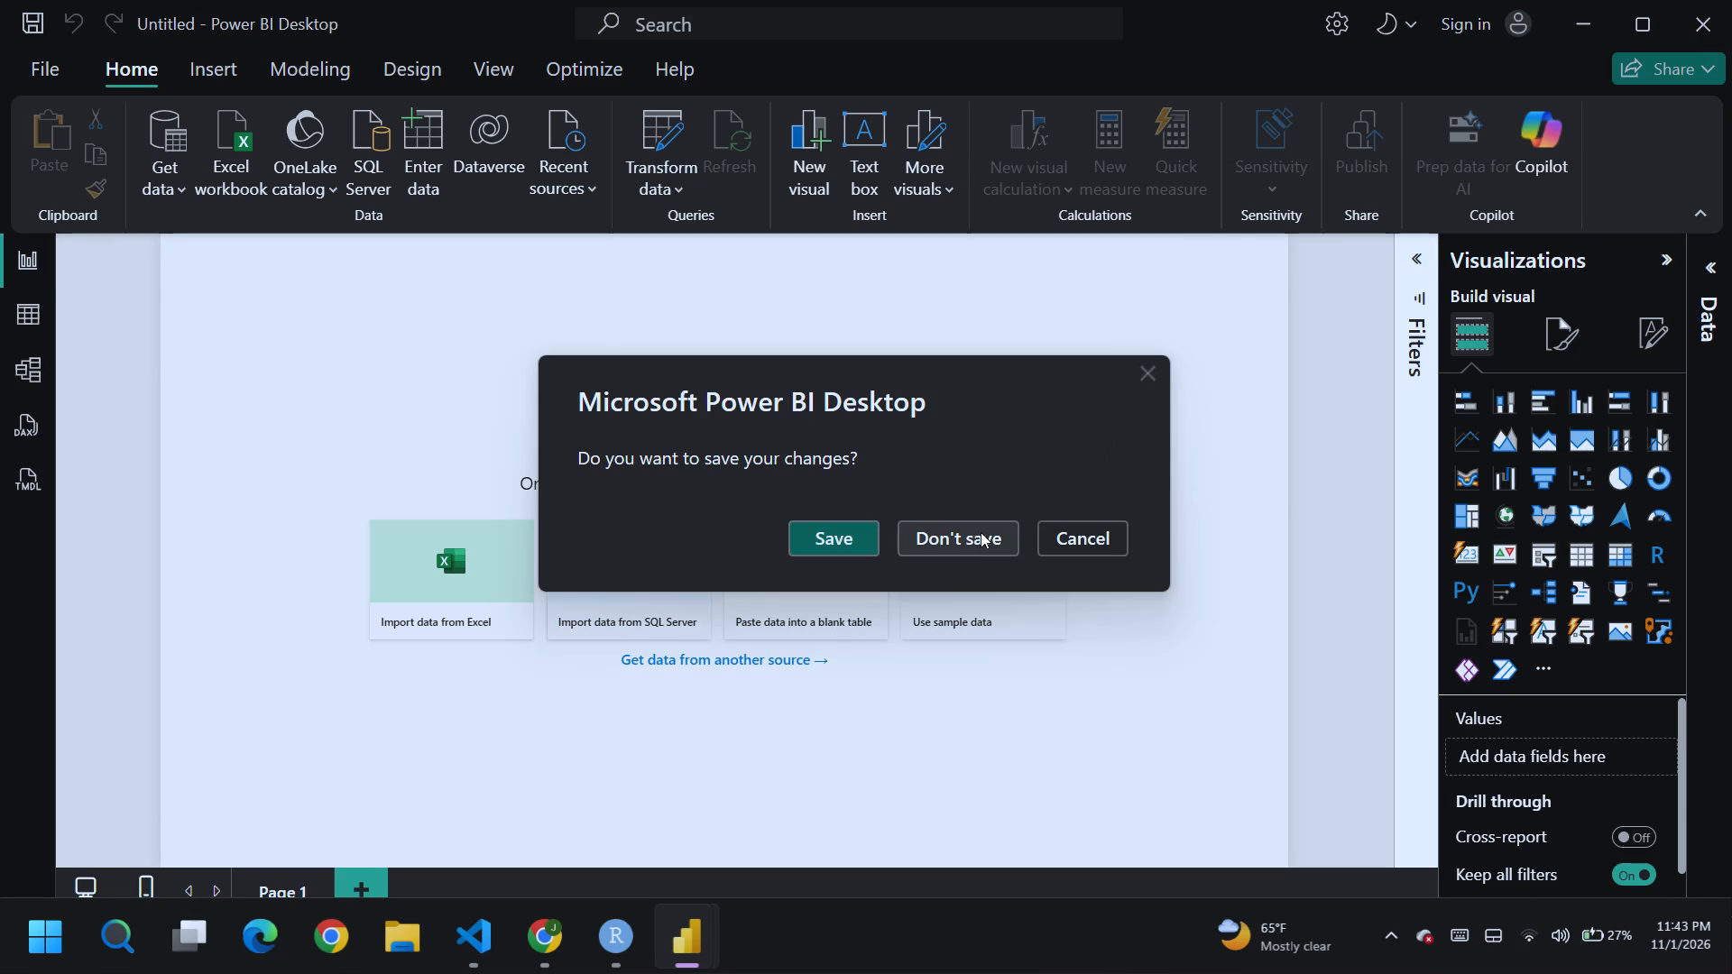
click(981, 532)
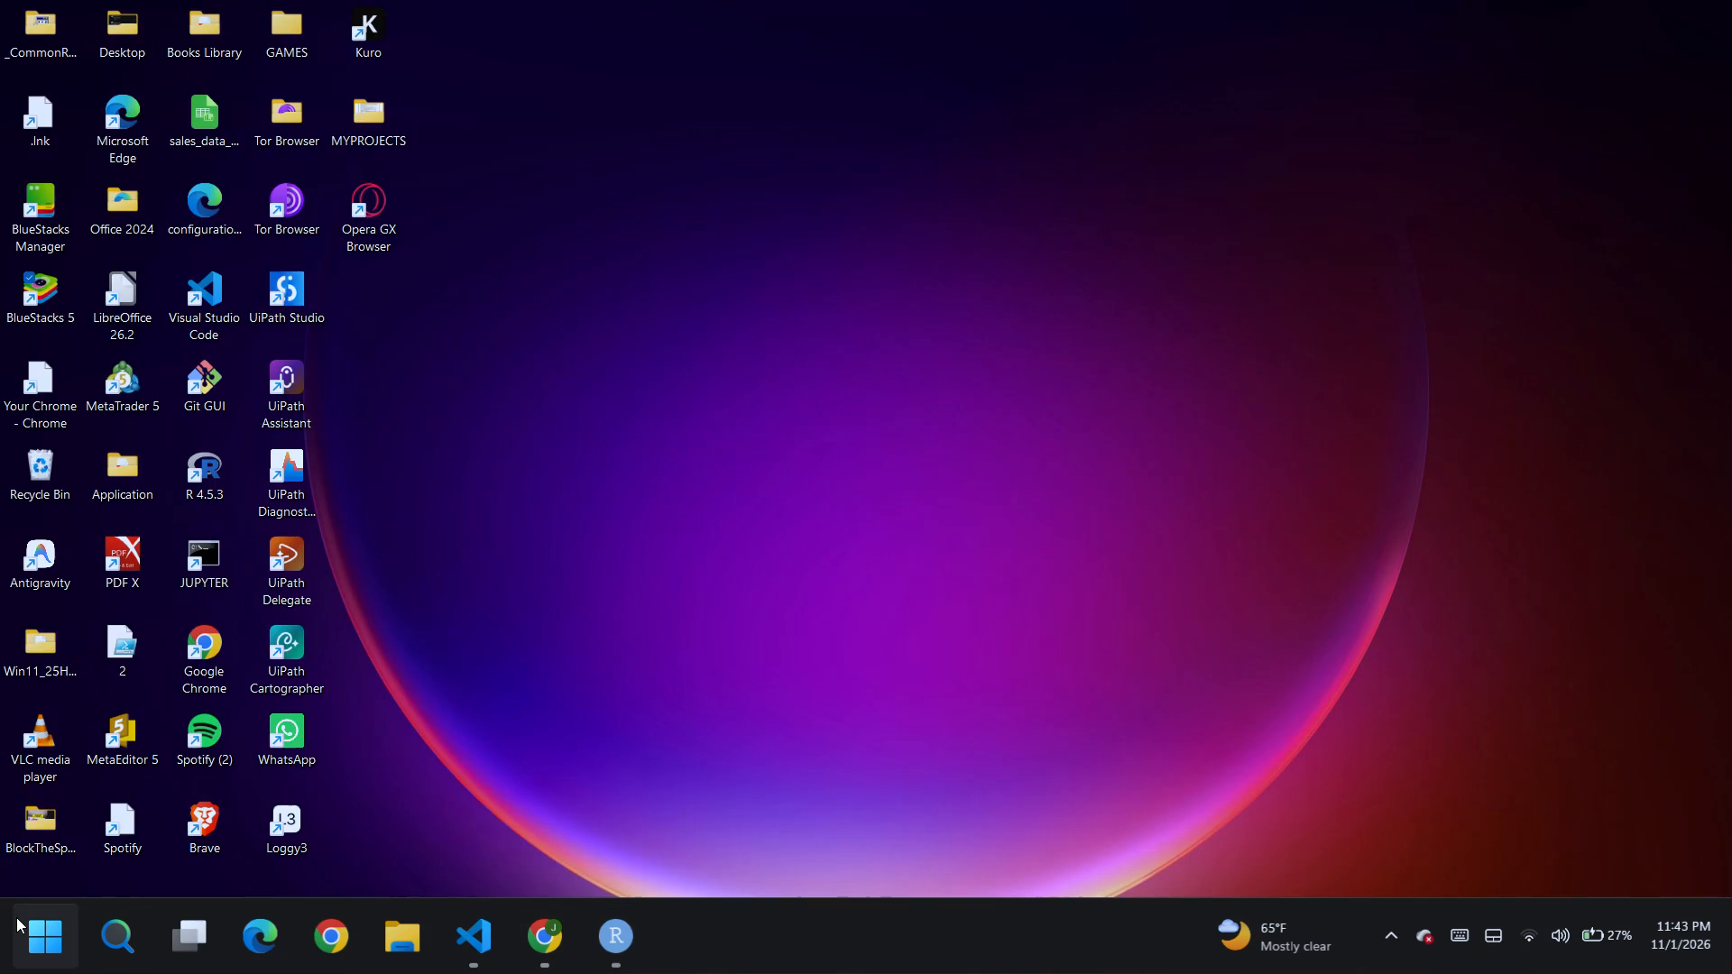
click(26, 938)
click(128, 625)
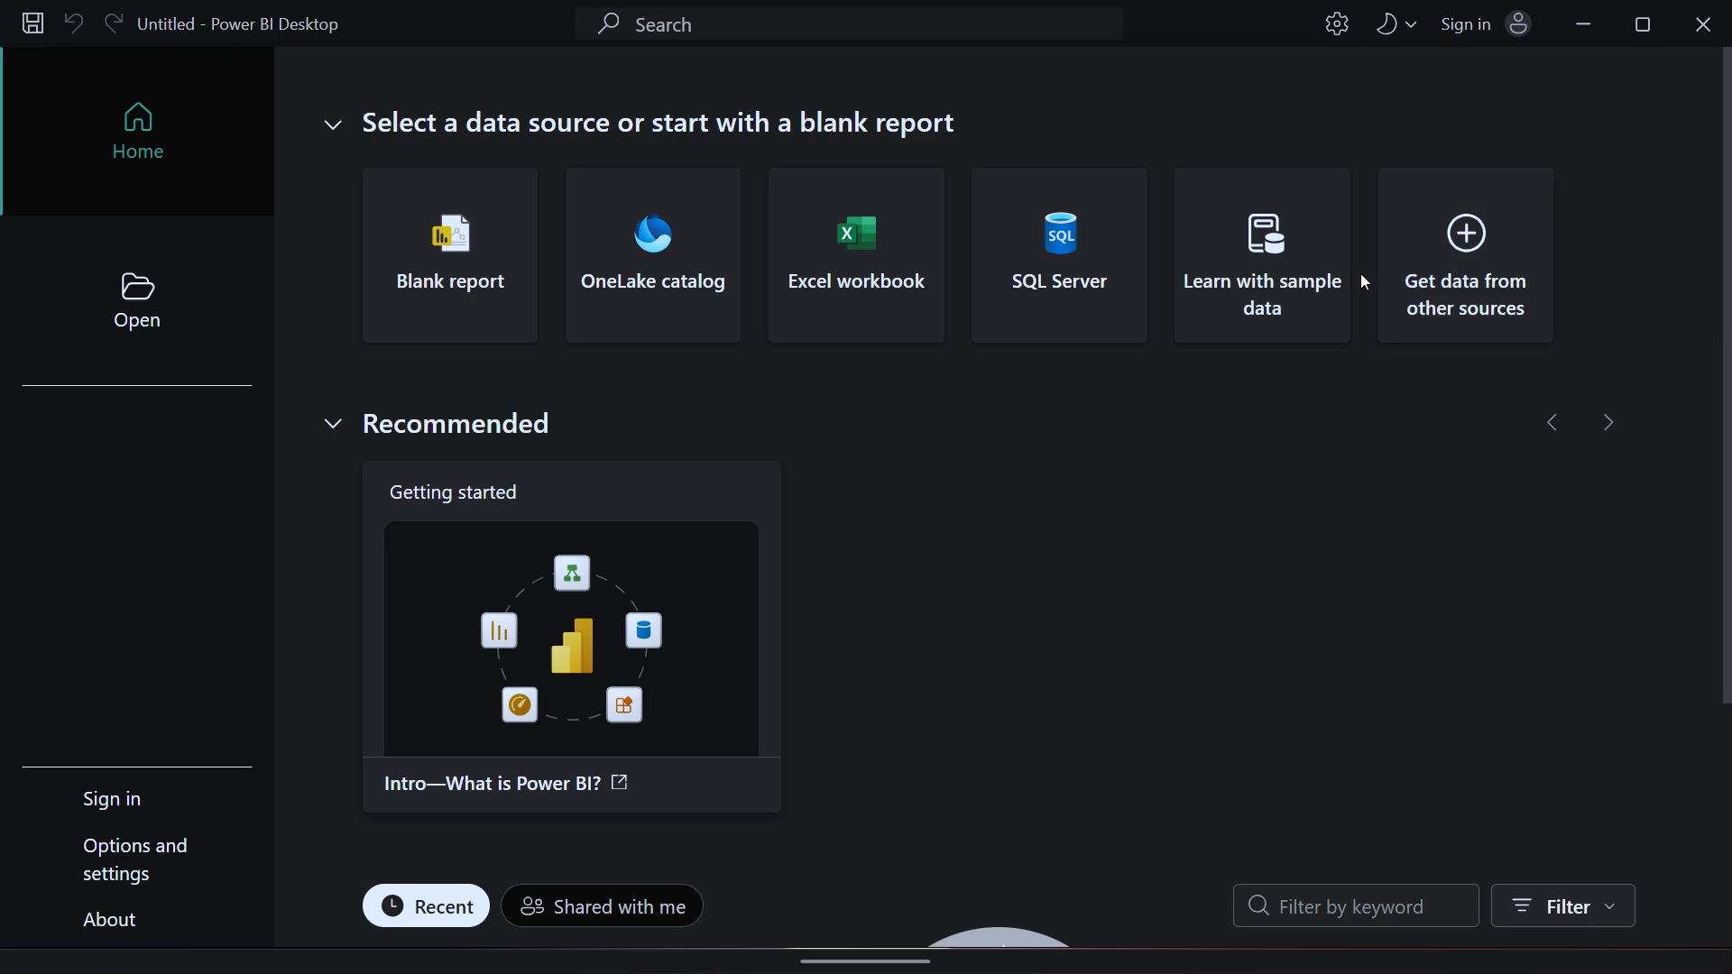
Start learning with sample data and load the Financial Sample workbook into the Navigator.
click(1218, 275)
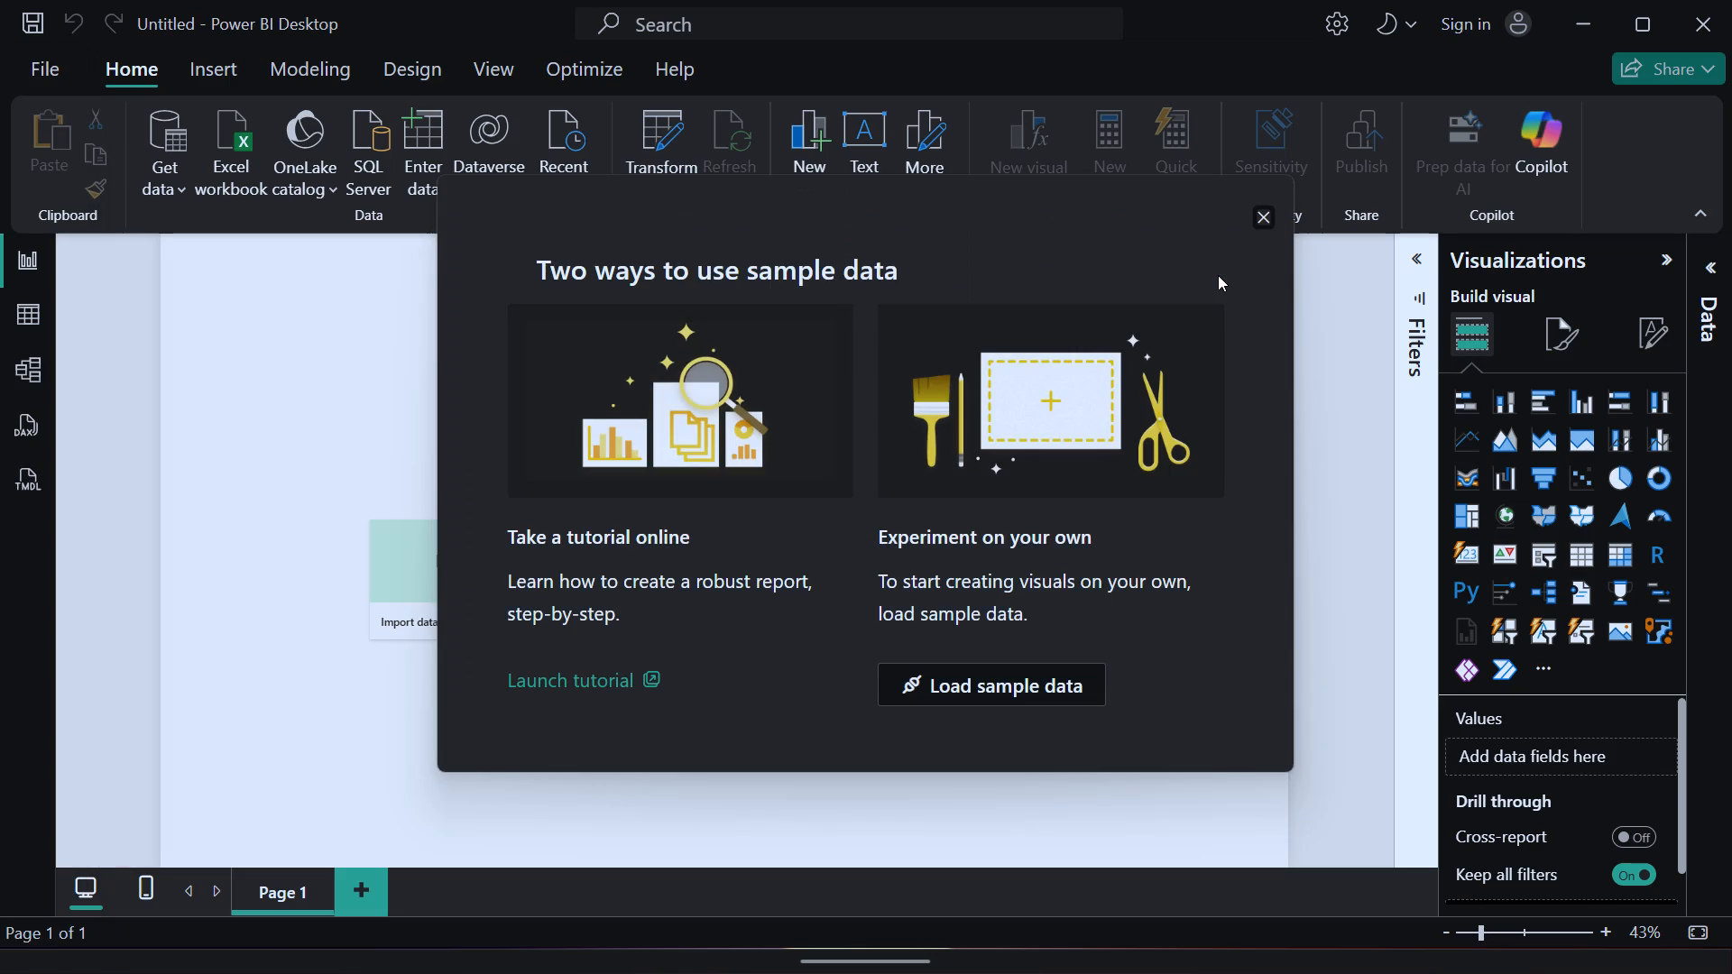
click(1004, 692)
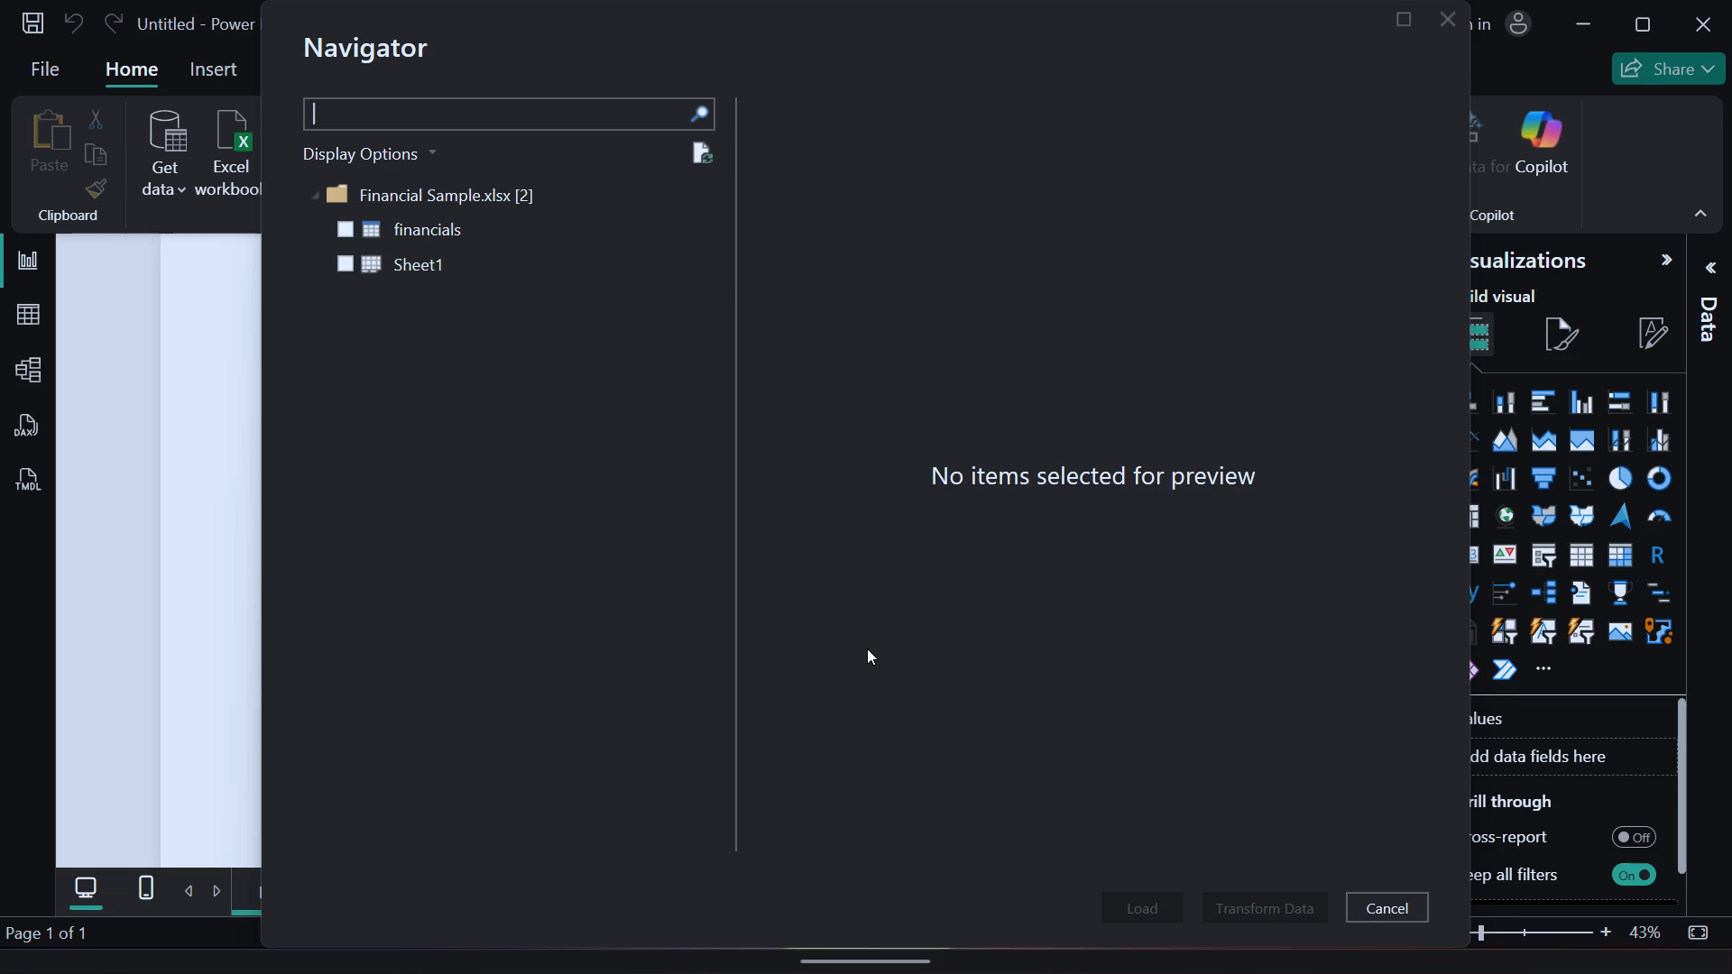
Preview the financials table and Sheet1 of the Financial Sample workbook, examining Sheet1's rows and its columns across to Year.
click(432, 154)
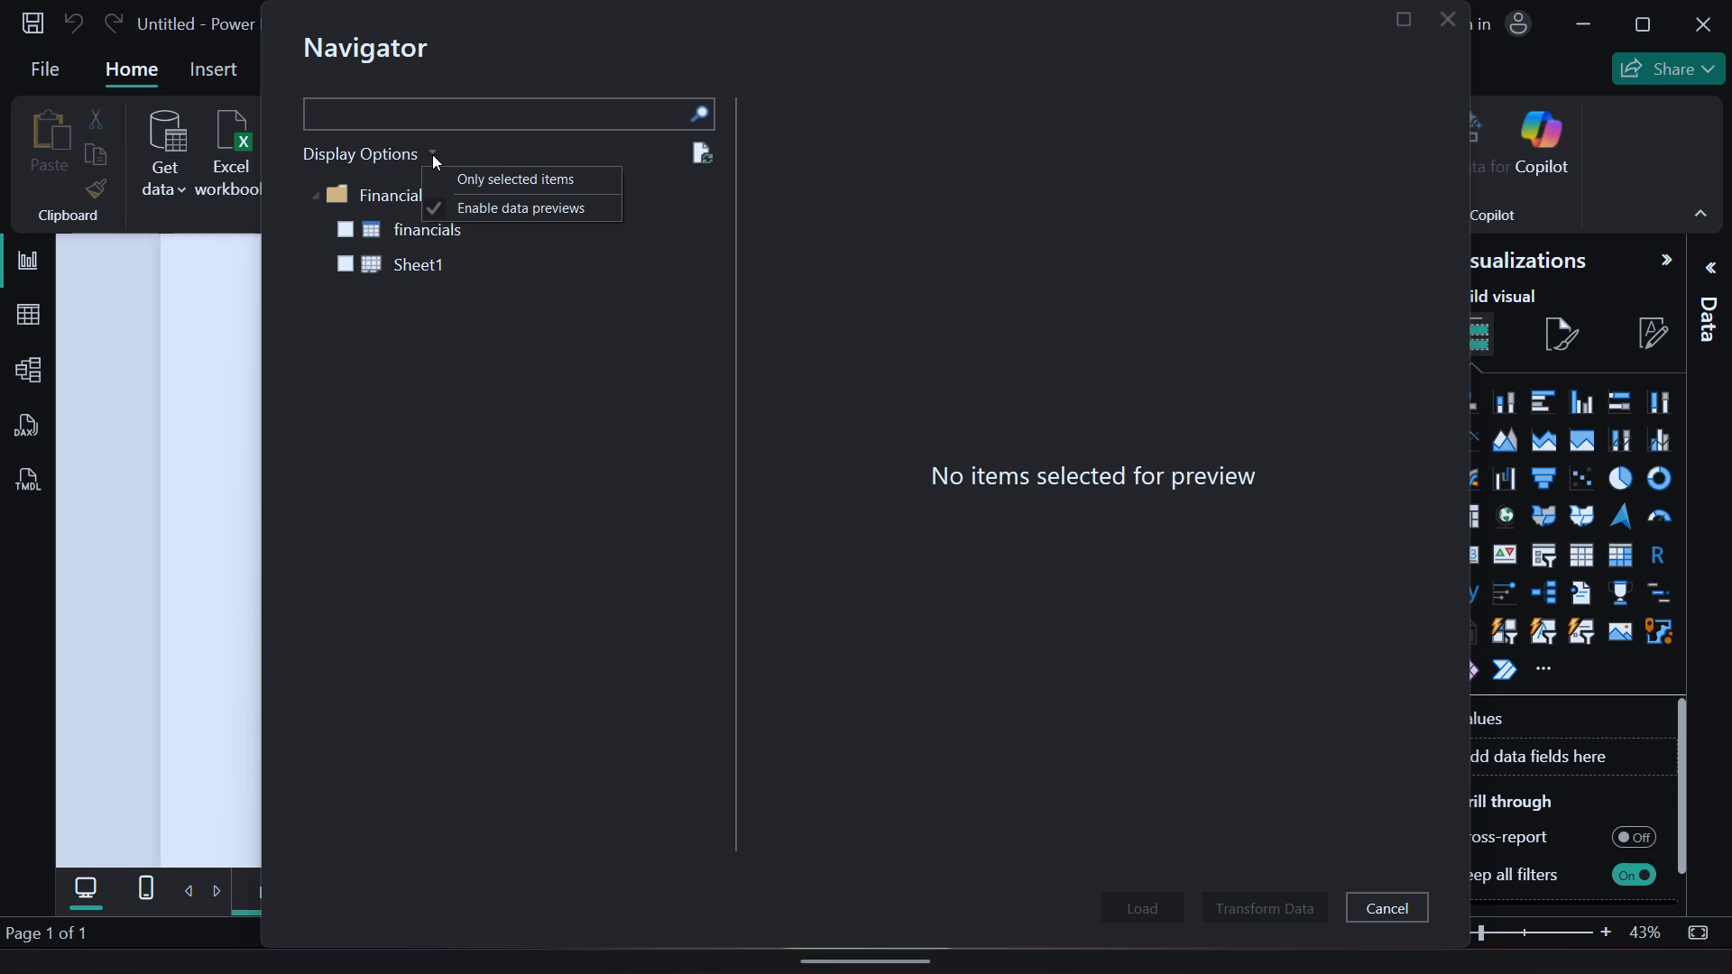
click(451, 338)
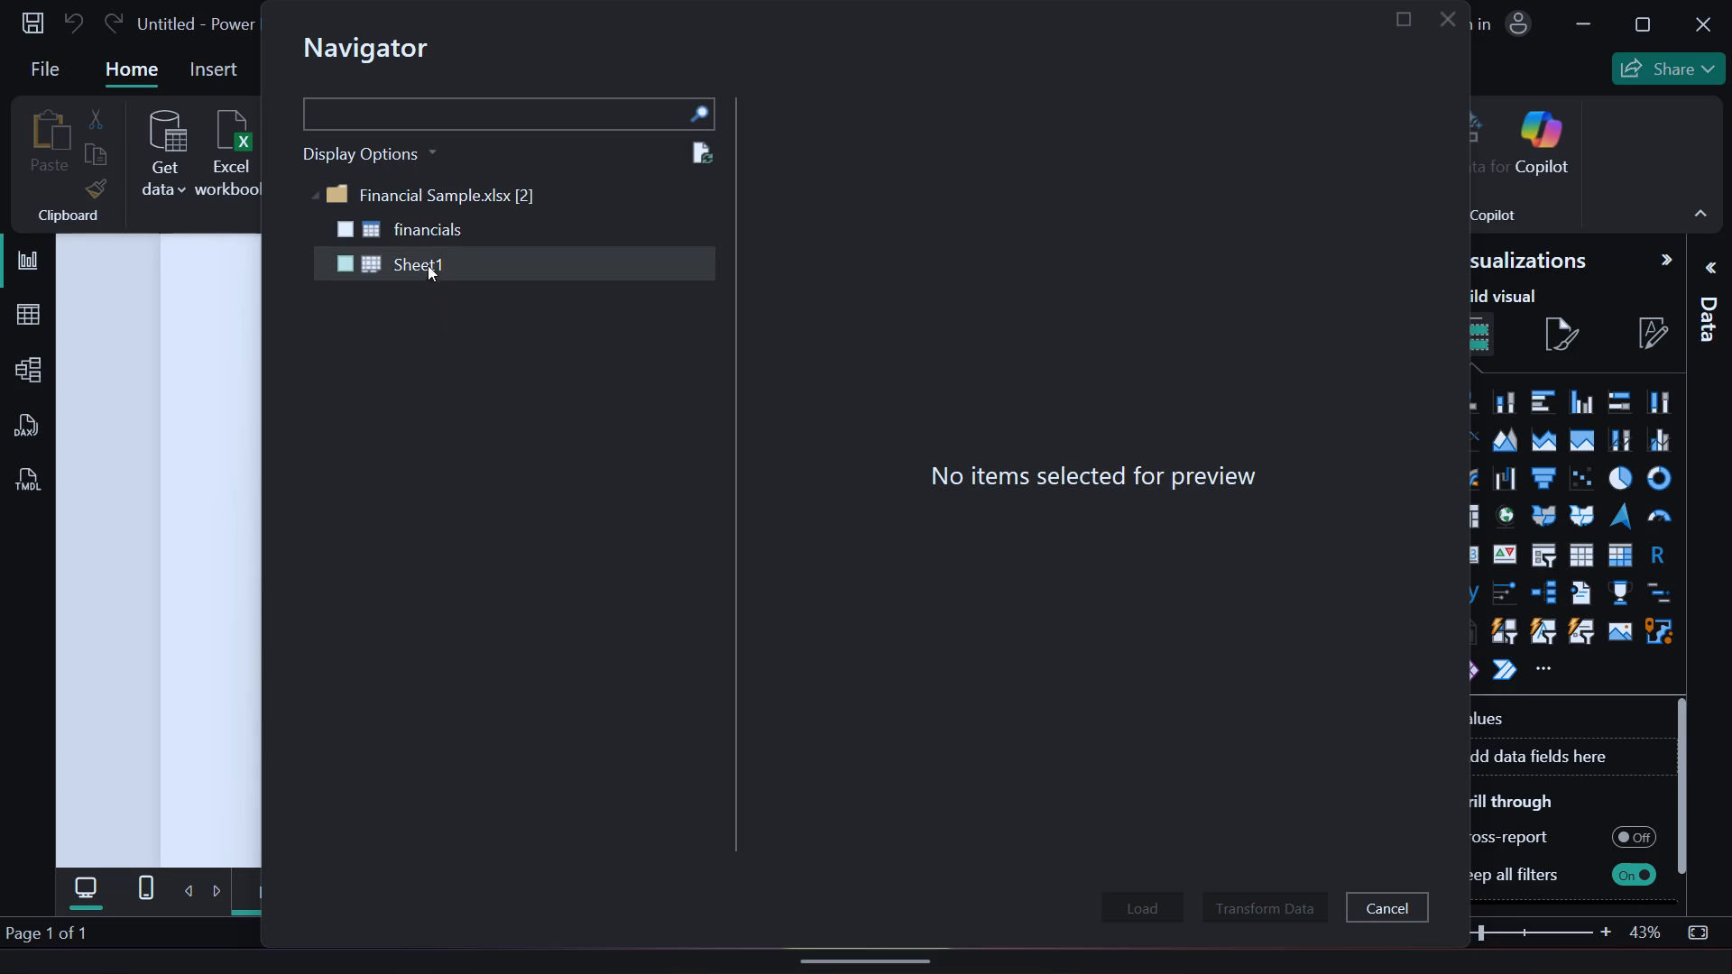
click(437, 228)
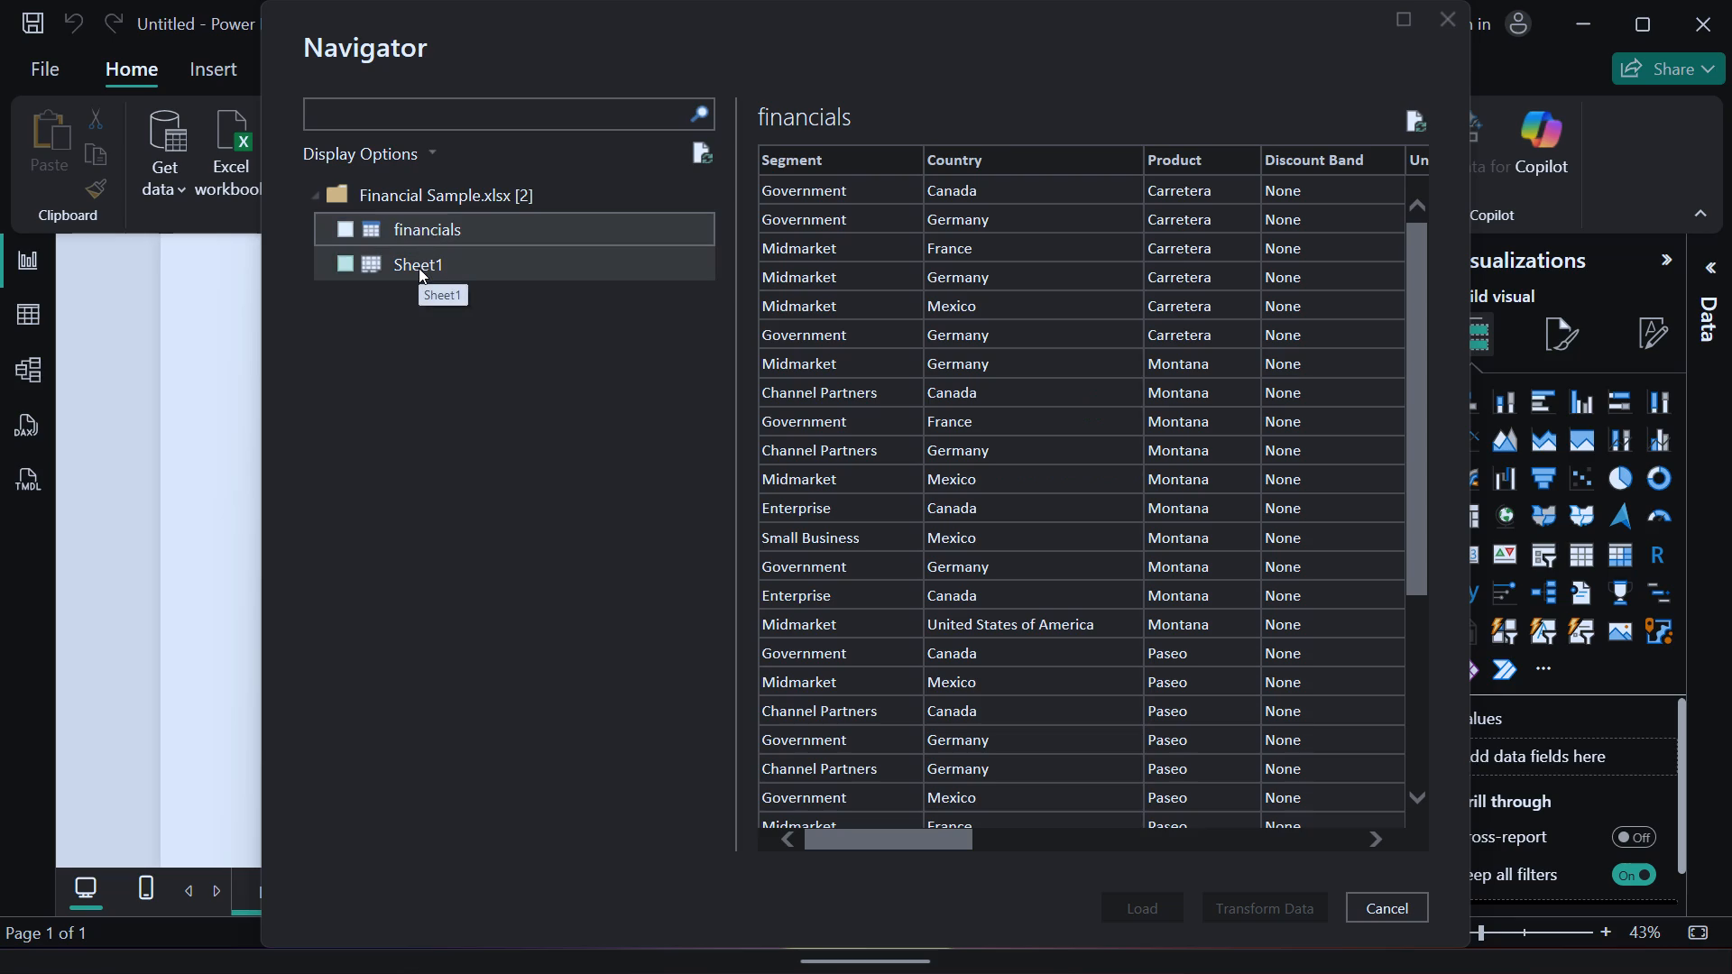
click(419, 268)
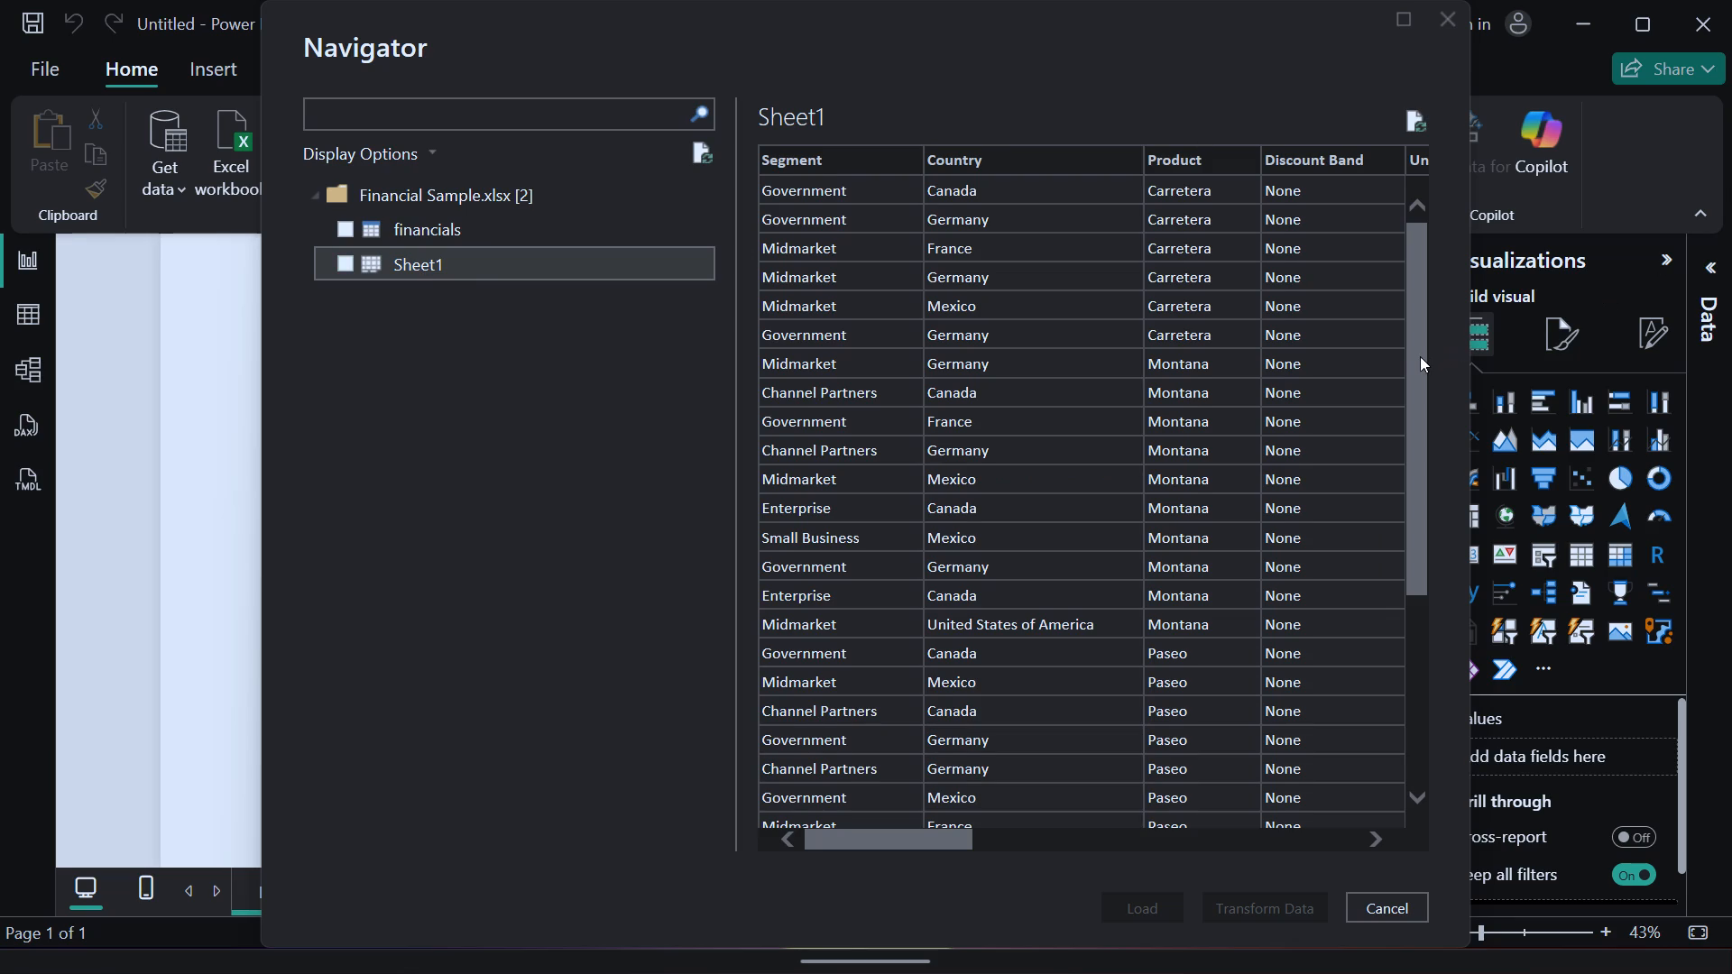
drag(1421, 356, 1402, 633)
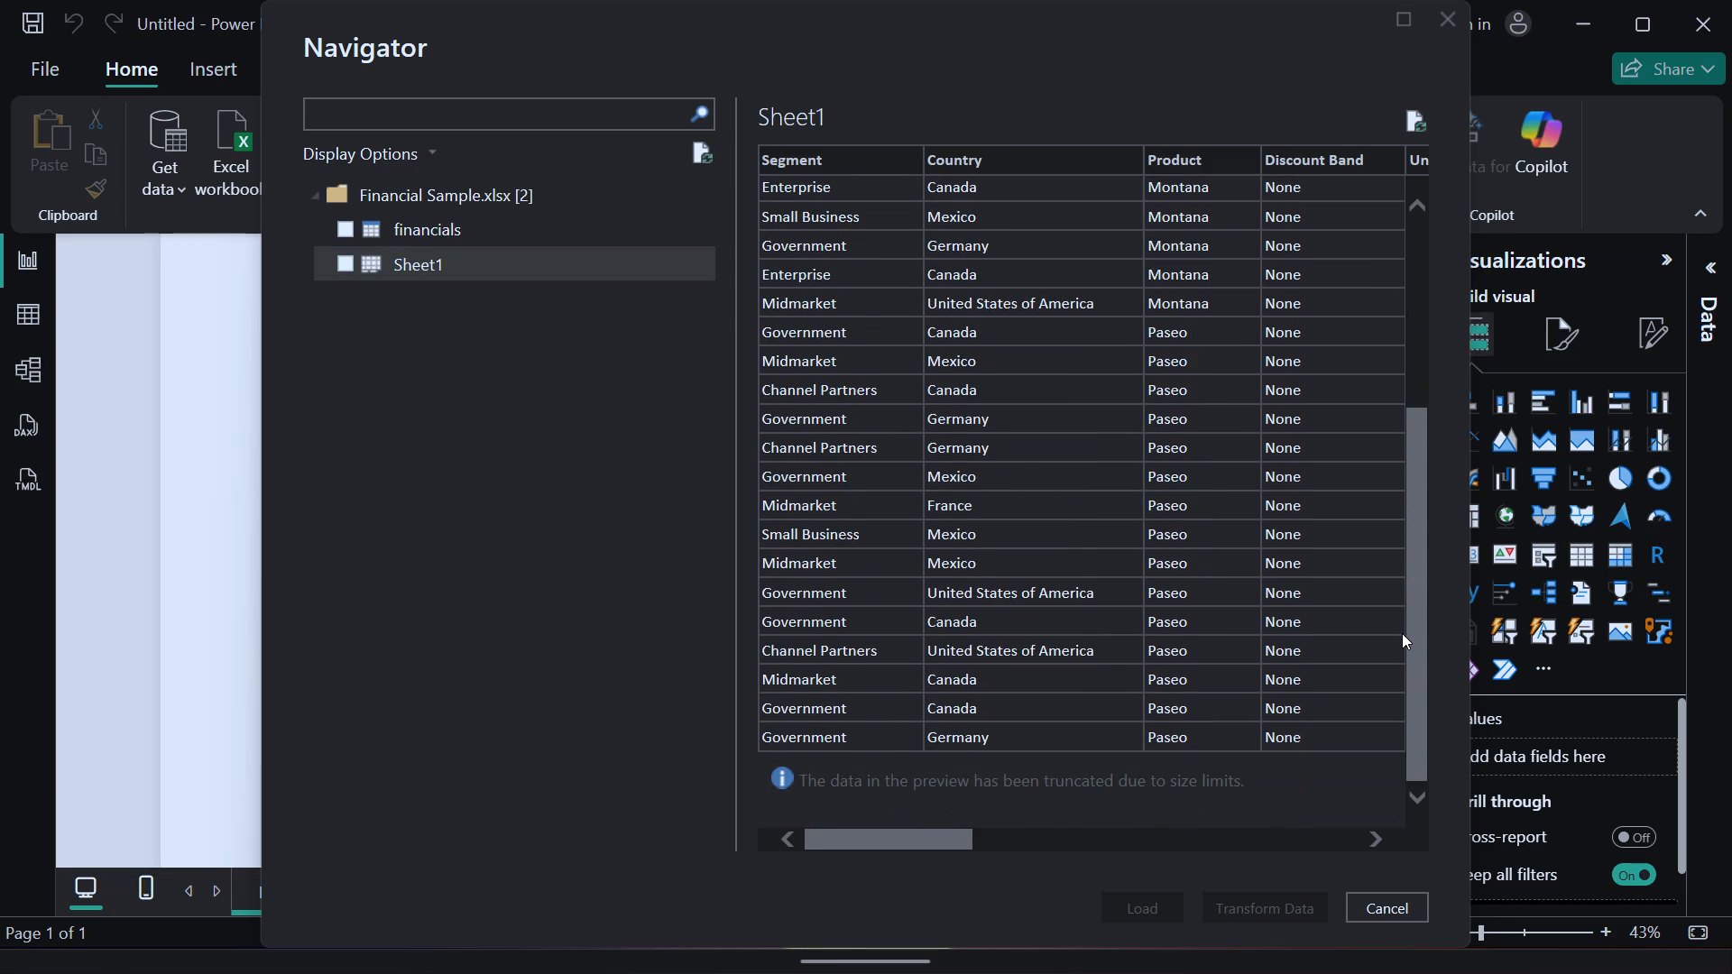
drag(1402, 633, 1406, 258)
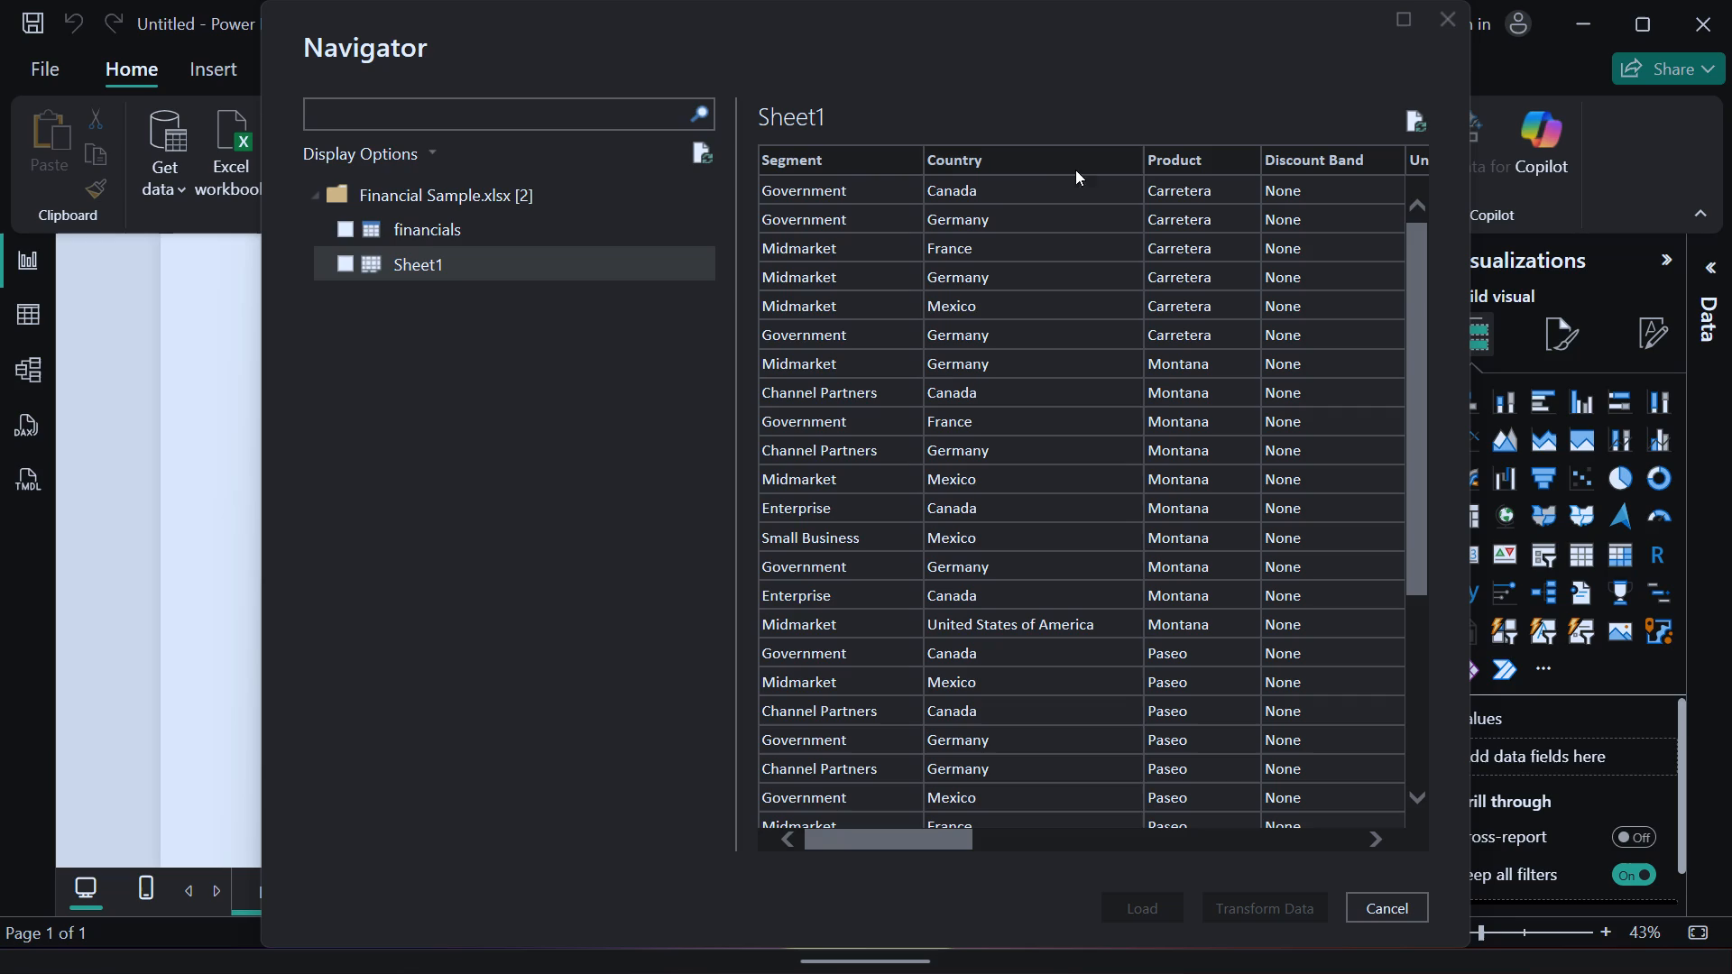
drag(951, 834, 1013, 826)
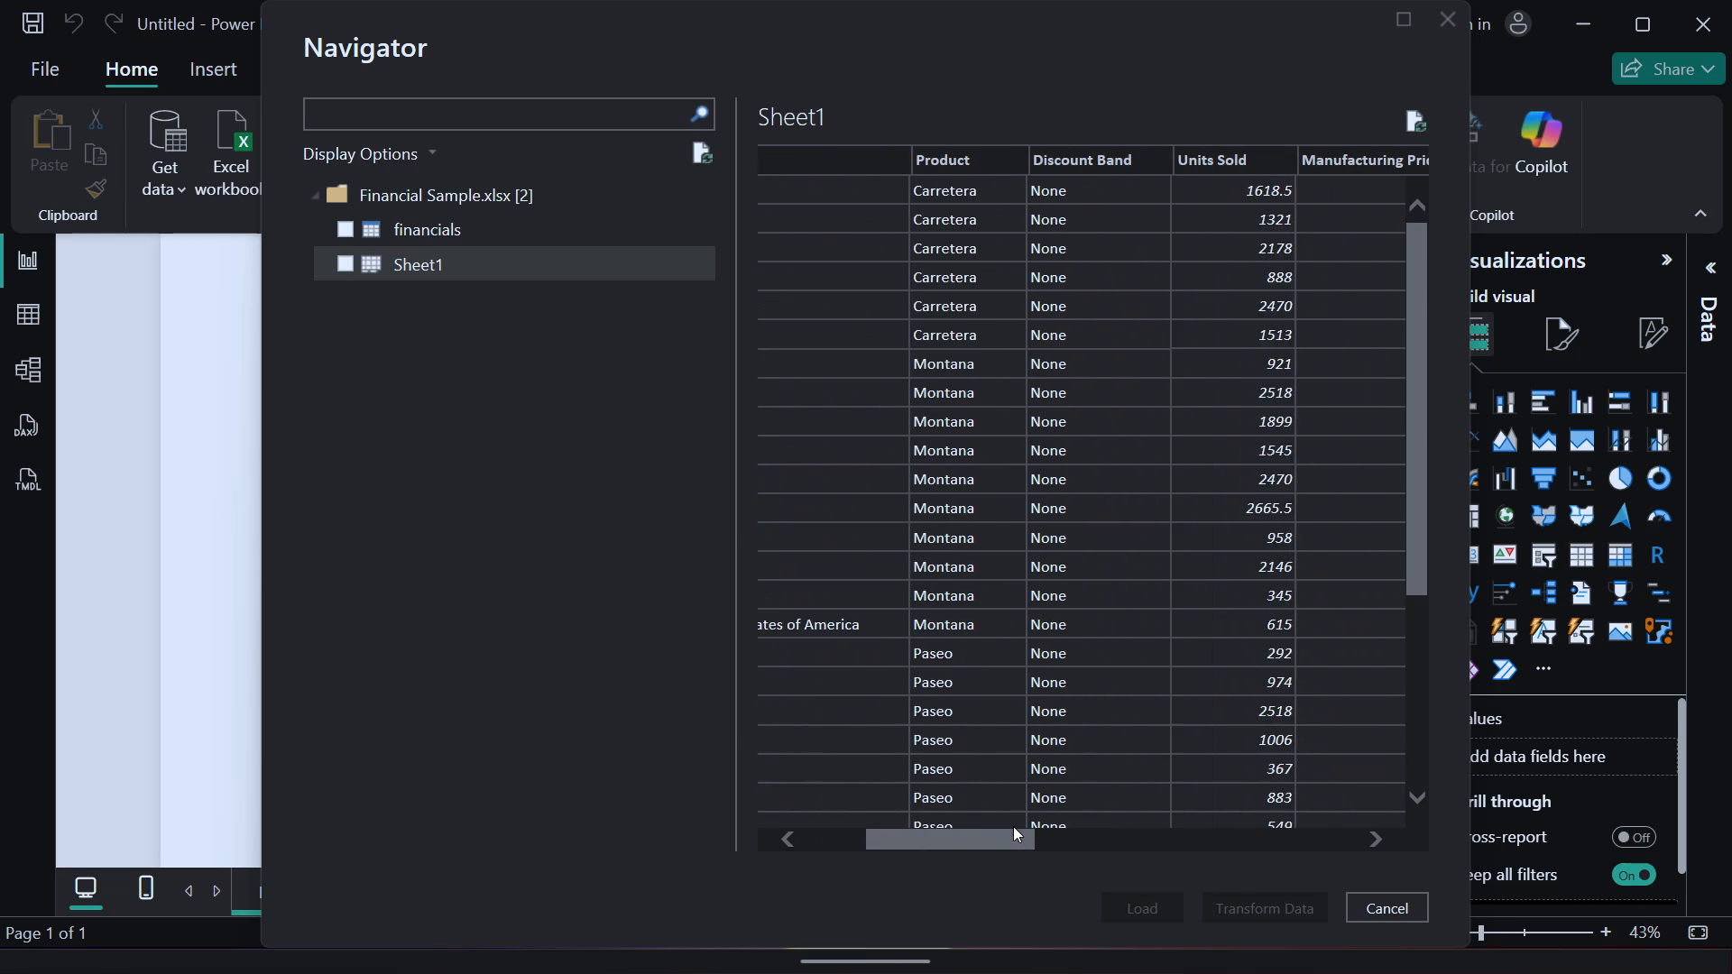
drag(1013, 826, 1055, 814)
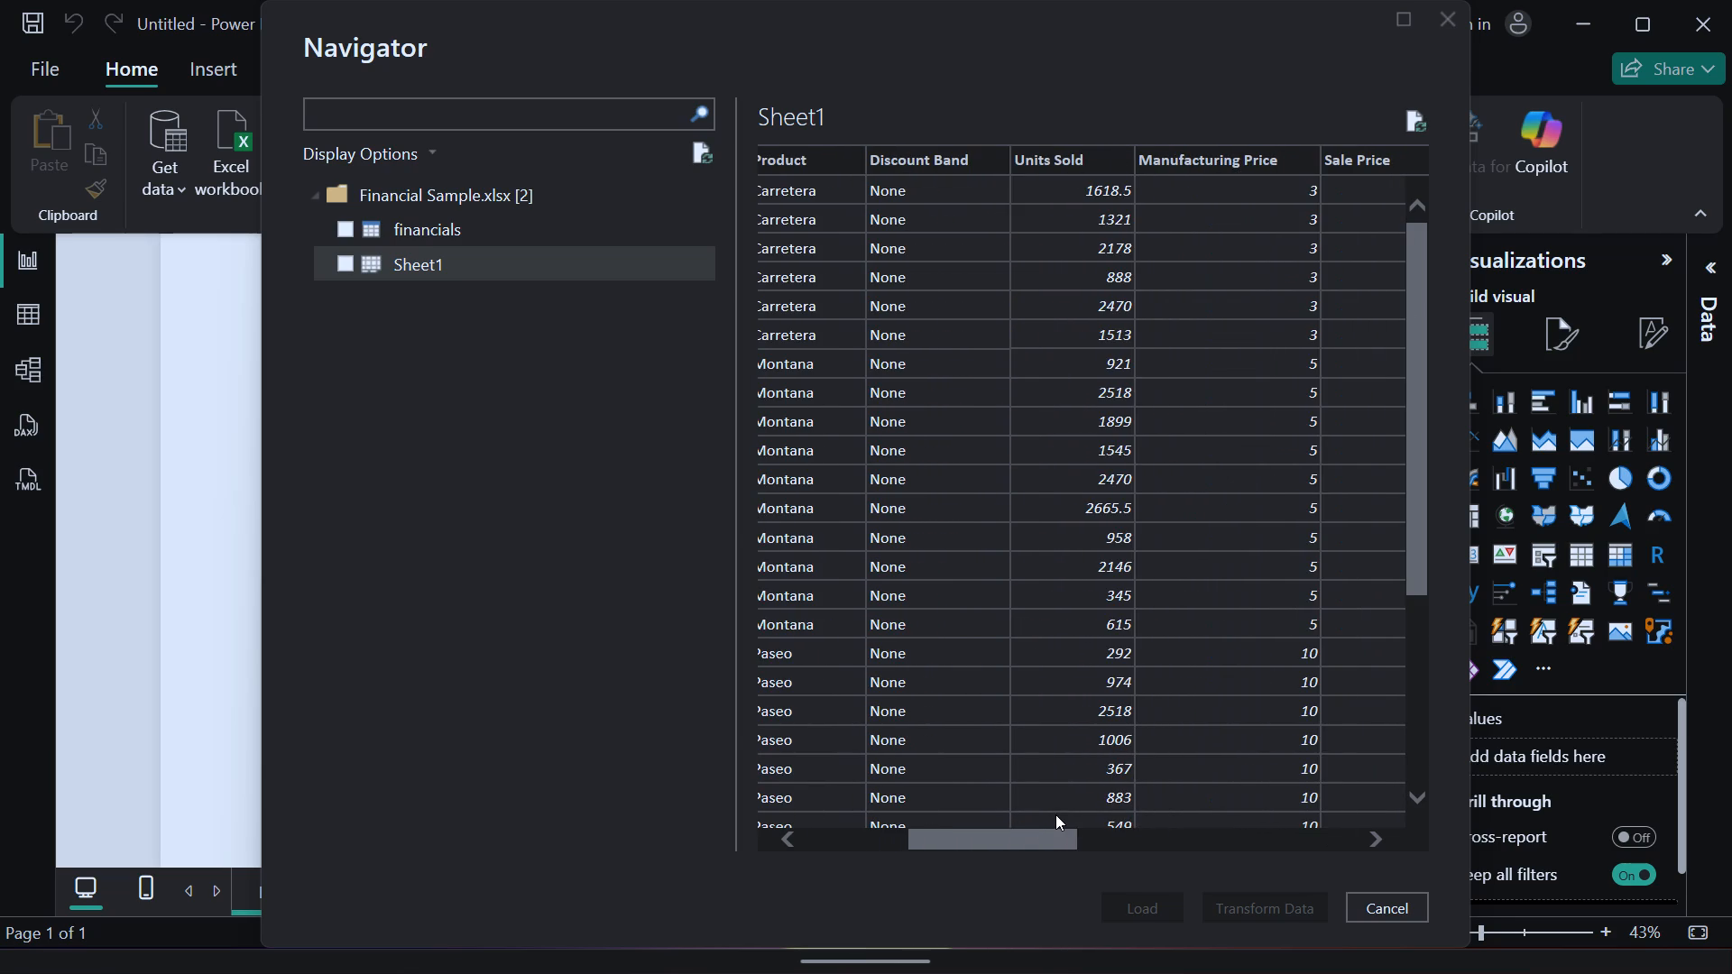
drag(1055, 814, 1195, 804)
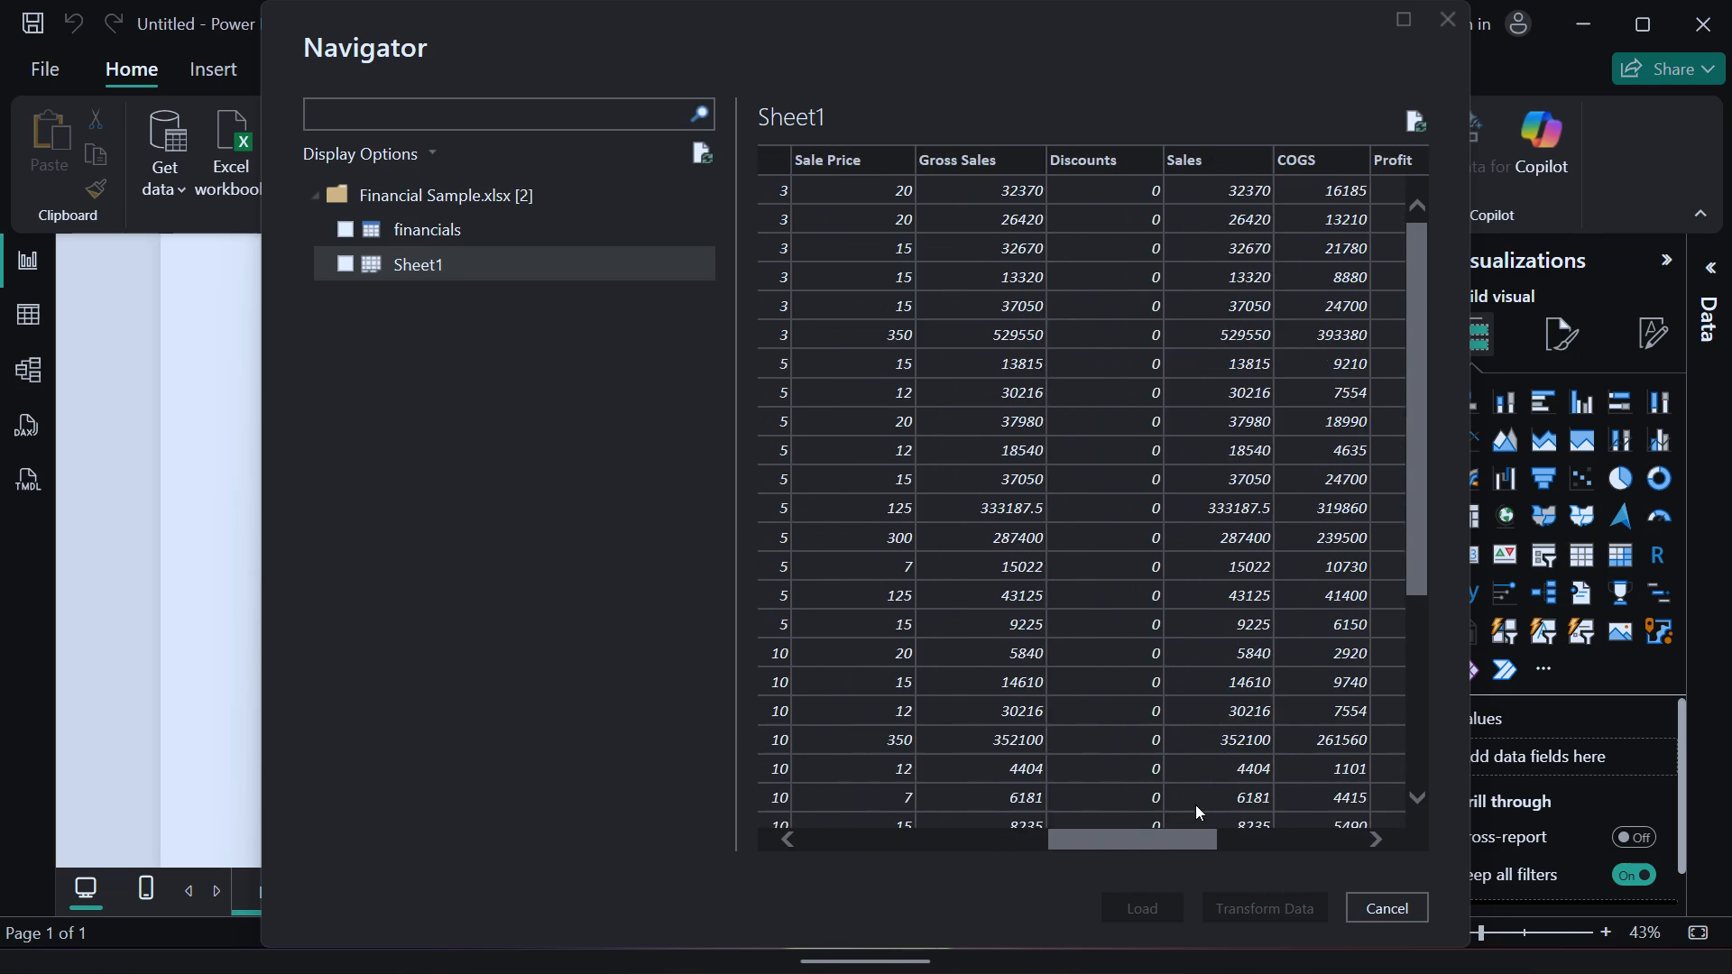
drag(1195, 804, 1400, 792)
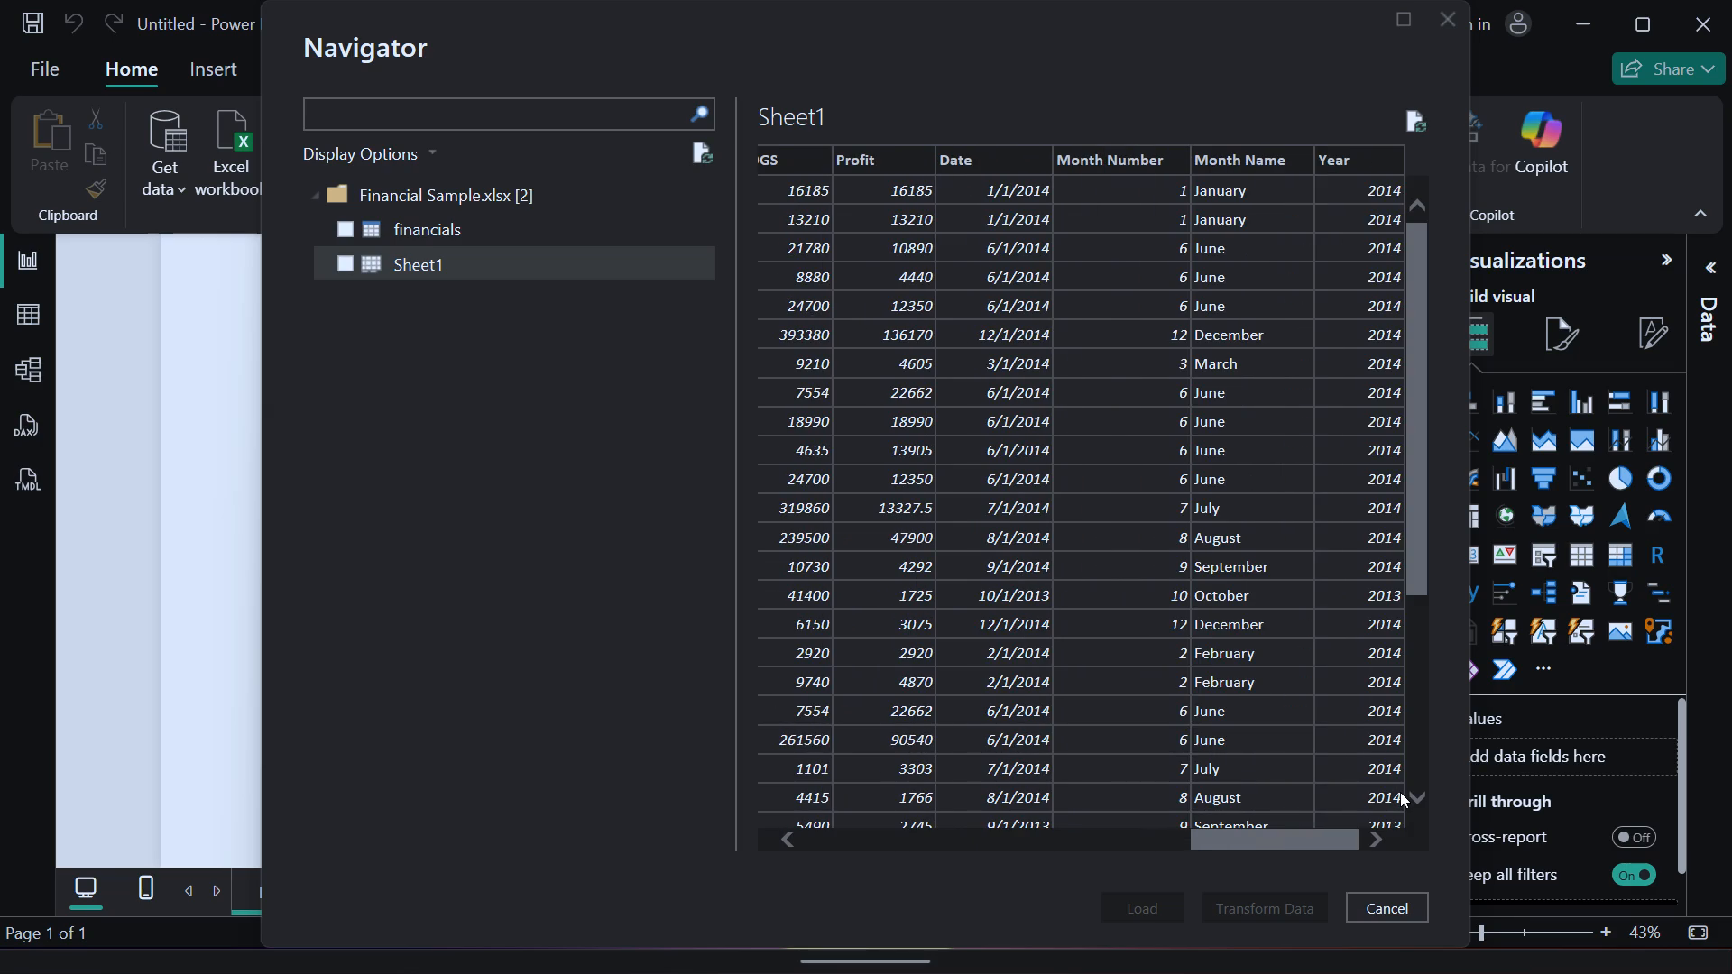
drag(1400, 792, 1103, 784)
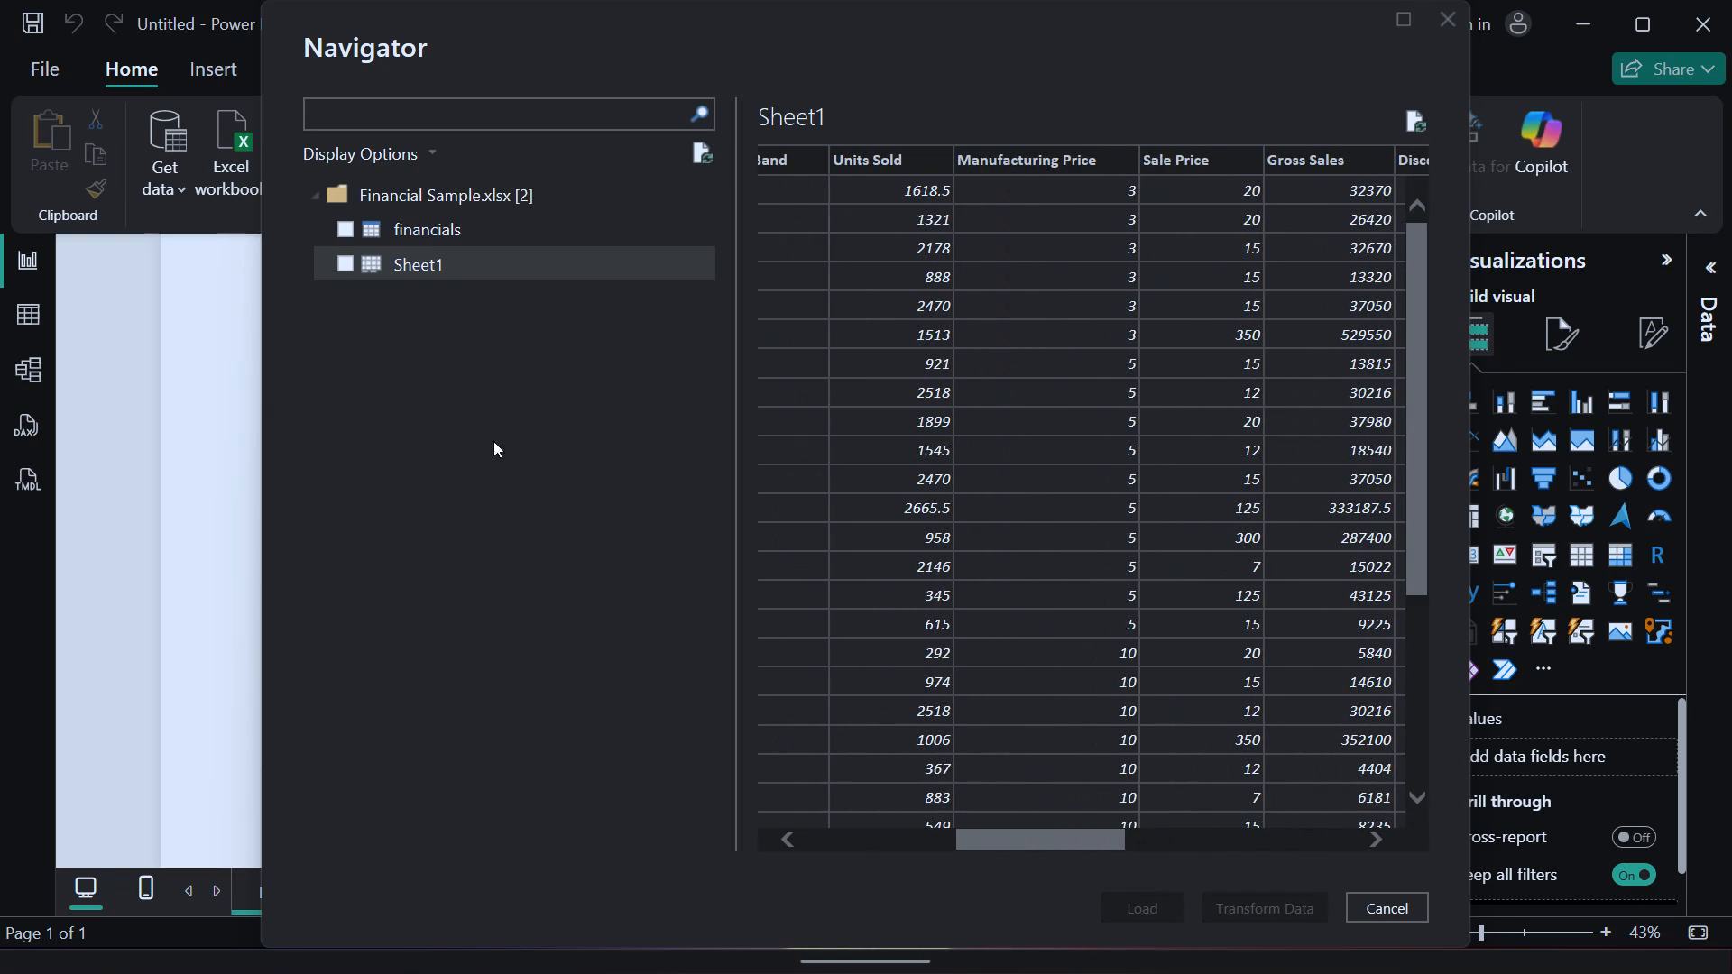
Examine the financials table's last rows and columns in a widened preview, and cancel the Financial Sample import.
click(450, 234)
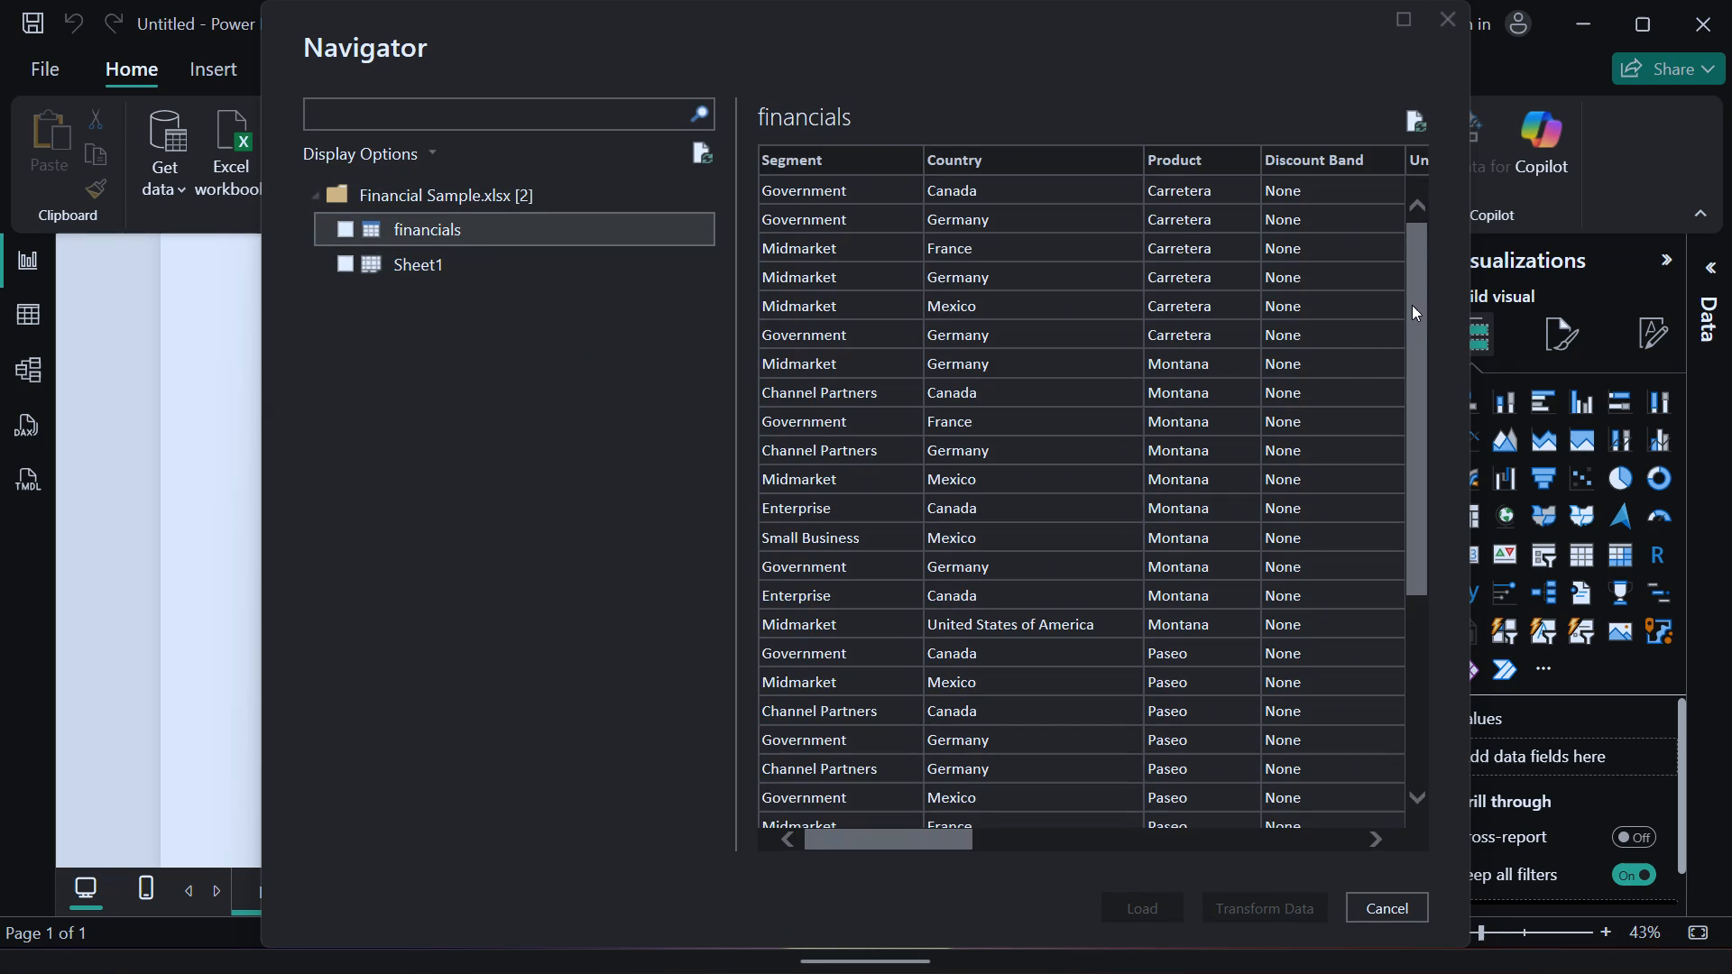
drag(1416, 297, 1446, 615)
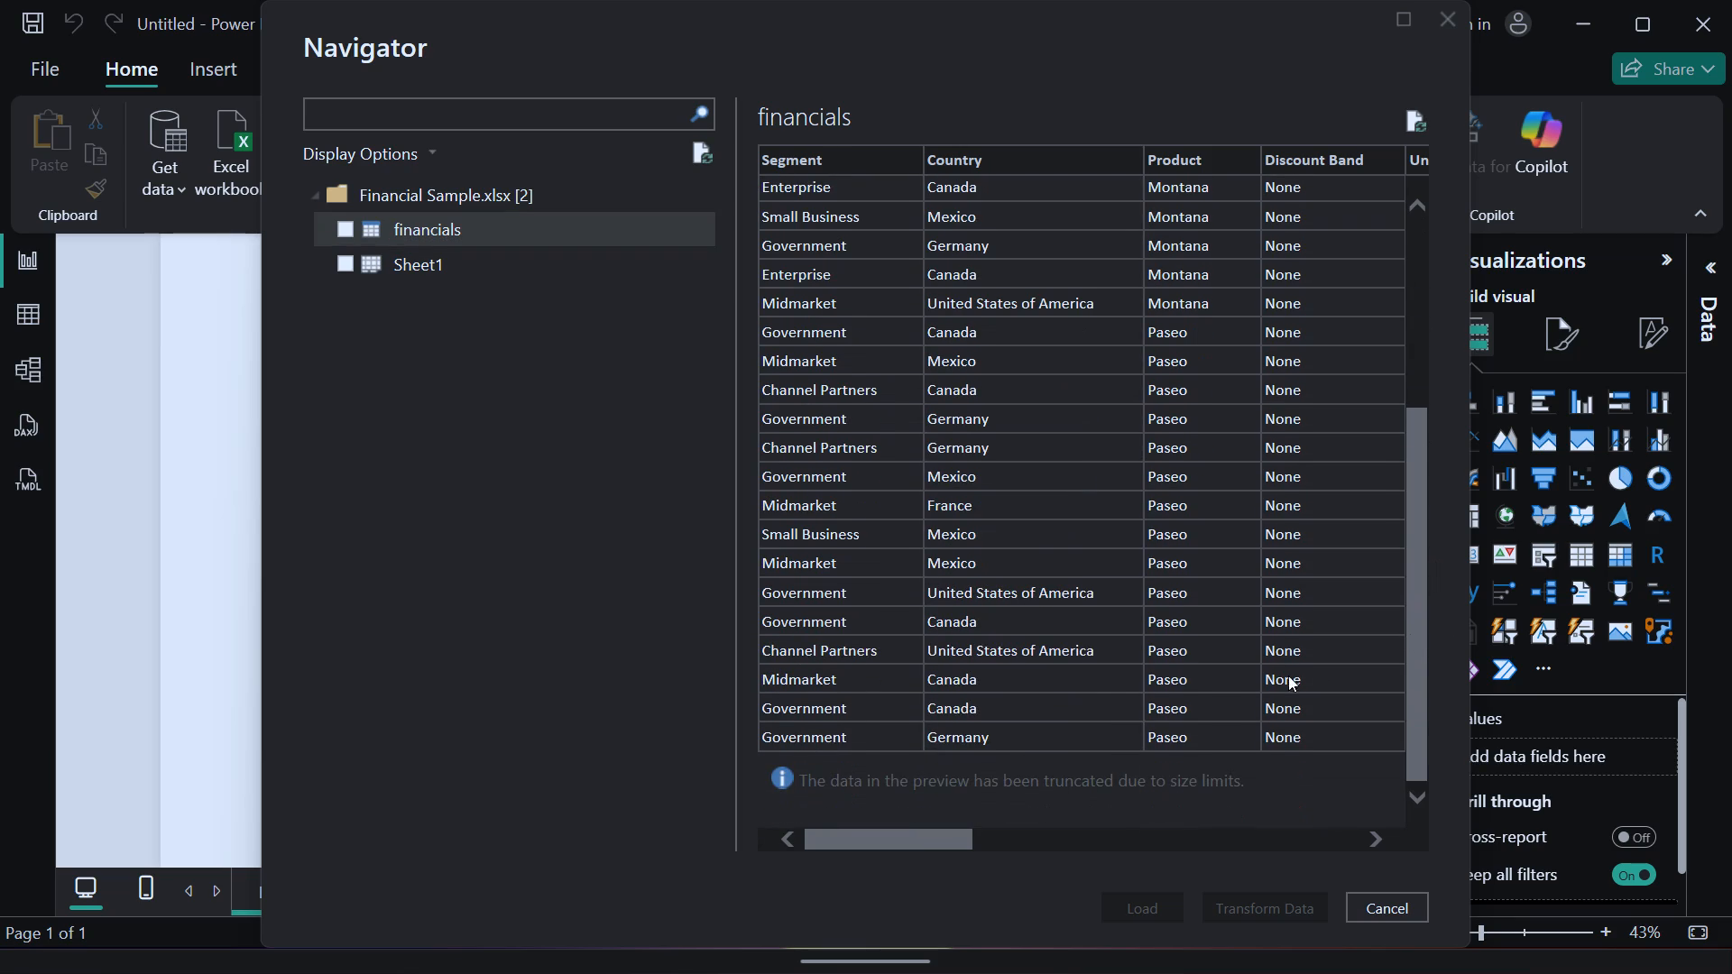
drag(928, 855, 1017, 826)
drag(1017, 826, 1000, 833)
drag(913, 850, 1360, 816)
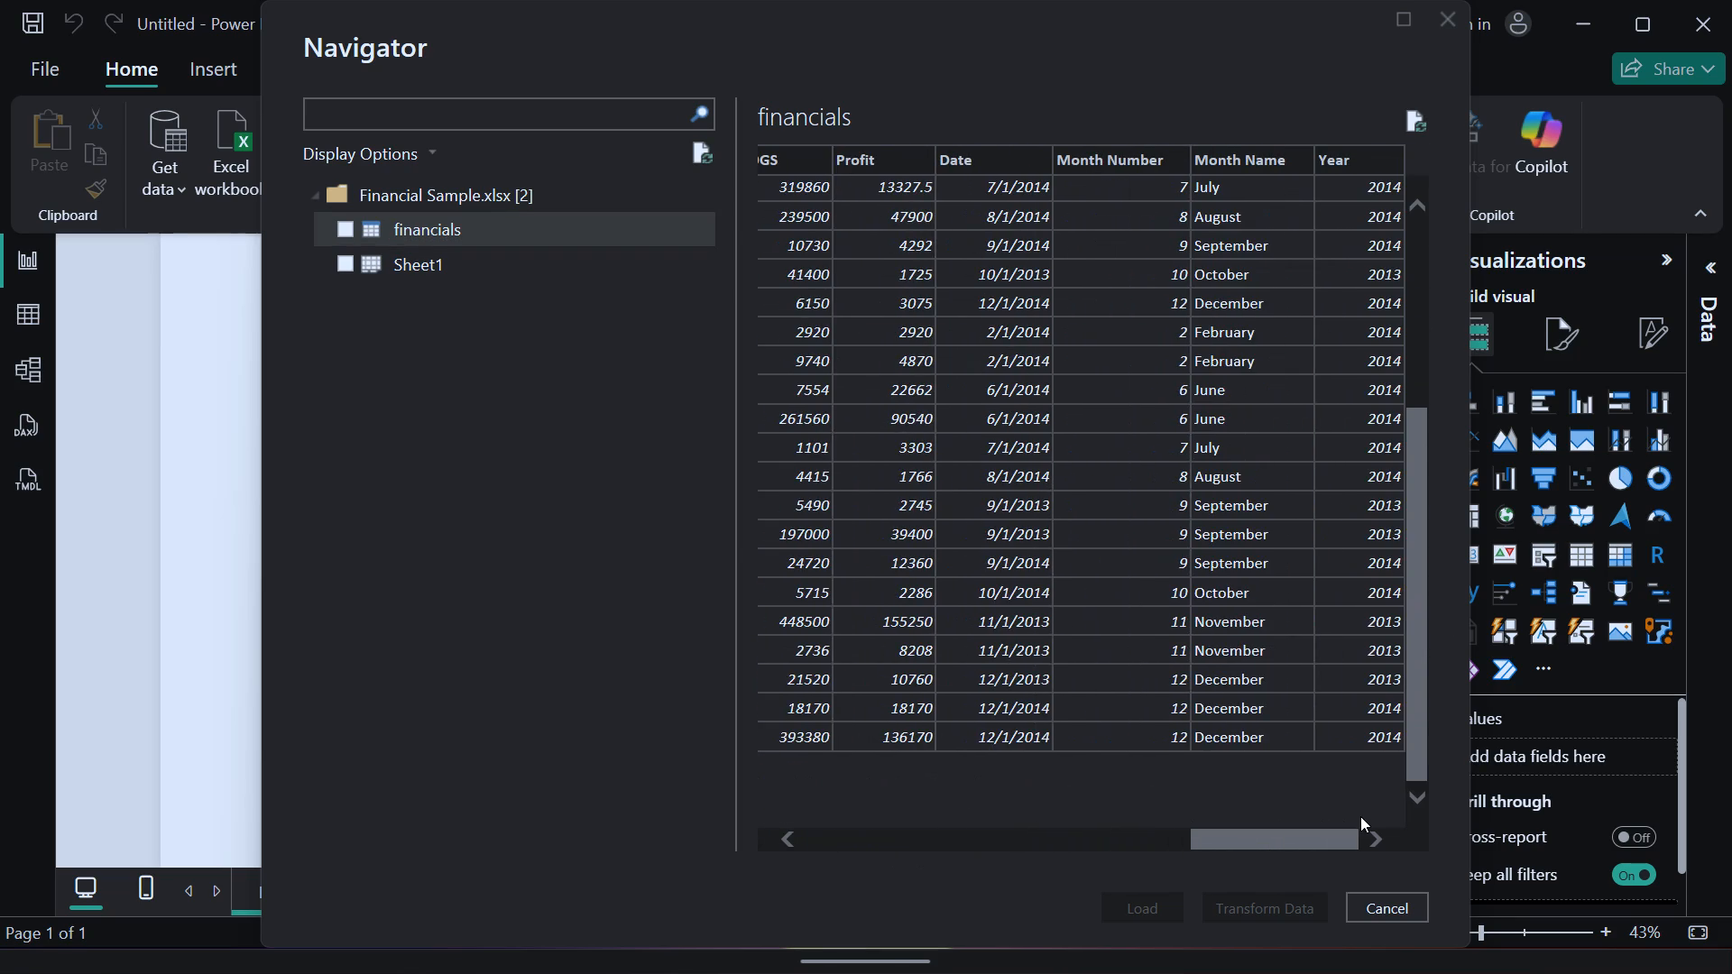
drag(1360, 816, 1360, 814)
drag(736, 261, 581, 251)
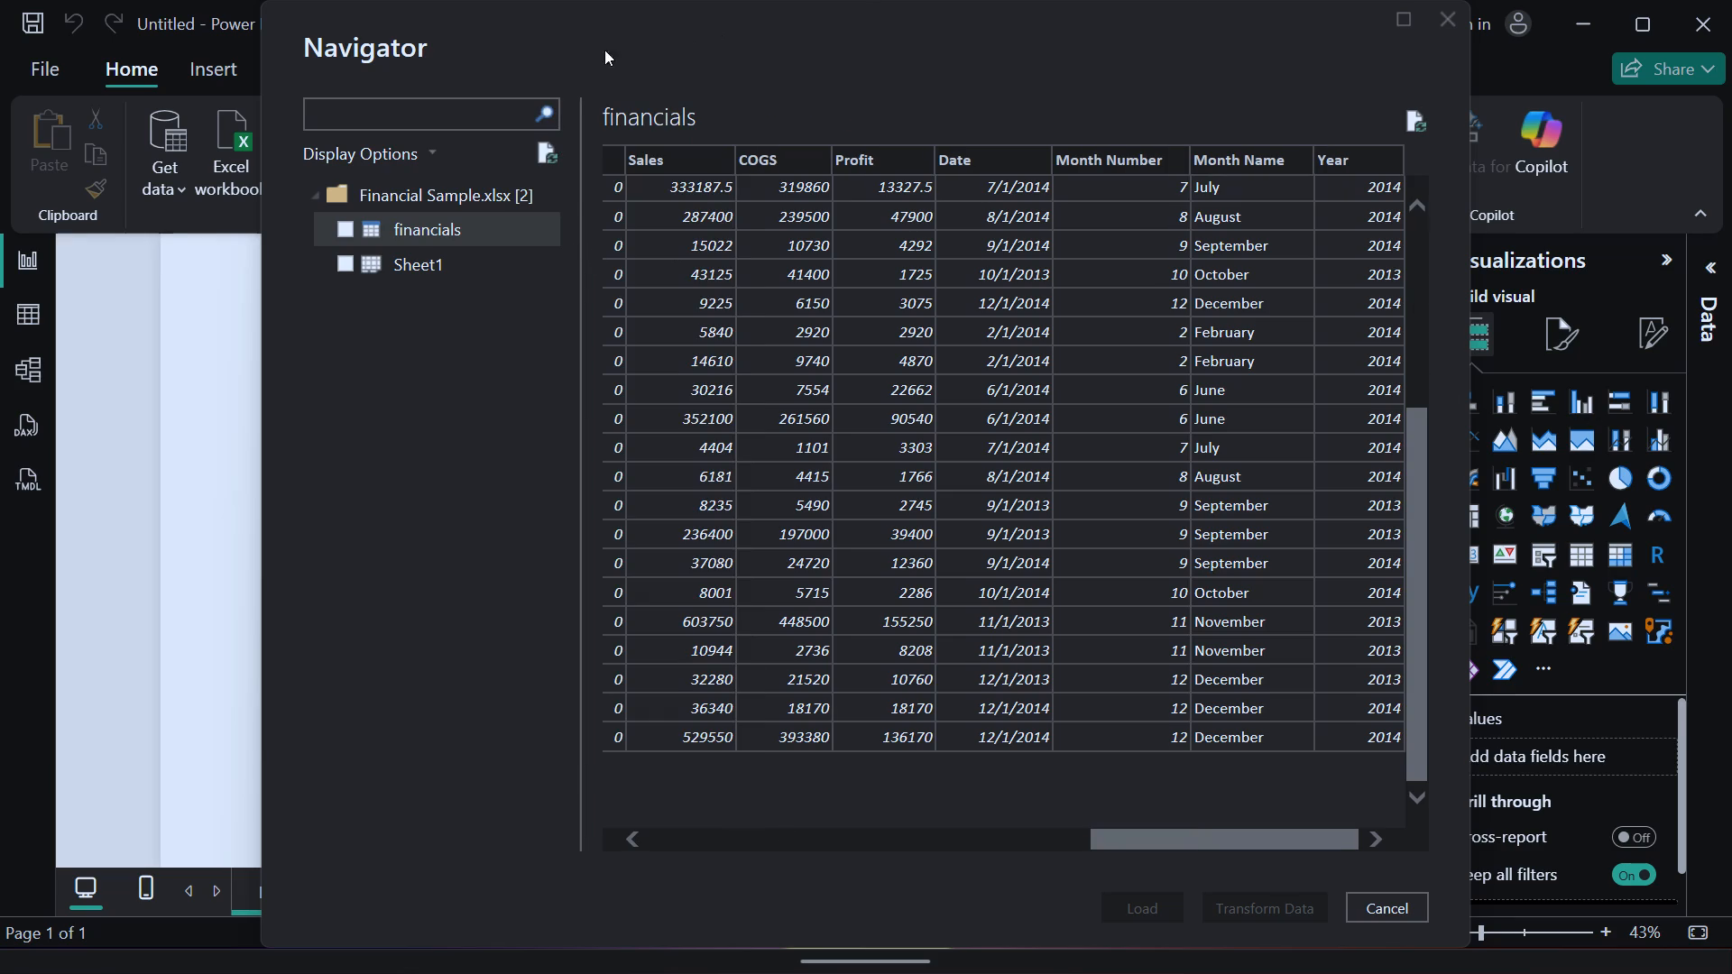
click(511, 124)
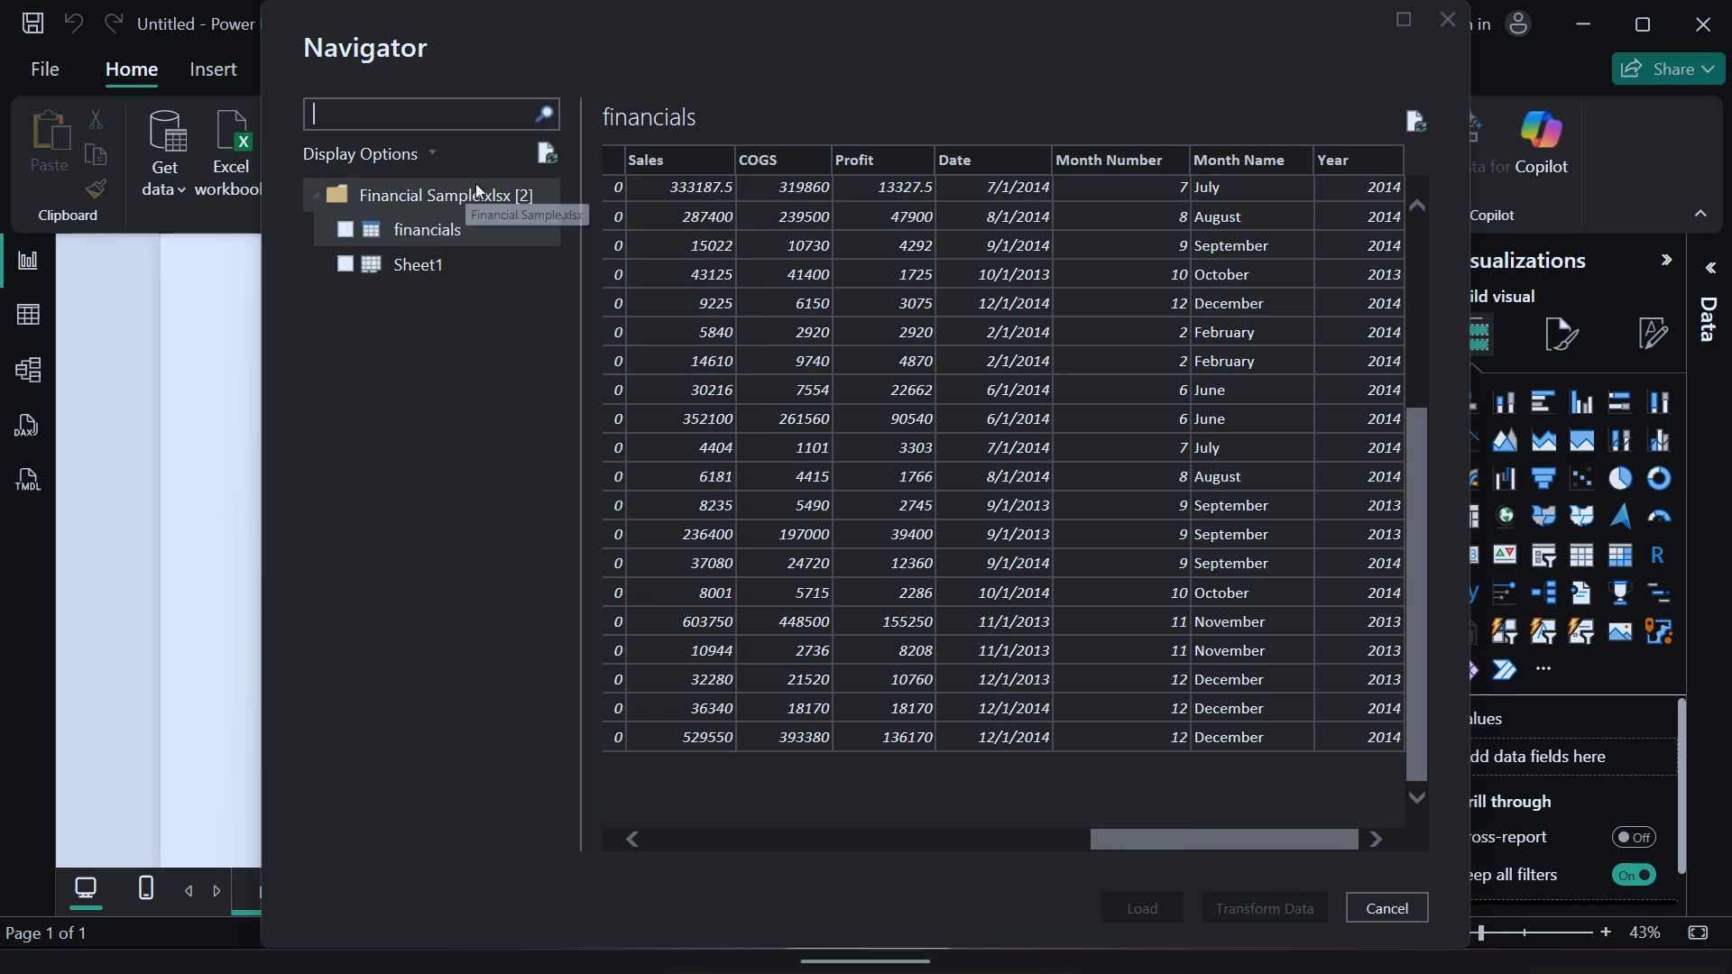
click(709, 162)
click(722, 149)
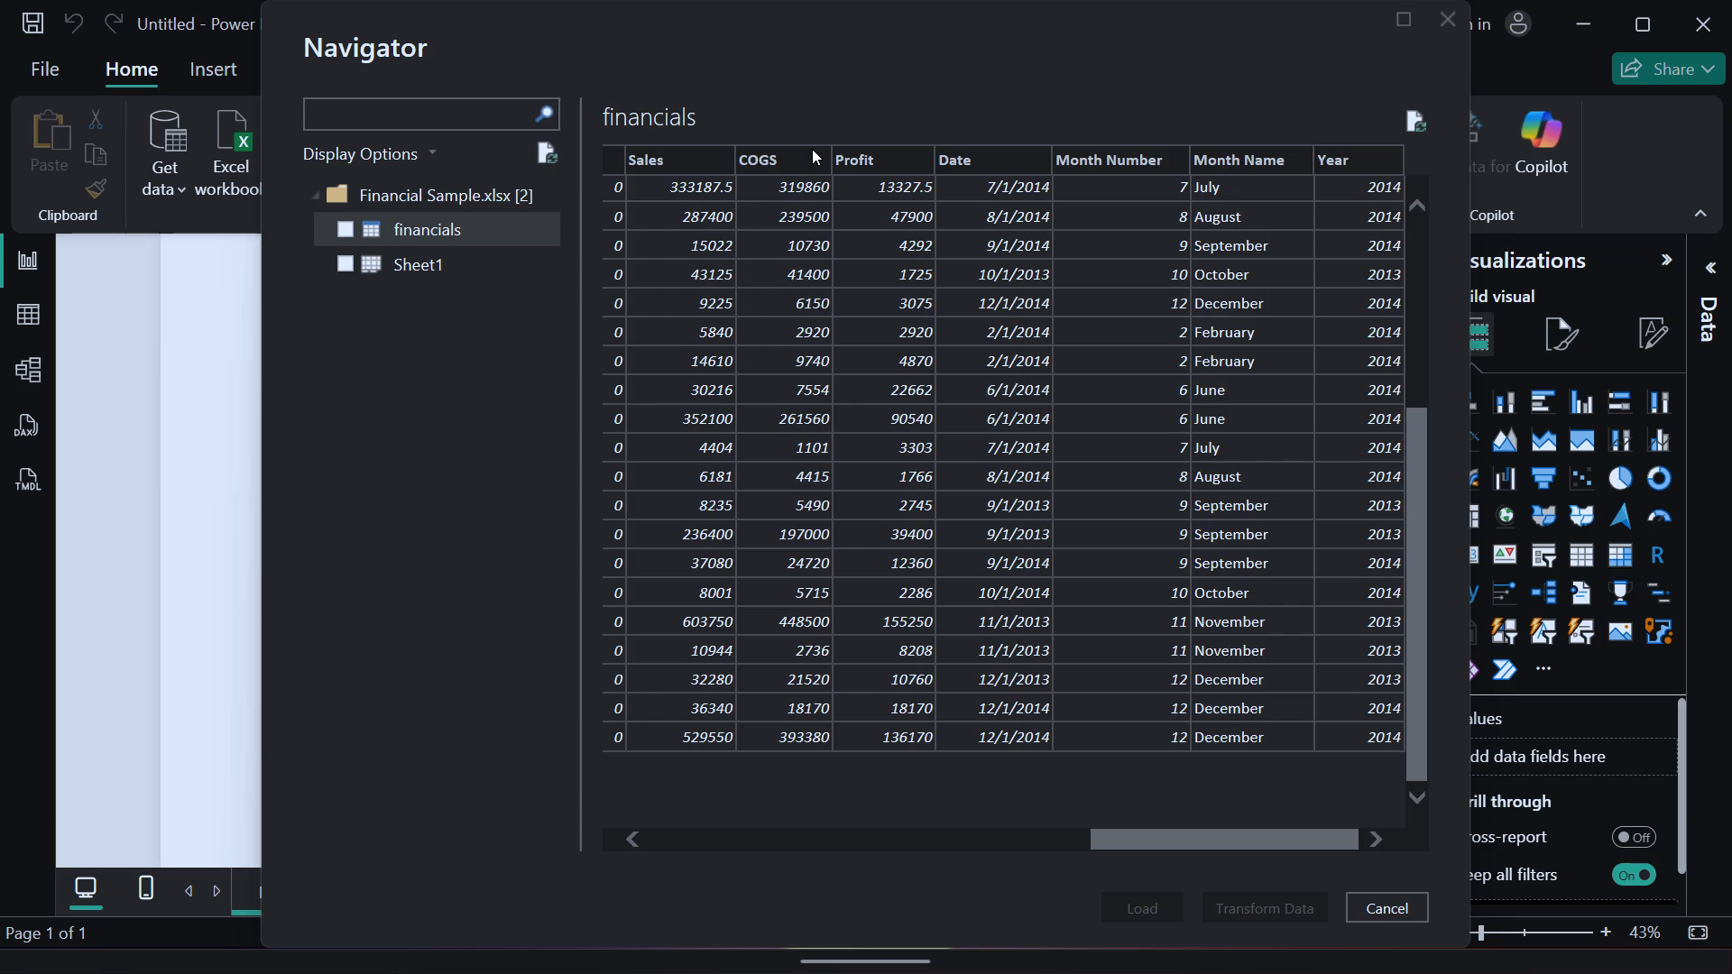
click(813, 149)
click(890, 157)
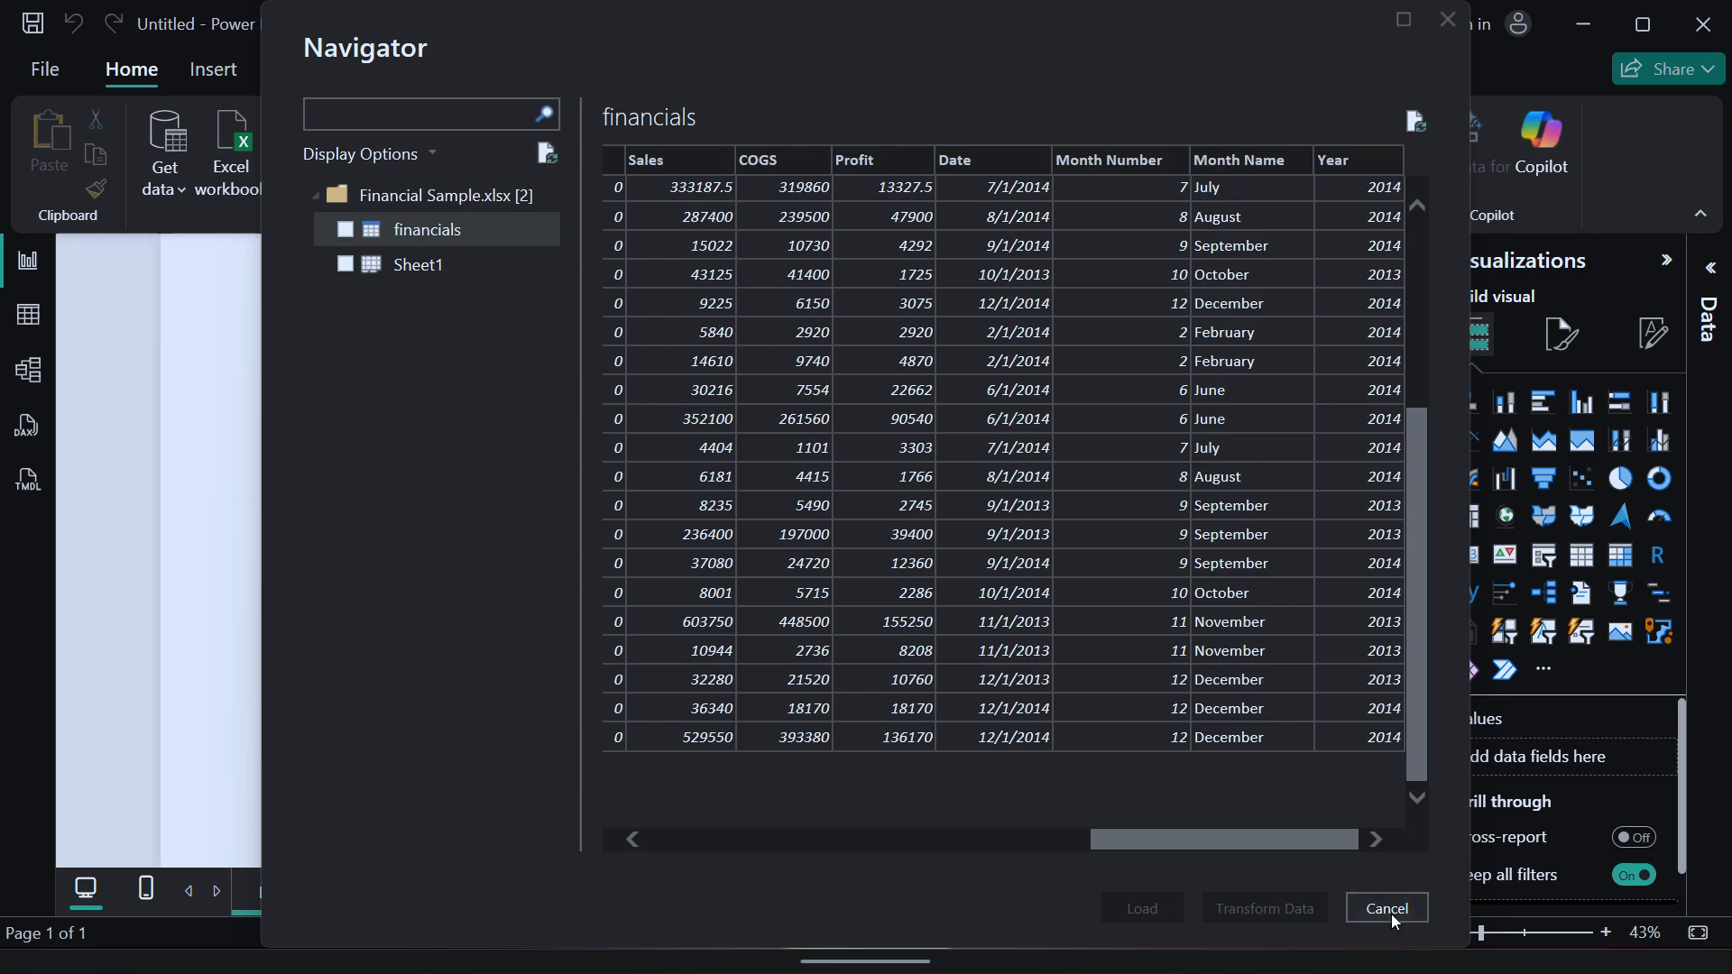
click(1396, 905)
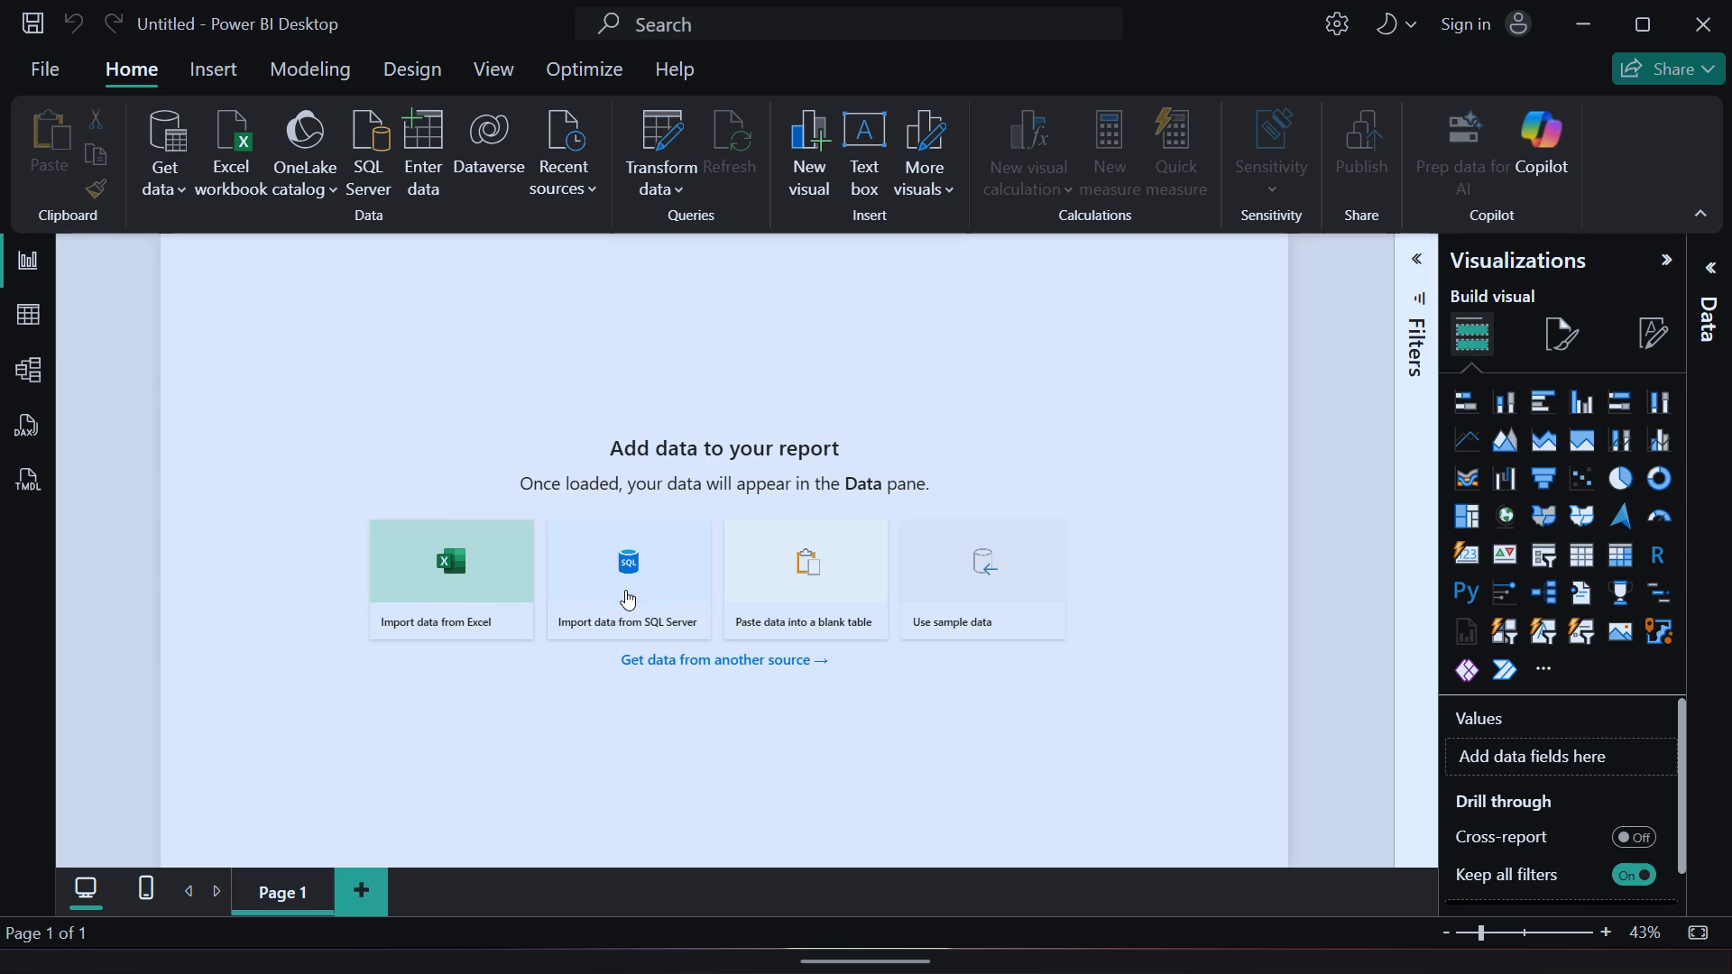
Connect to the Text/CSV file ecommerce_sales_customer_analytics_150k in the E-Commerce Sales Project dataset folder and open its data for transformation.
click(751, 660)
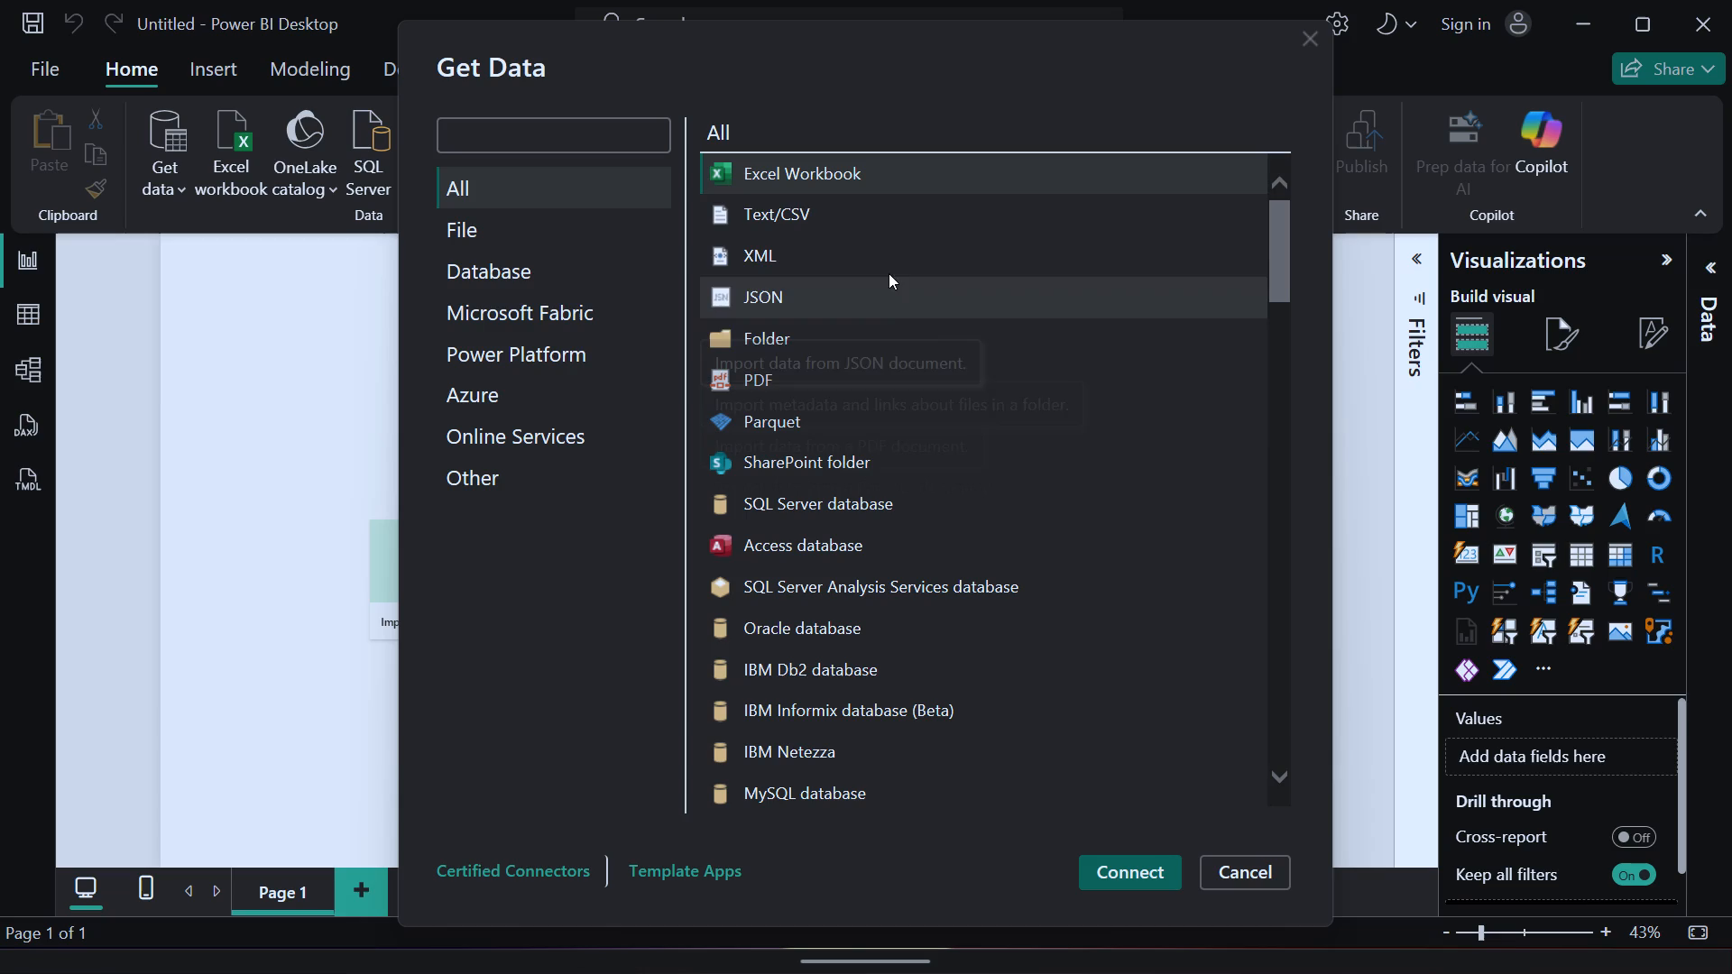
click(878, 217)
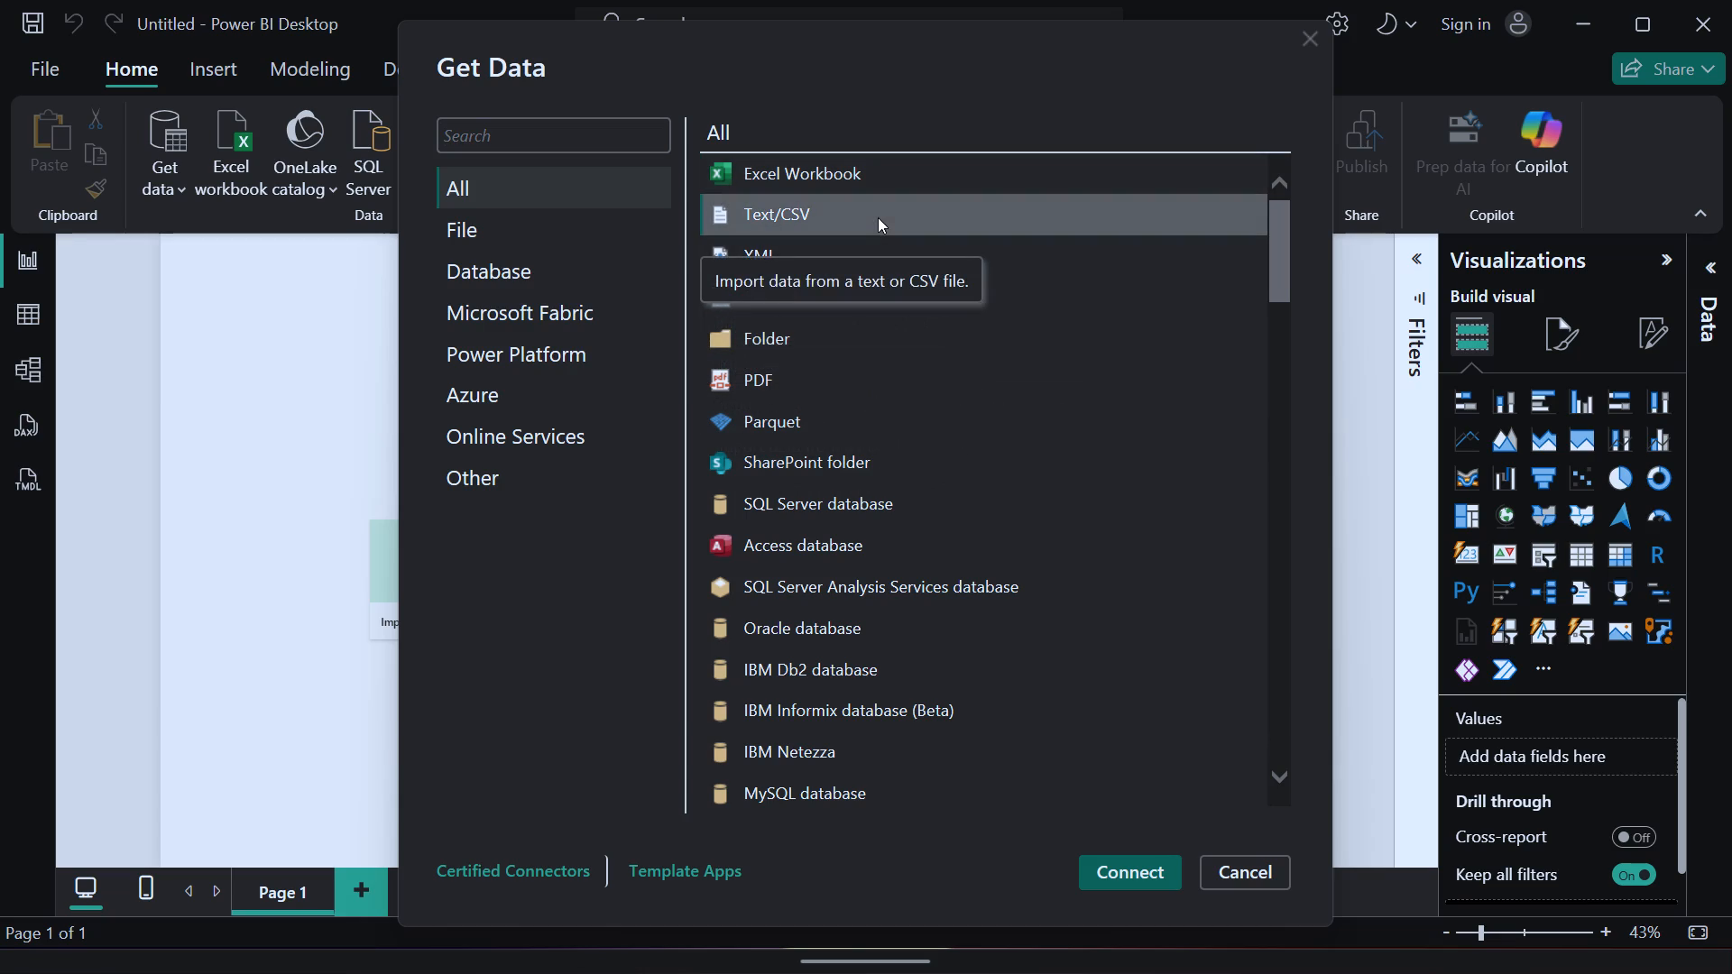
click(1126, 883)
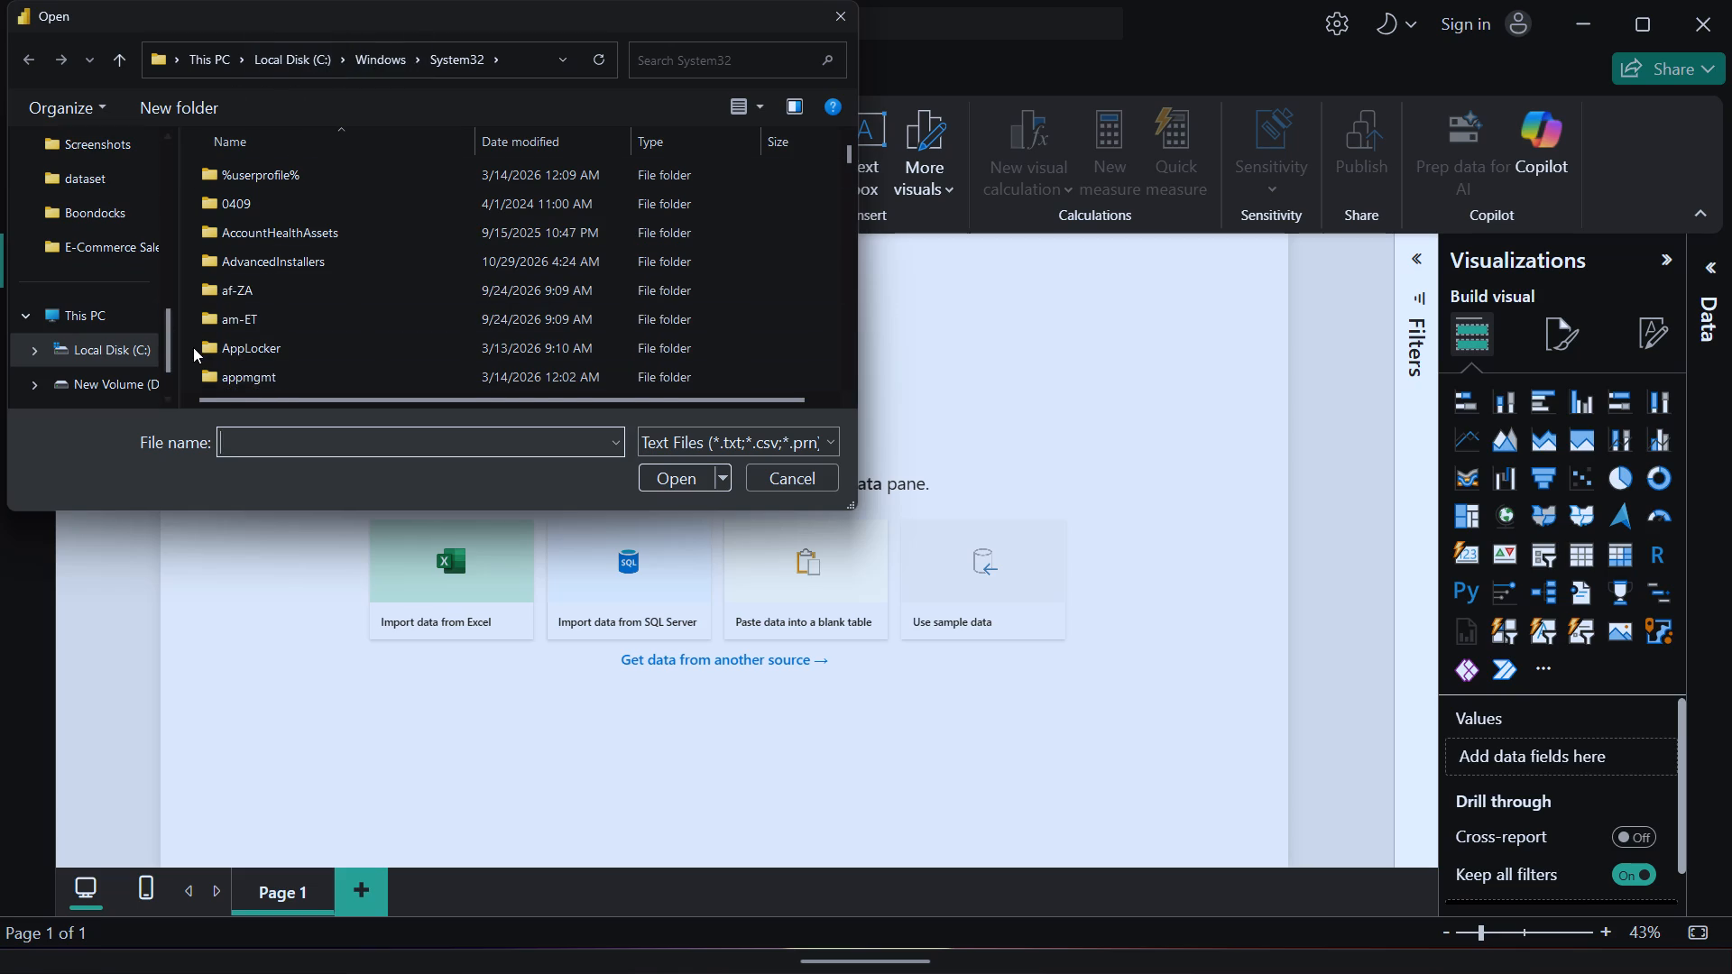
drag(168, 332, 159, 351)
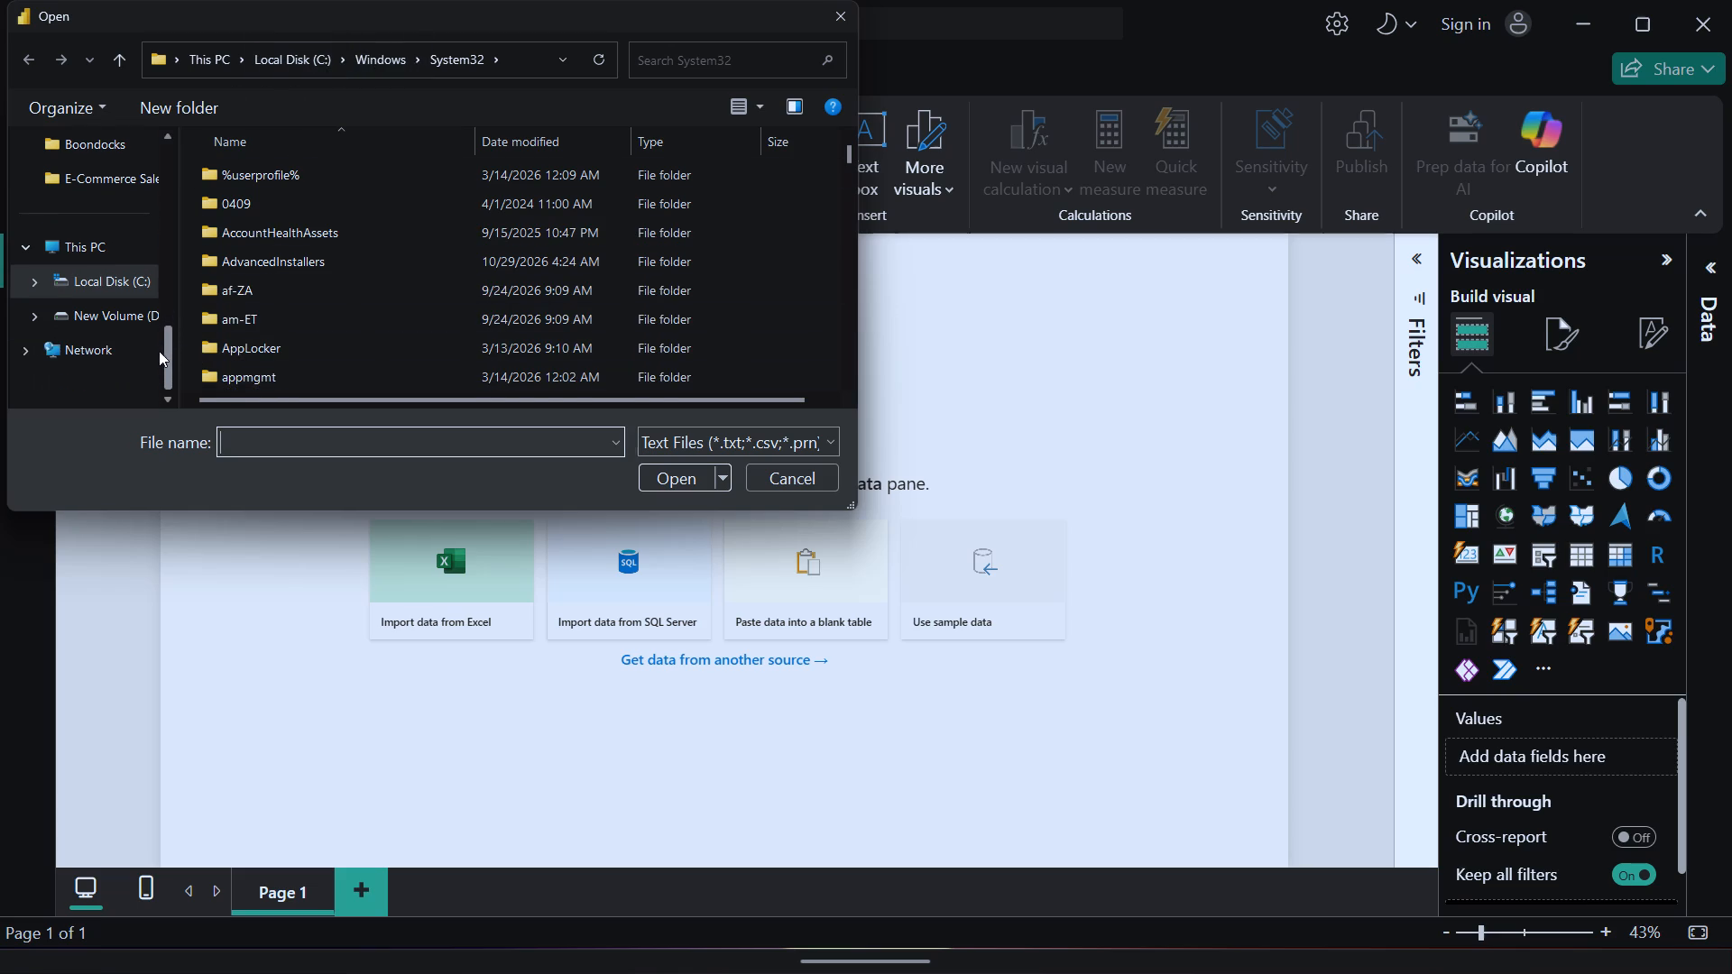
drag(159, 351, 158, 340)
click(138, 220)
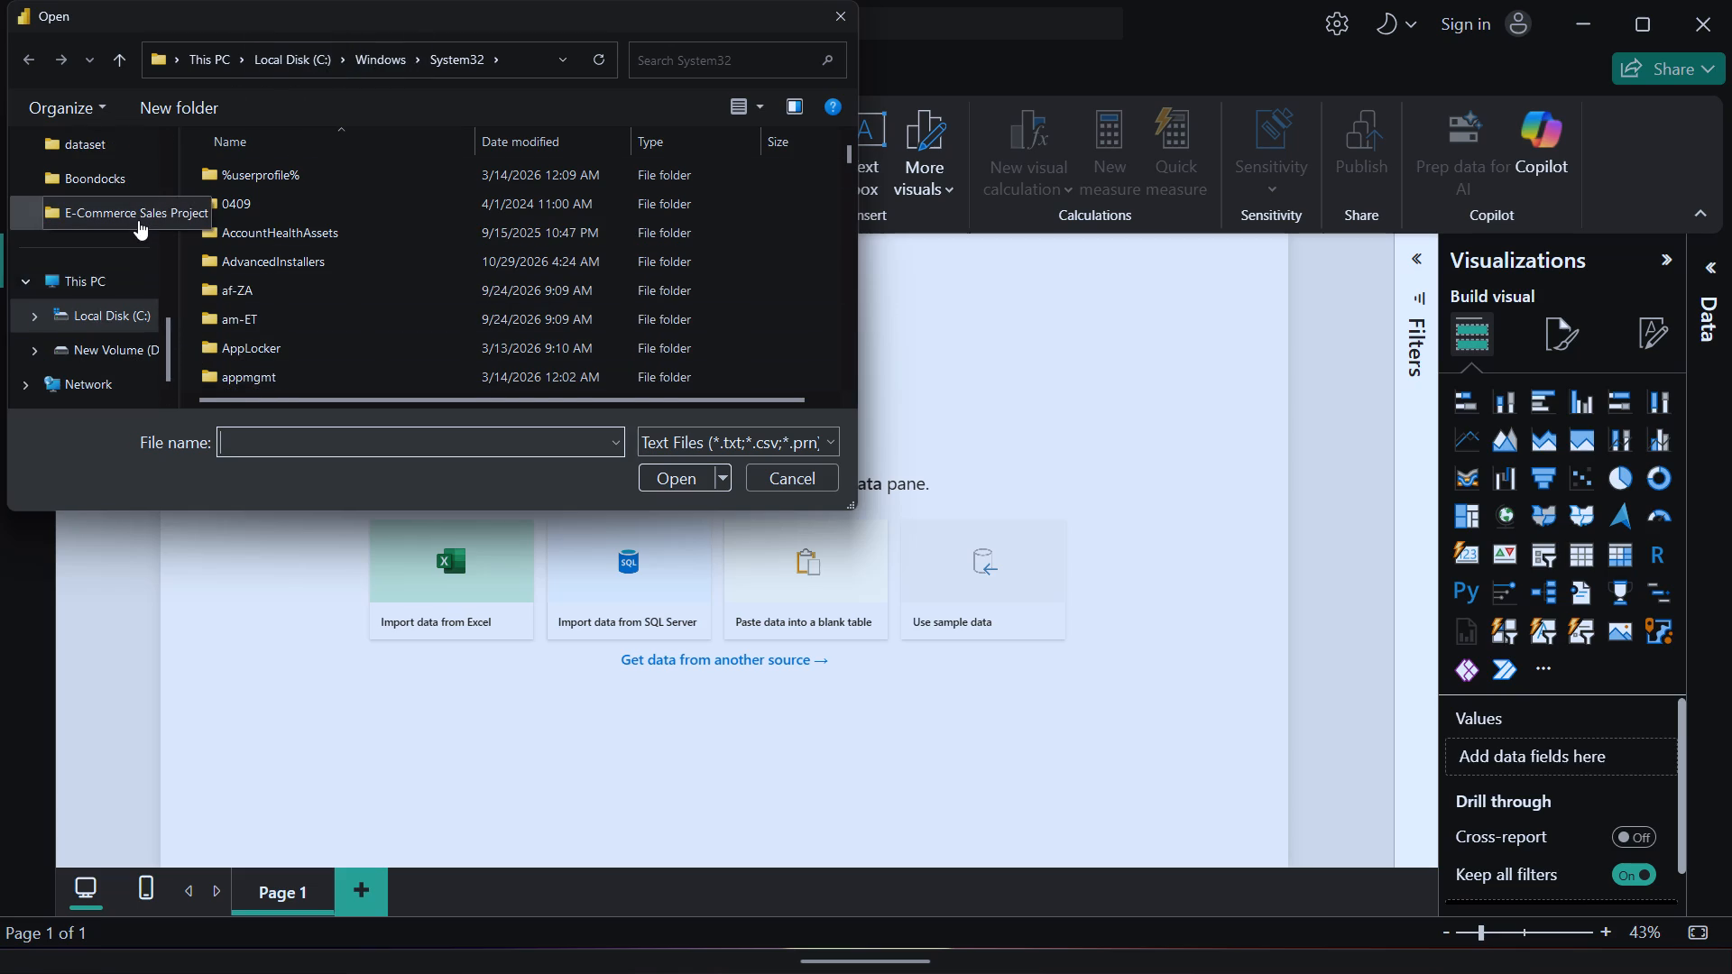
double_click(287, 204)
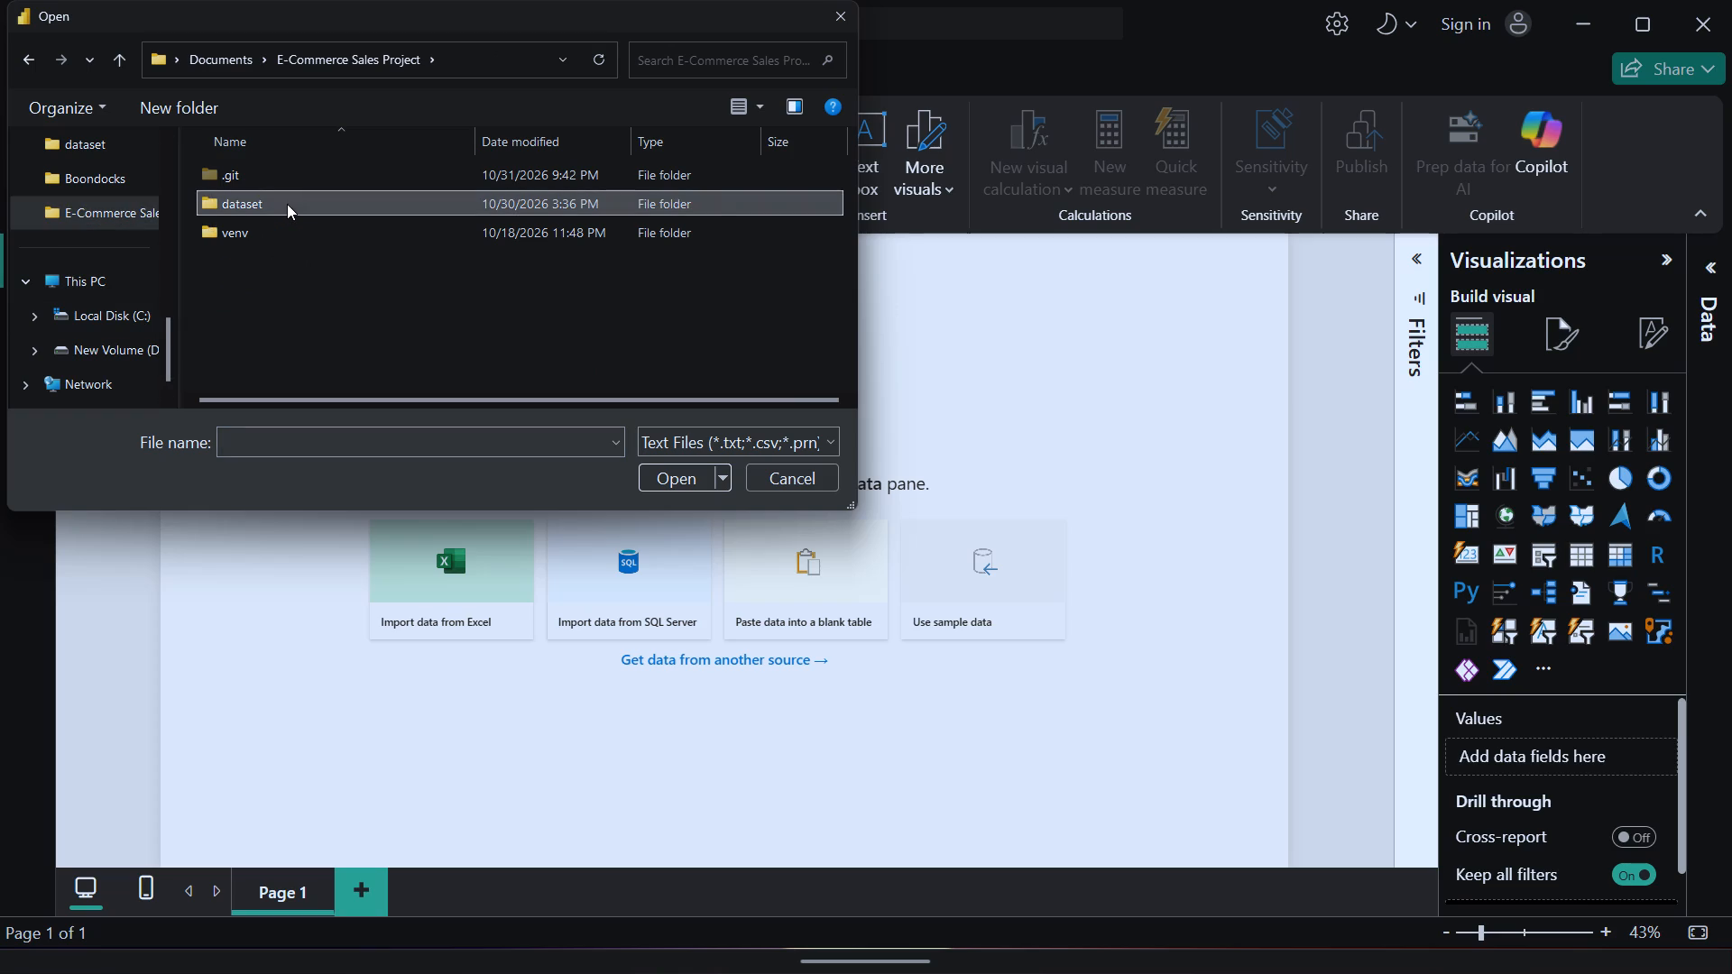
click(355, 224)
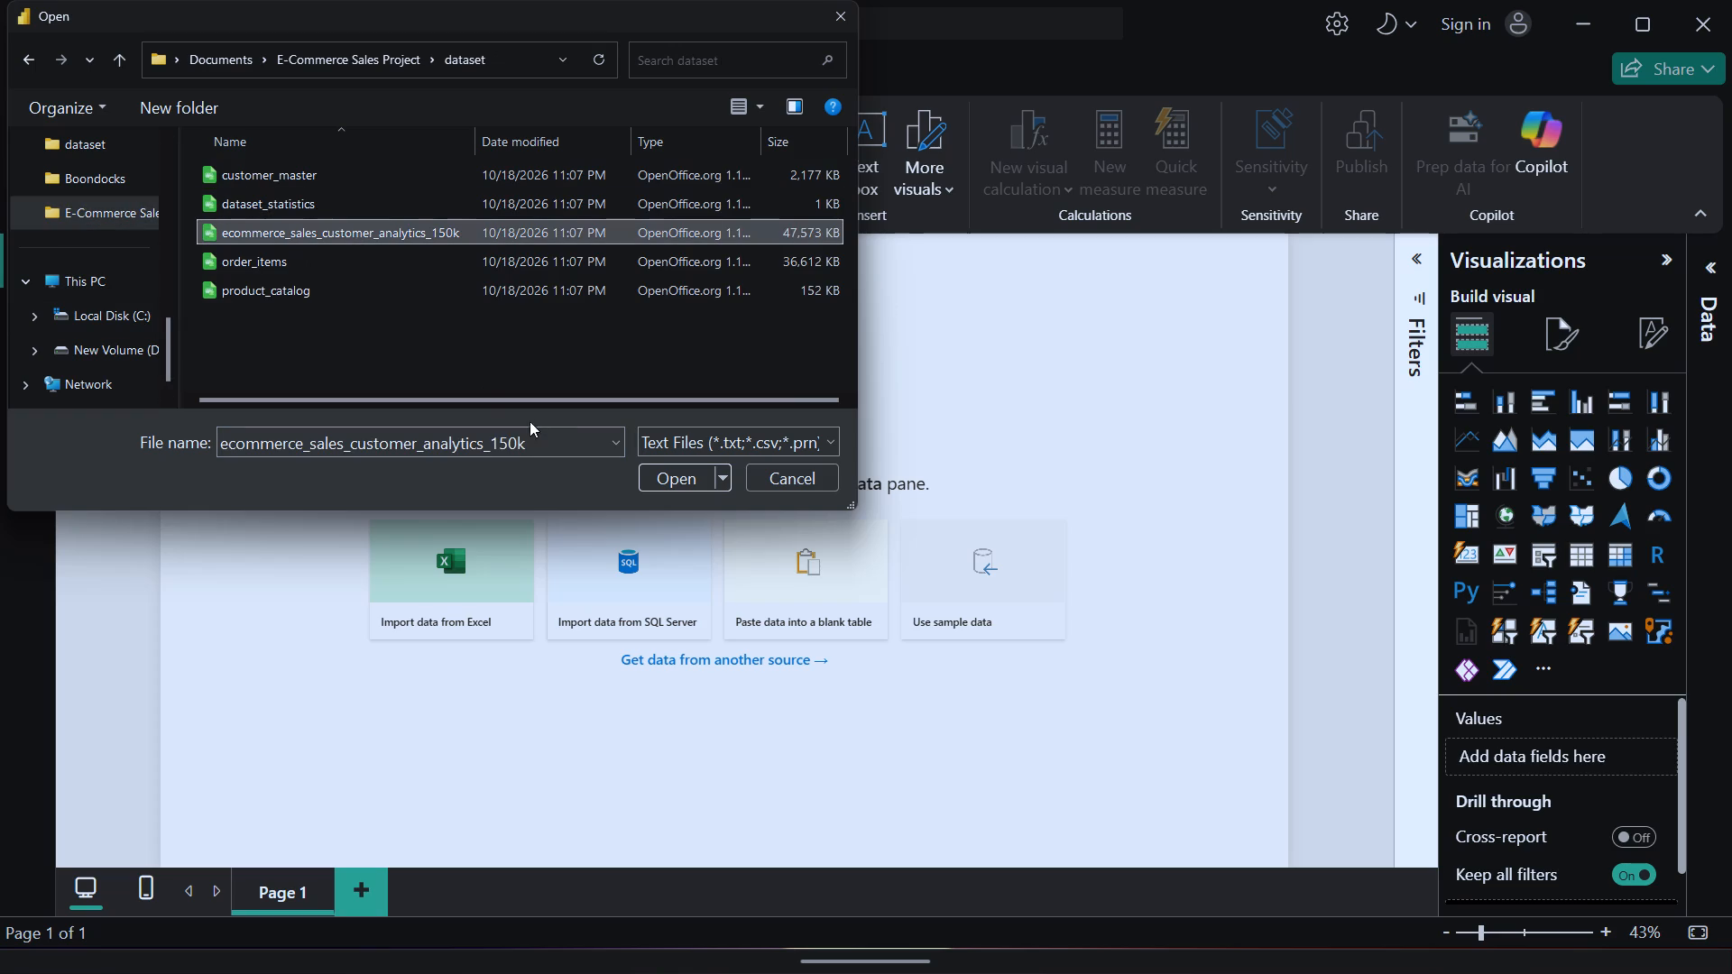
click(667, 473)
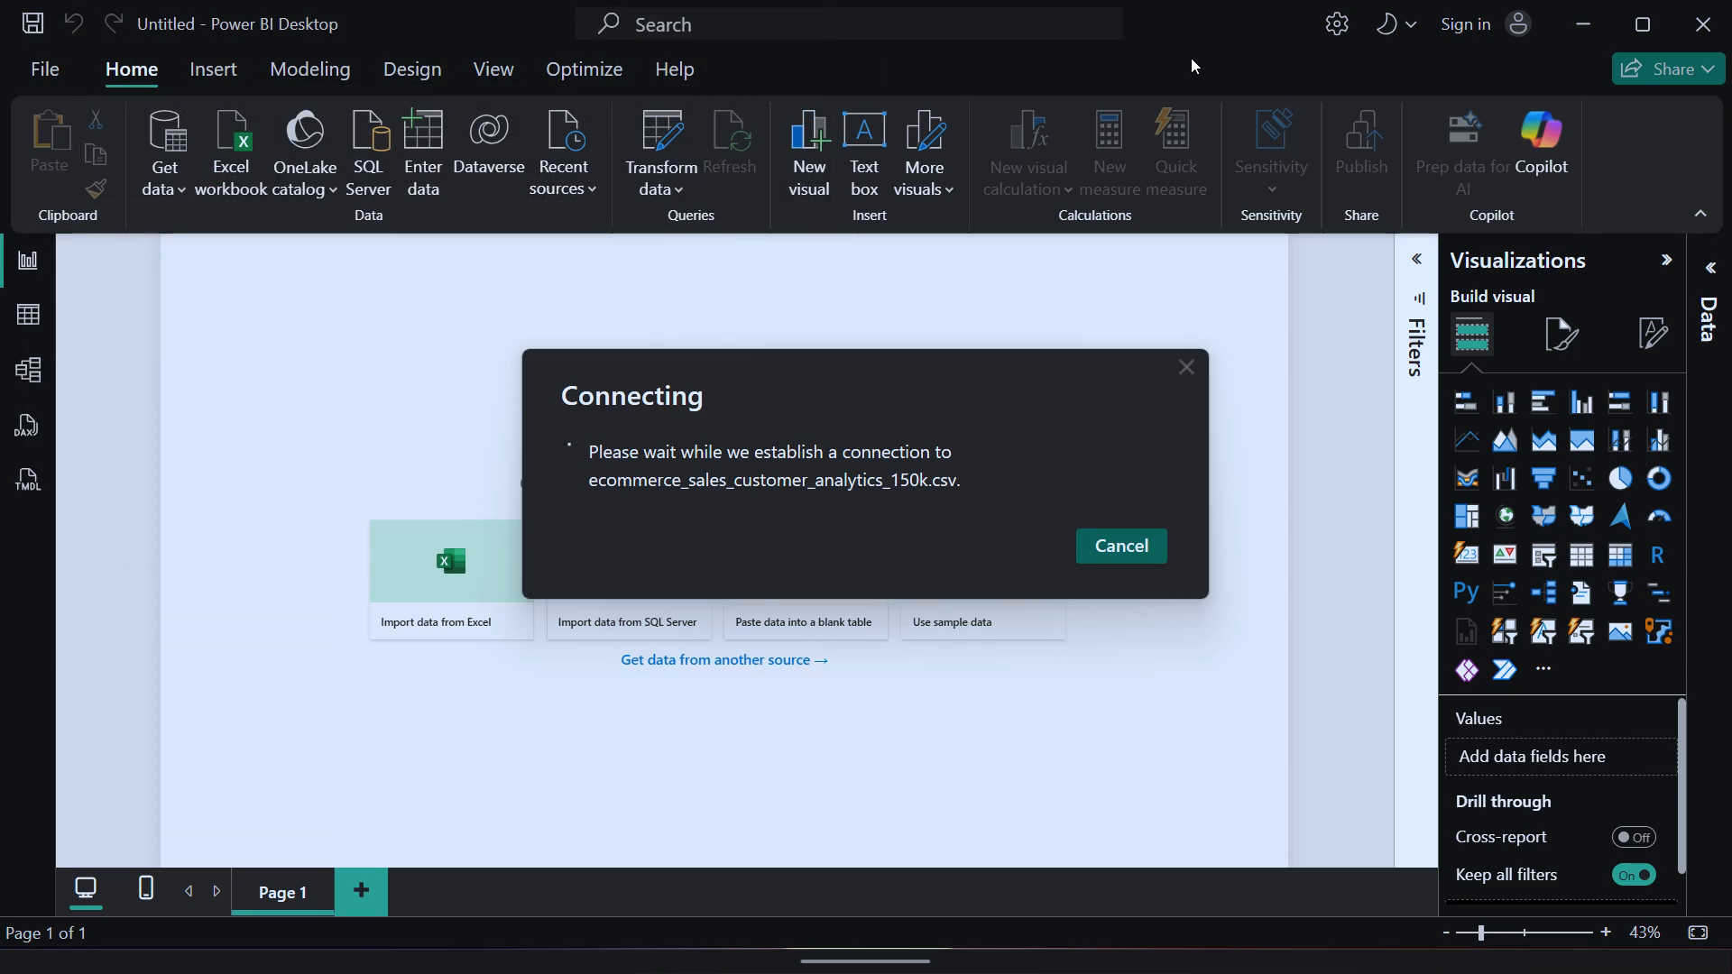
drag(1235, 0, 1340, 0)
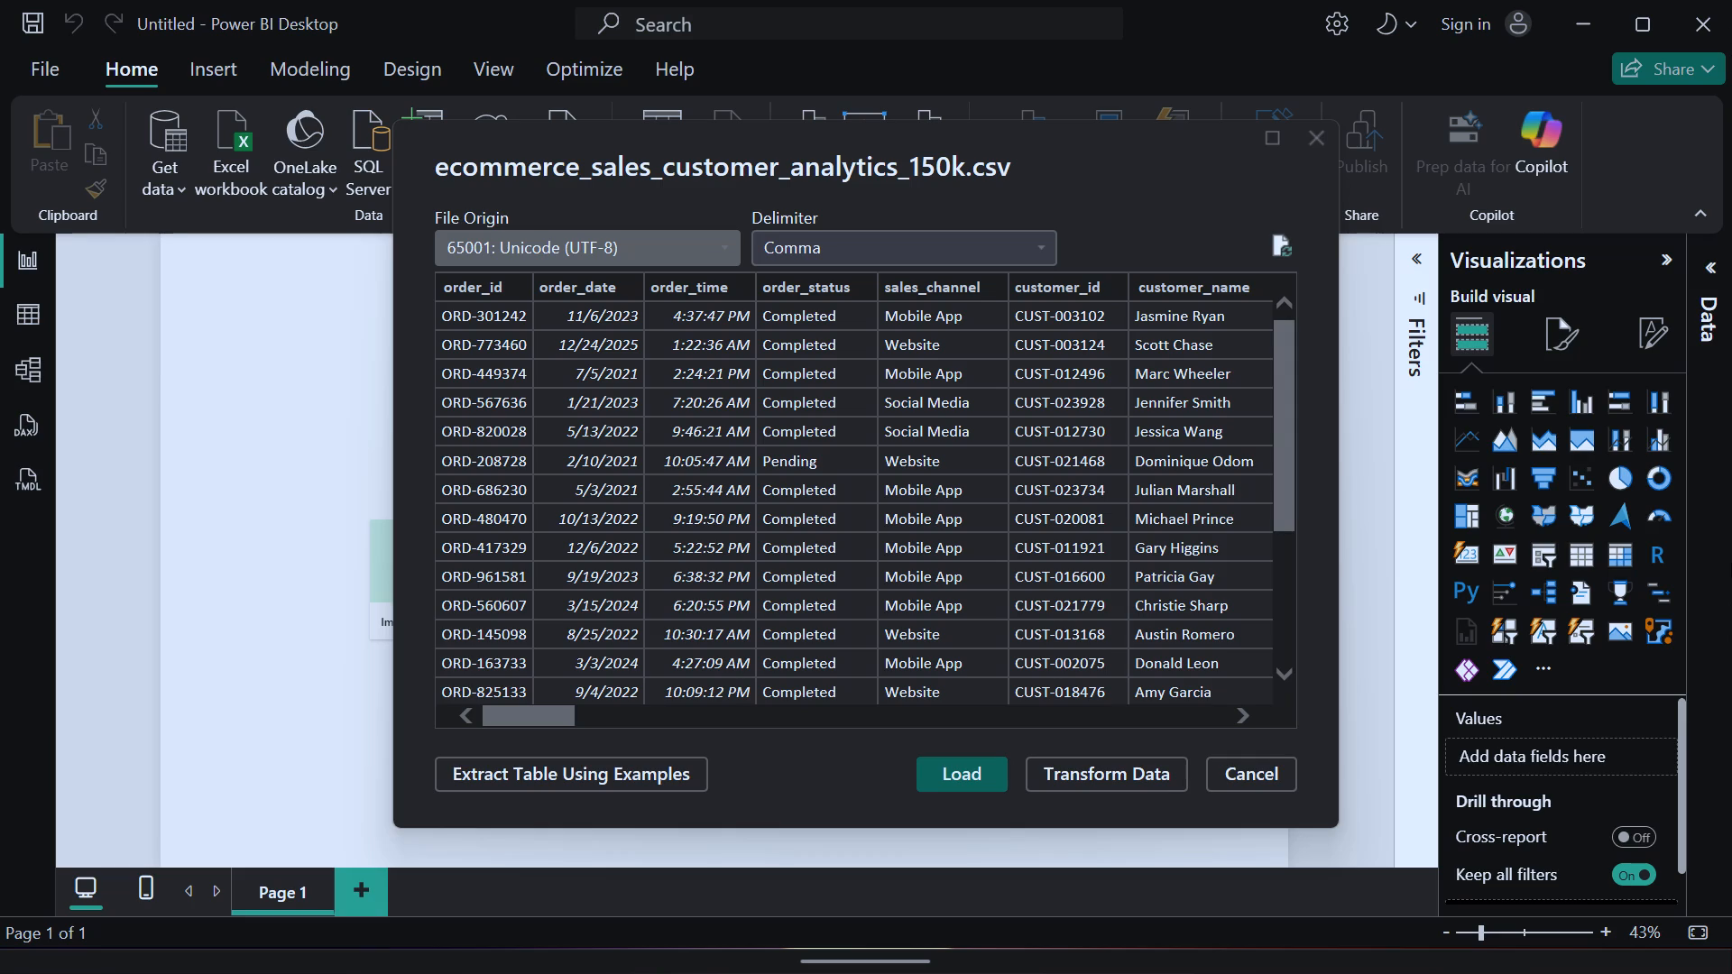
click(1145, 777)
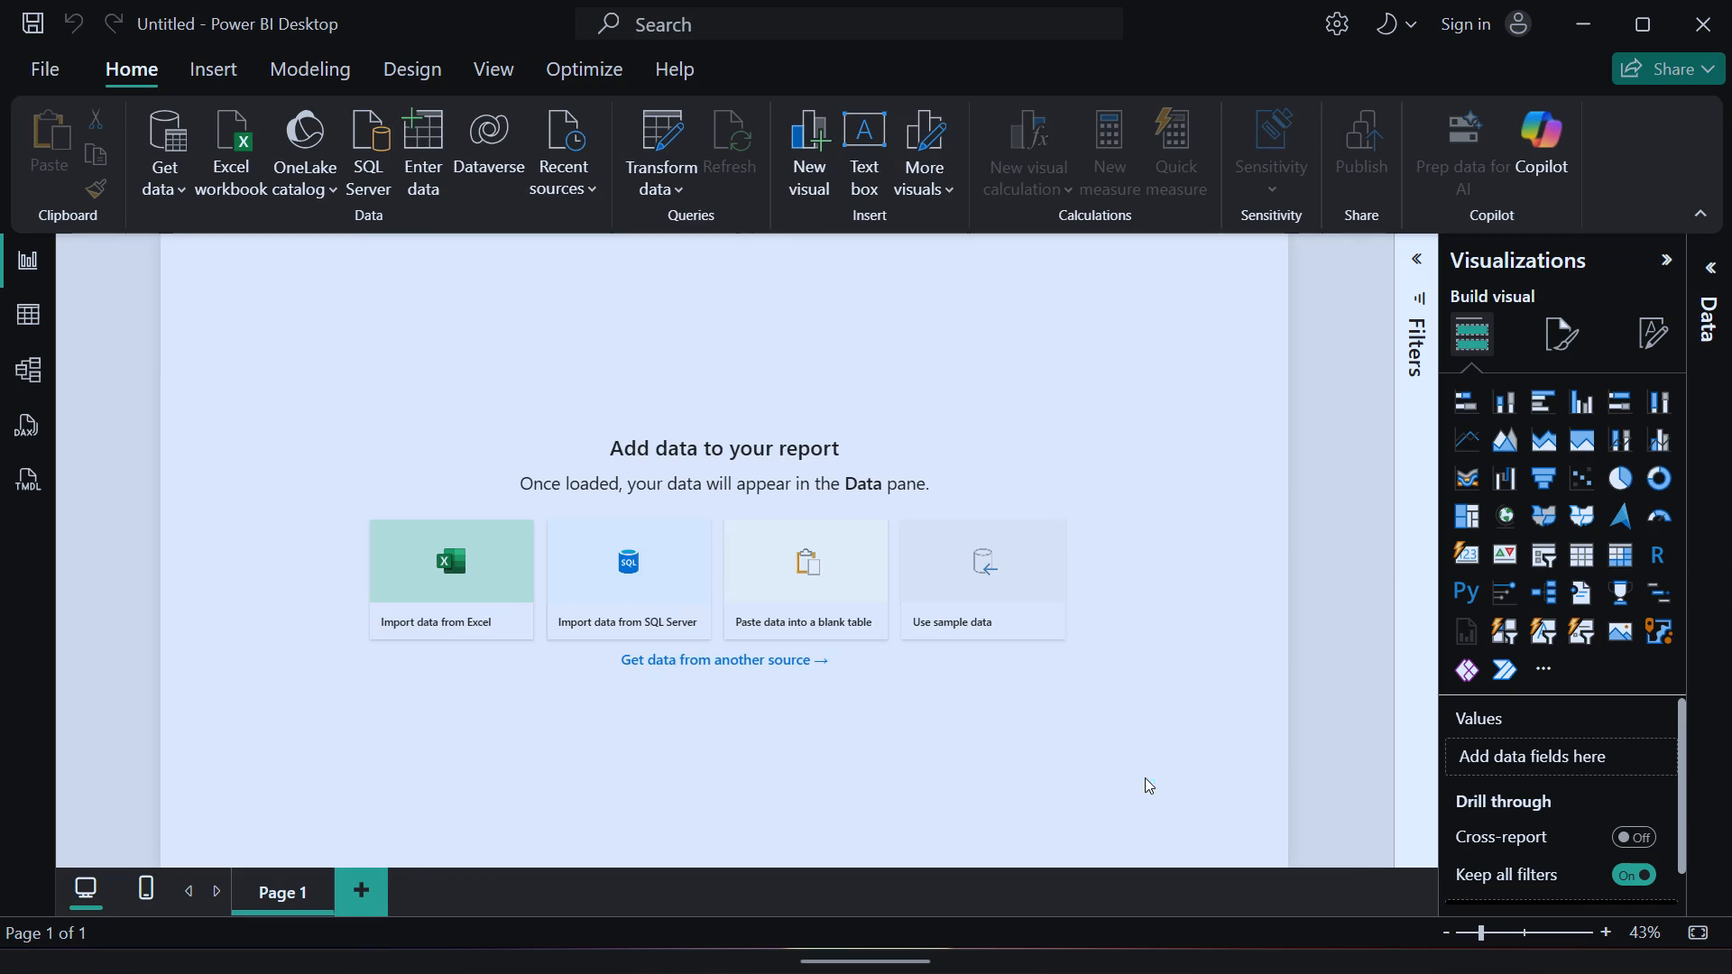
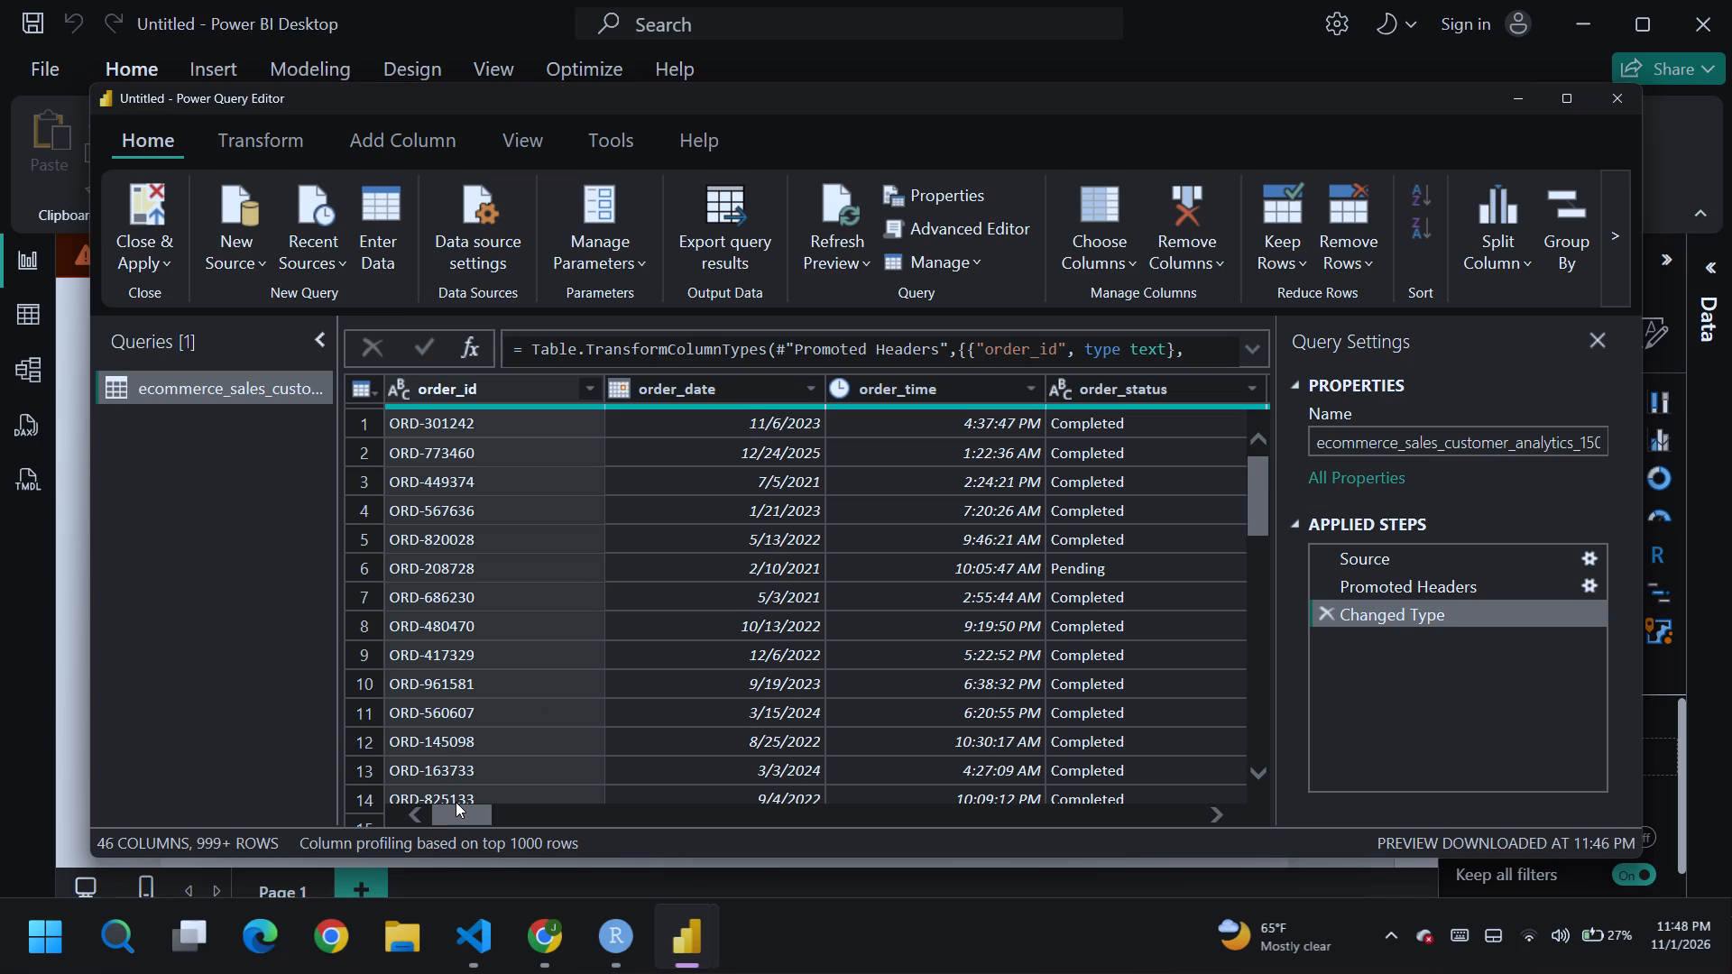
Examine the query's columns and their data types from order_id across to customer_order_count.
drag(456, 802, 660, 814)
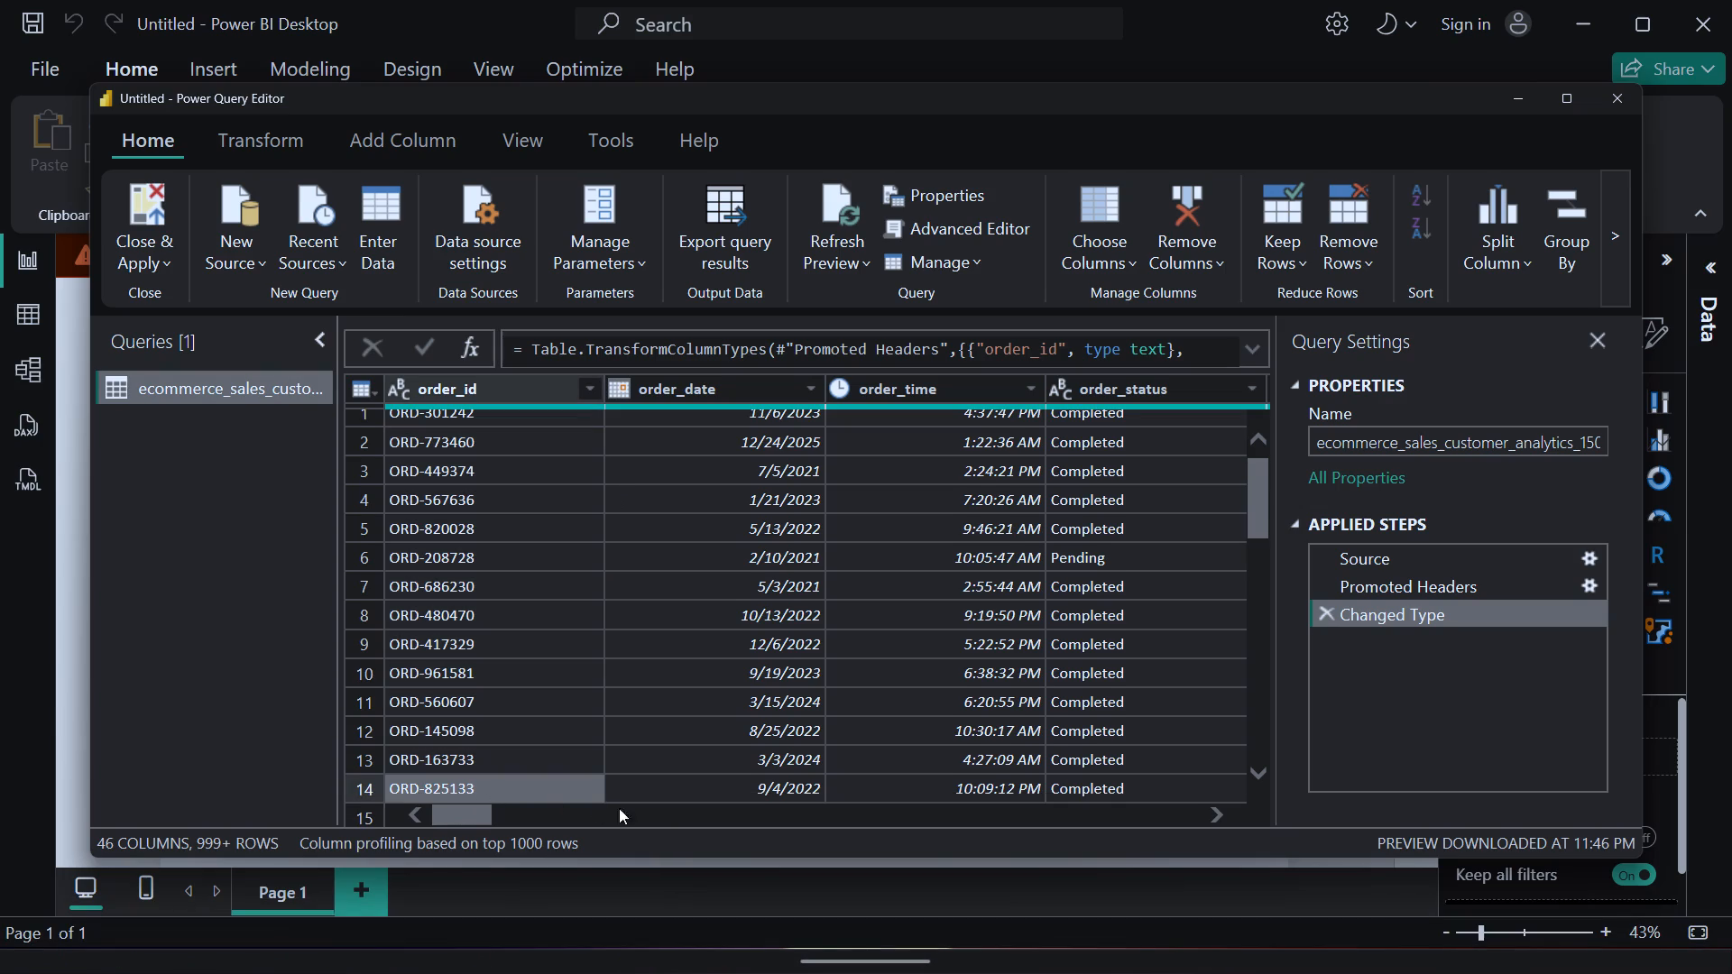
drag(445, 818, 585, 840)
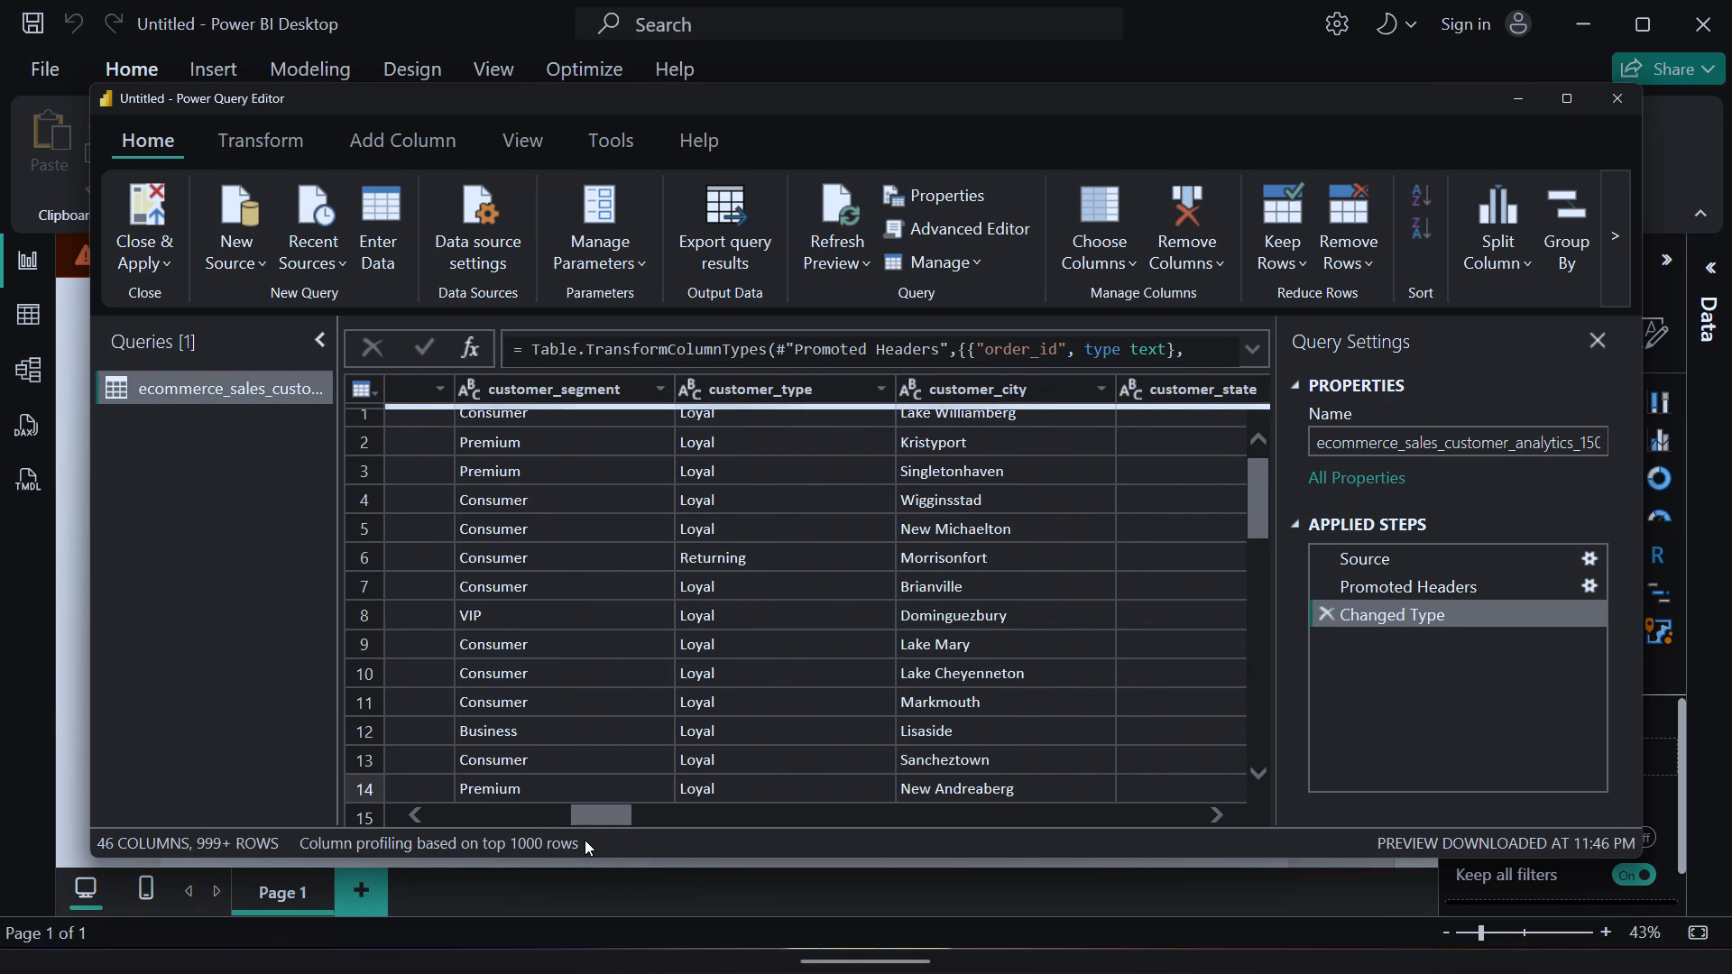
drag(585, 840, 598, 839)
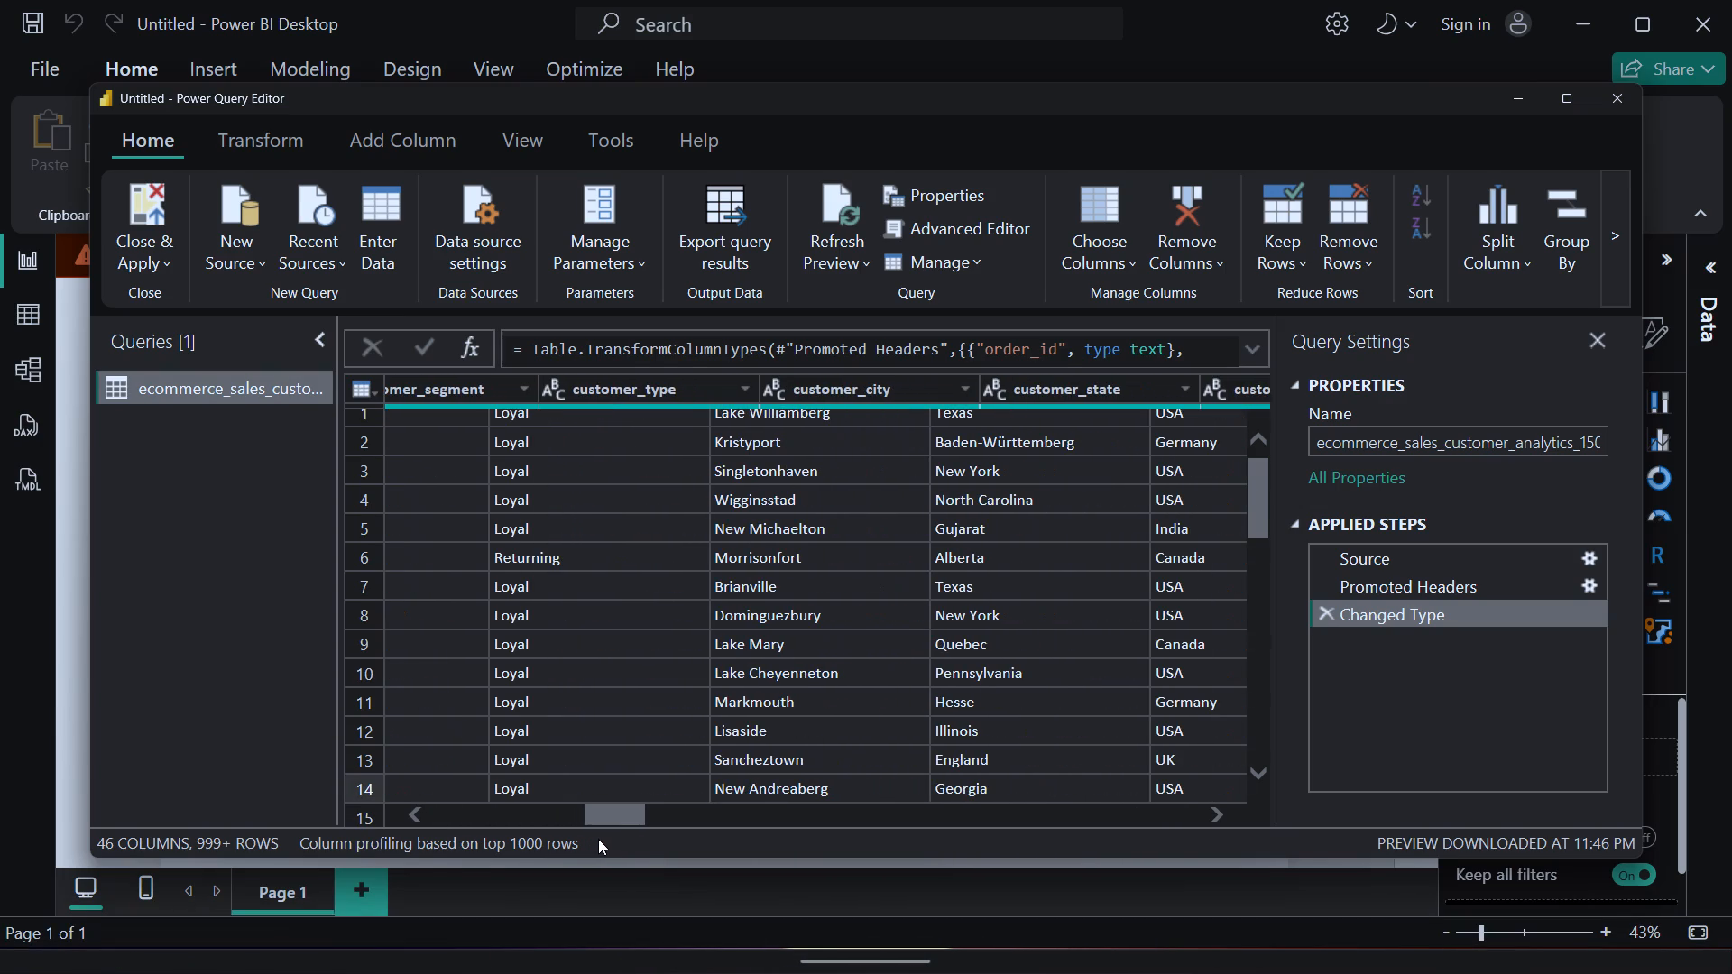
drag(598, 839, 755, 851)
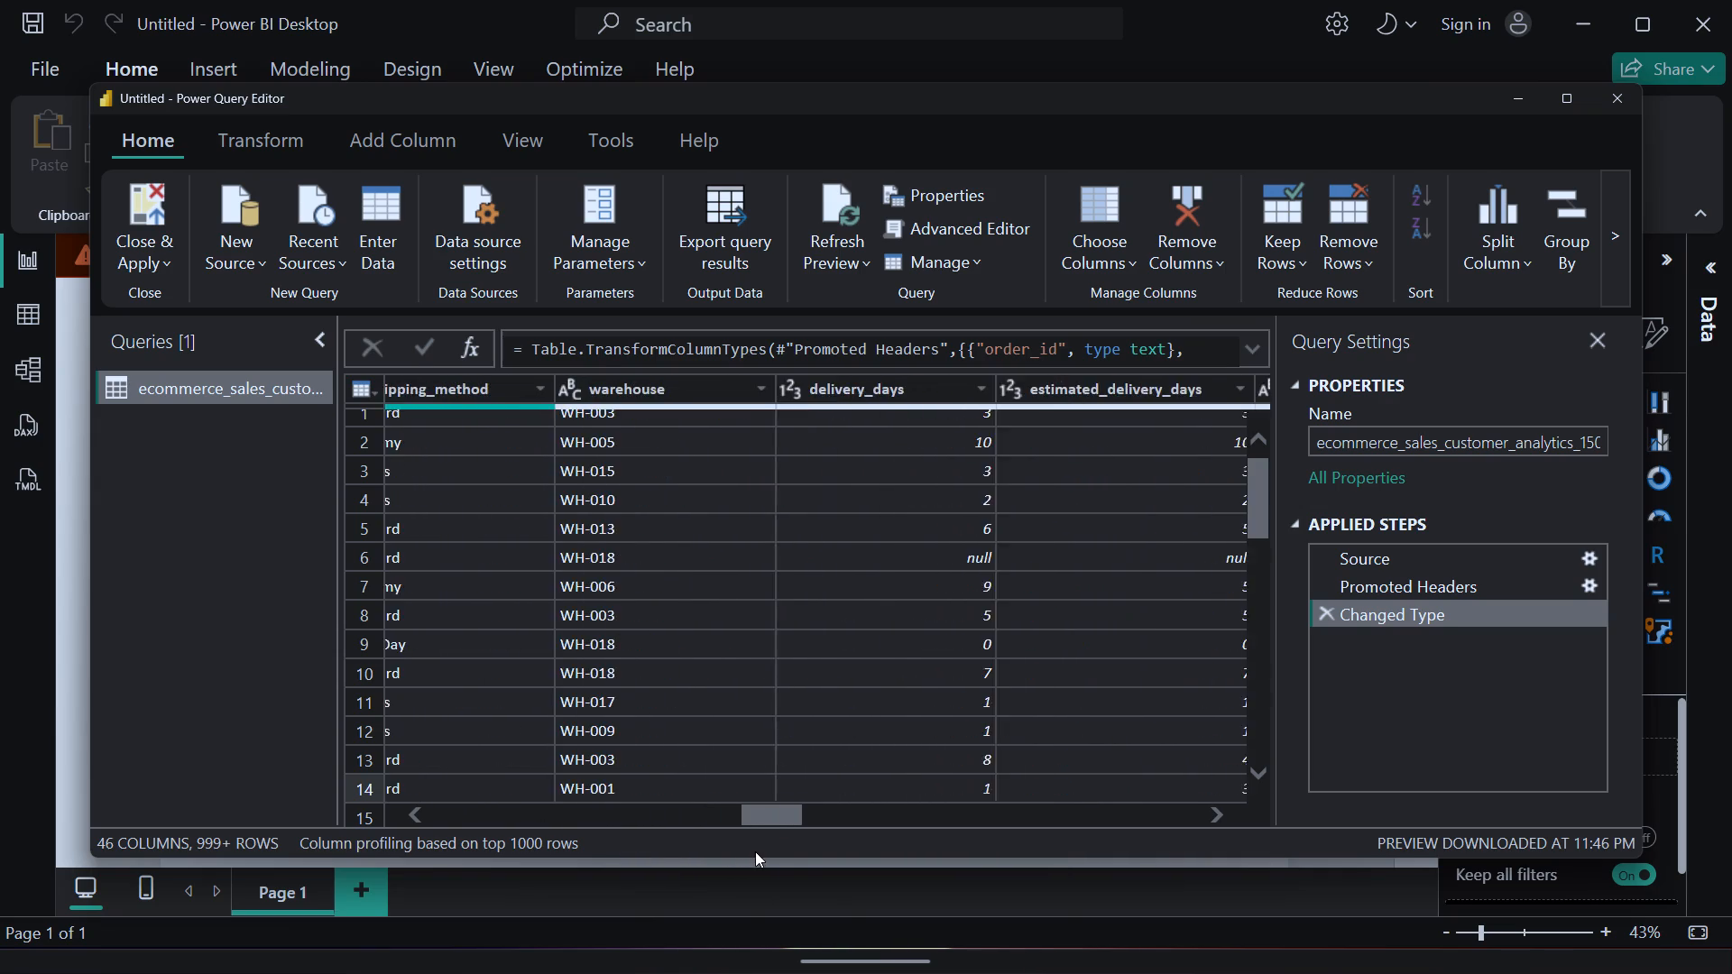
drag(755, 851, 828, 861)
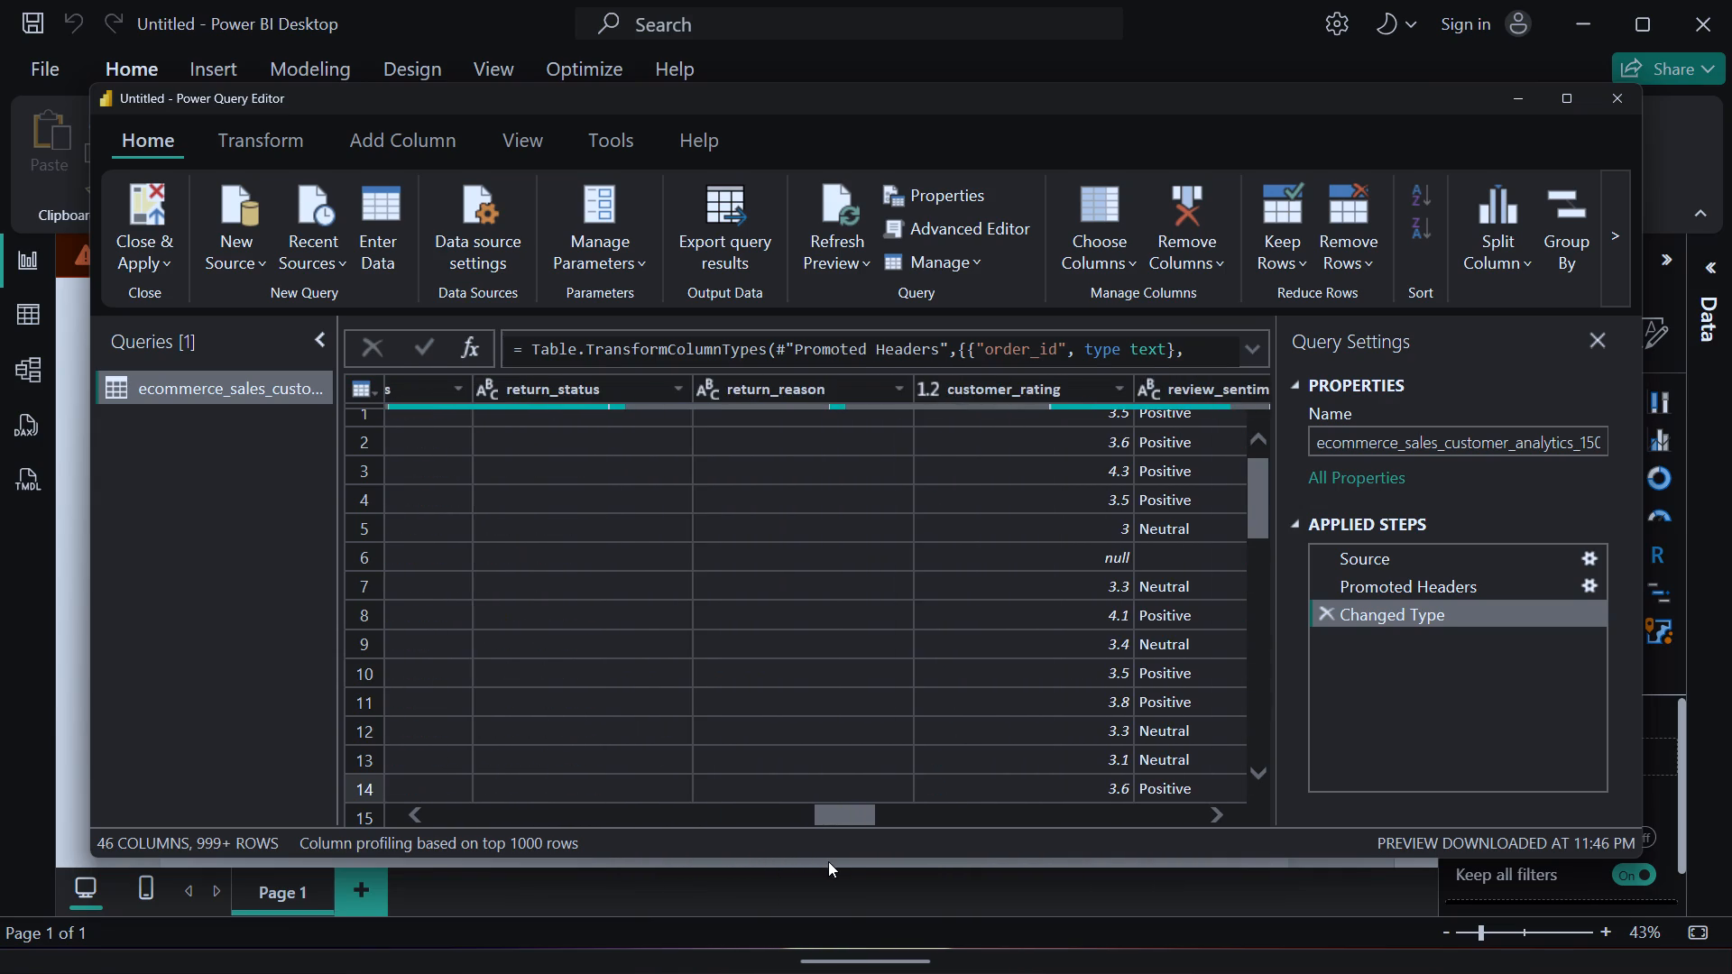
drag(828, 861, 994, 904)
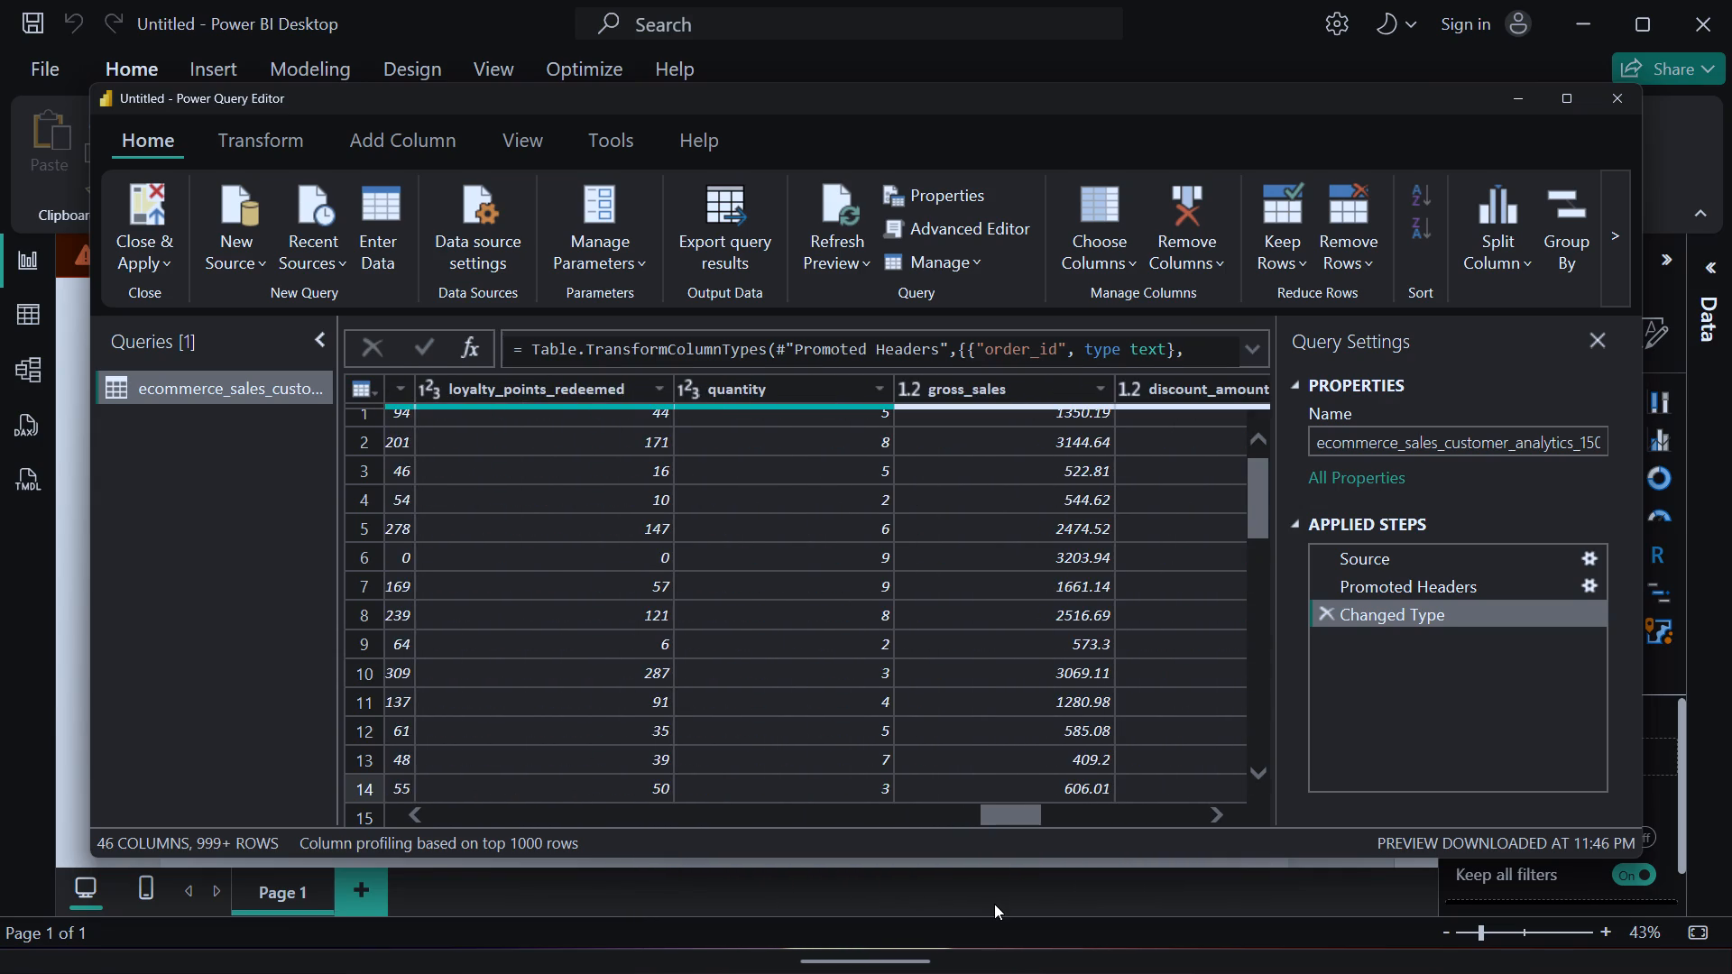
drag(994, 904, 1191, 913)
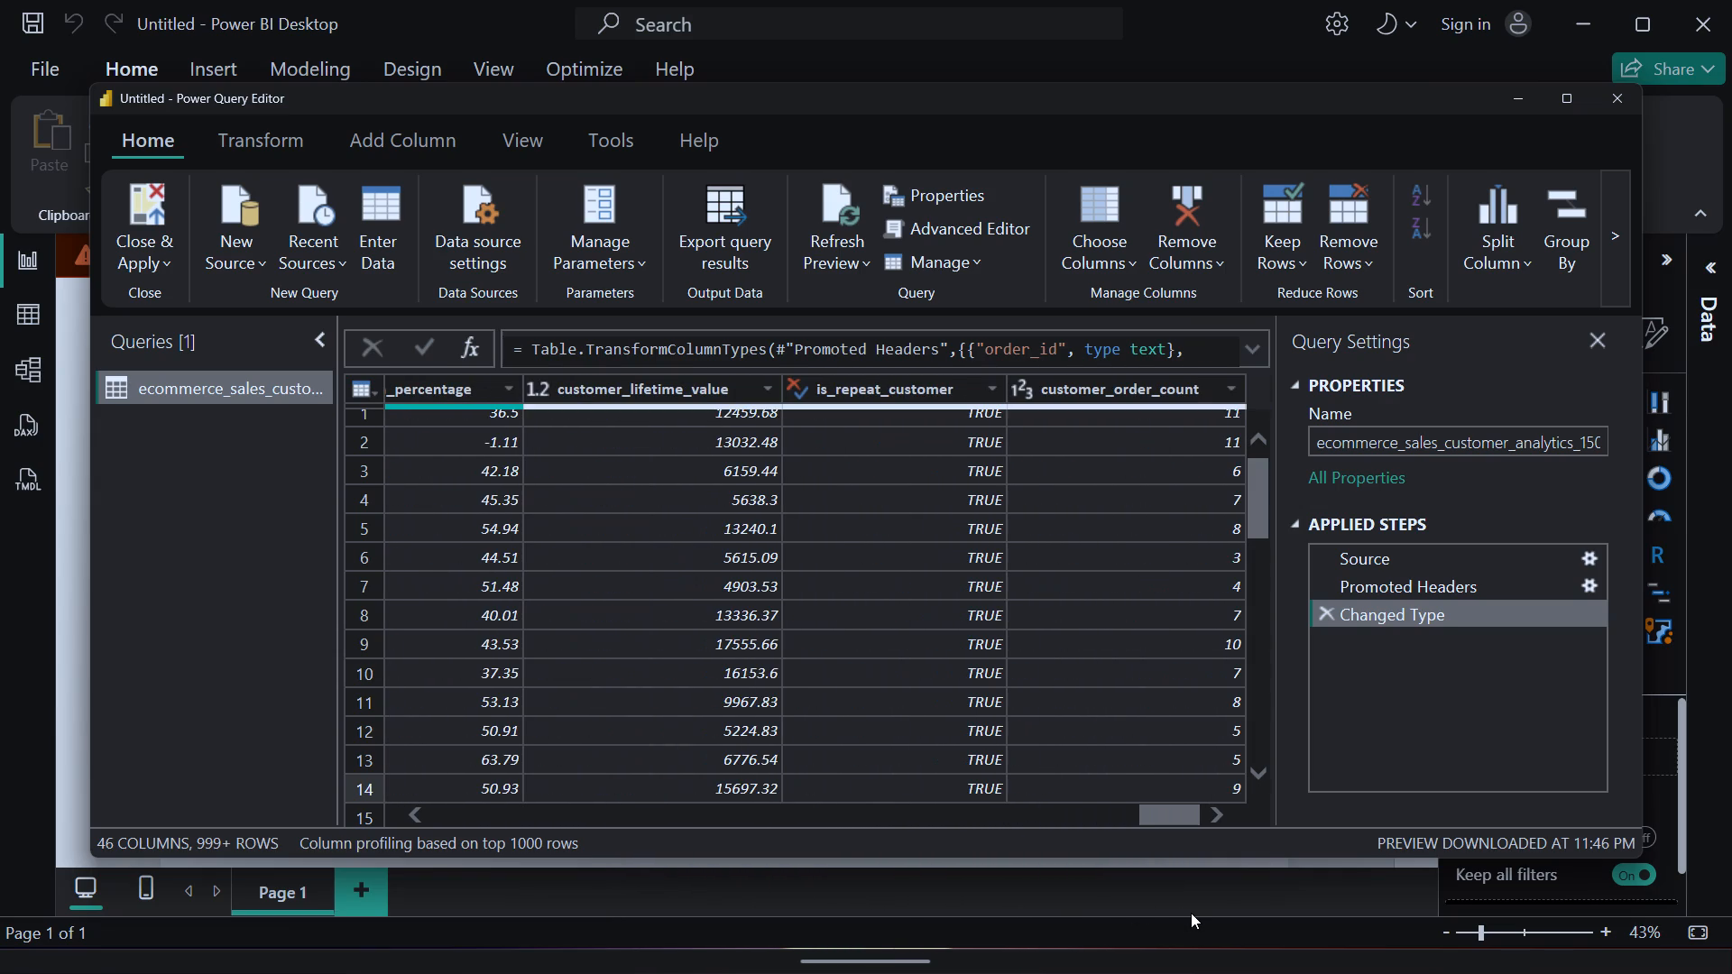
drag(1191, 913, 1208, 846)
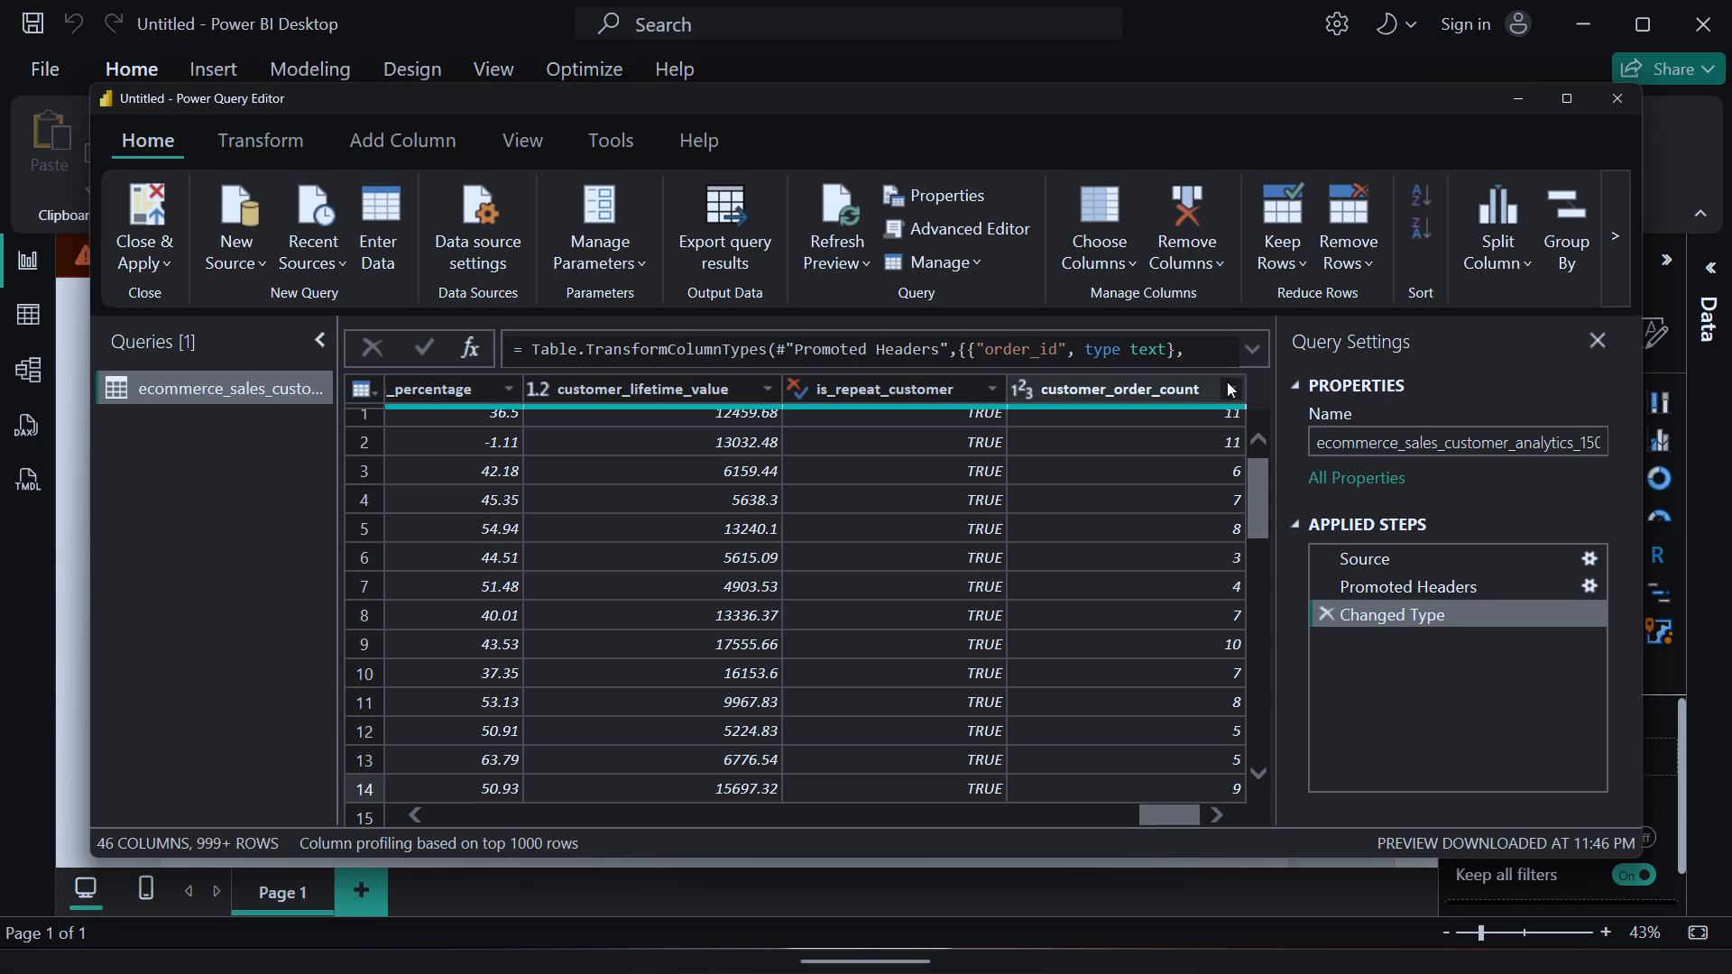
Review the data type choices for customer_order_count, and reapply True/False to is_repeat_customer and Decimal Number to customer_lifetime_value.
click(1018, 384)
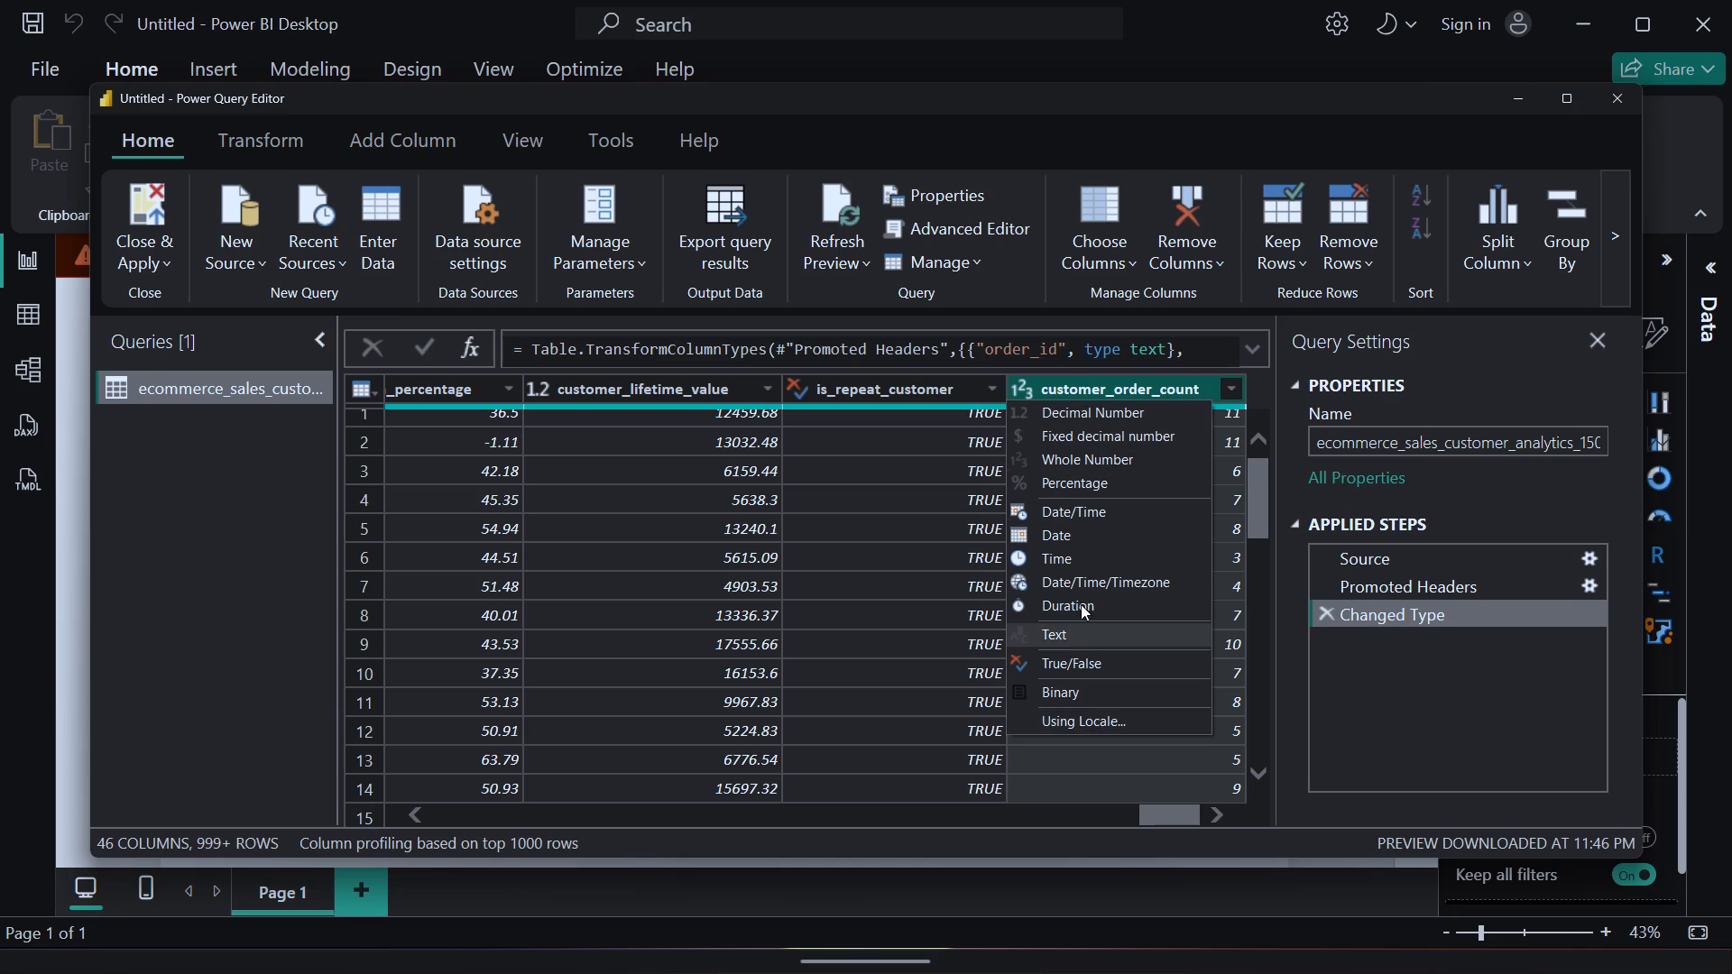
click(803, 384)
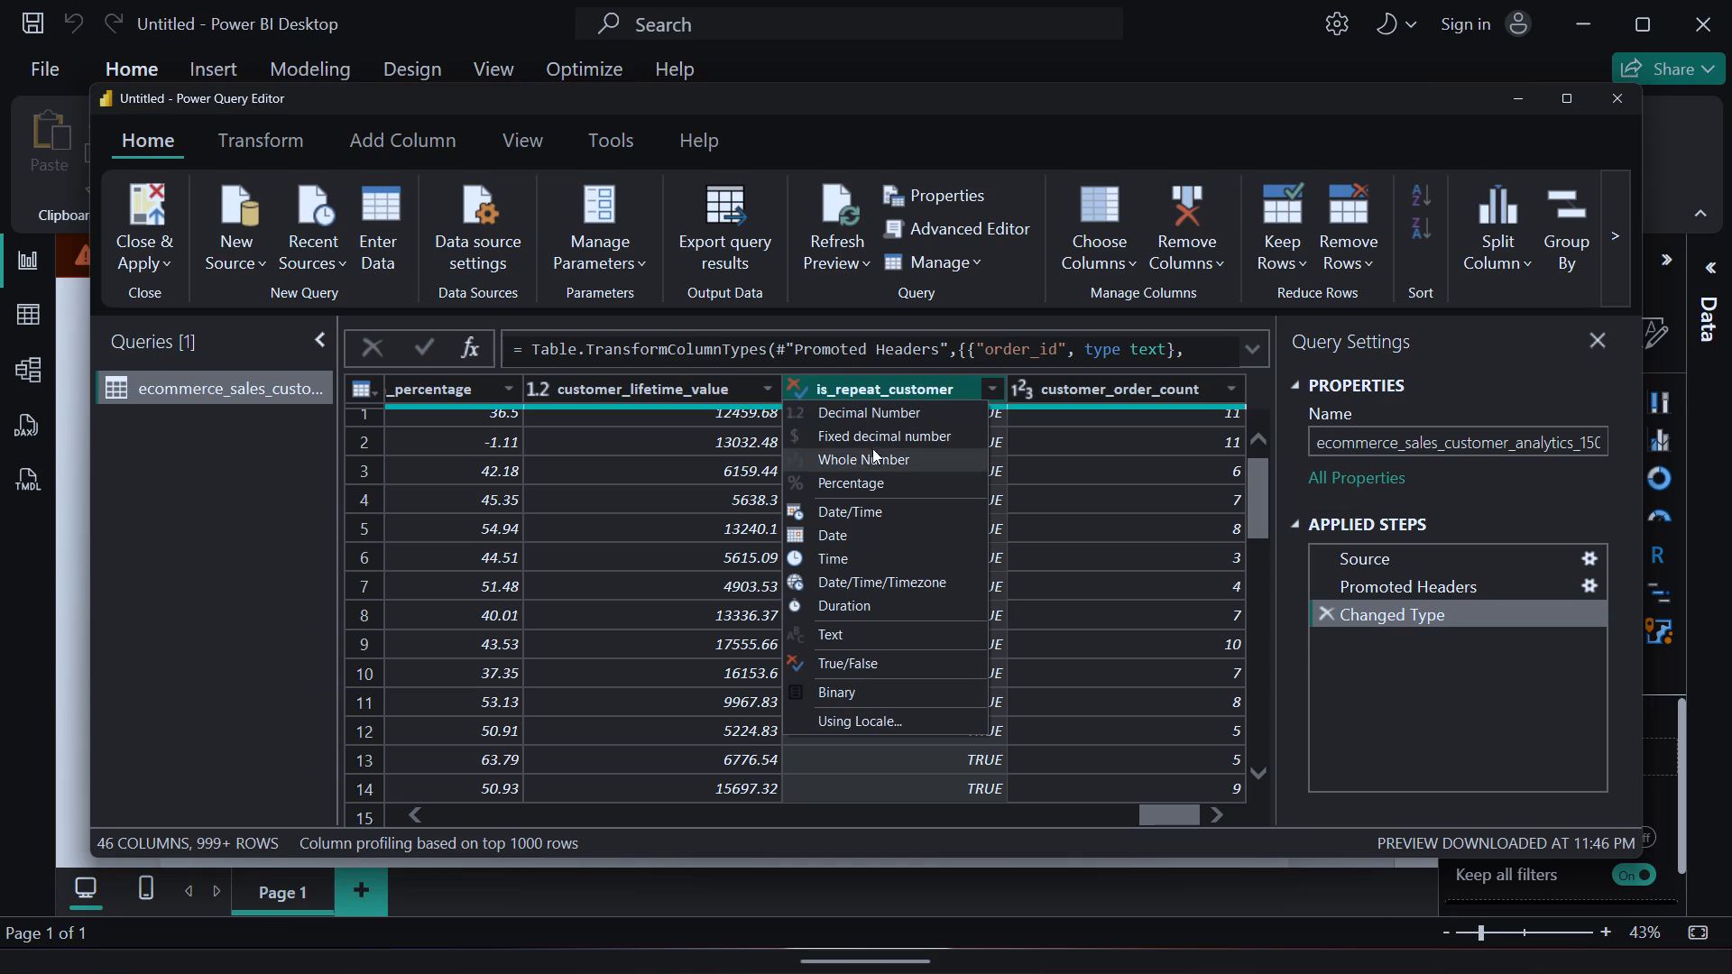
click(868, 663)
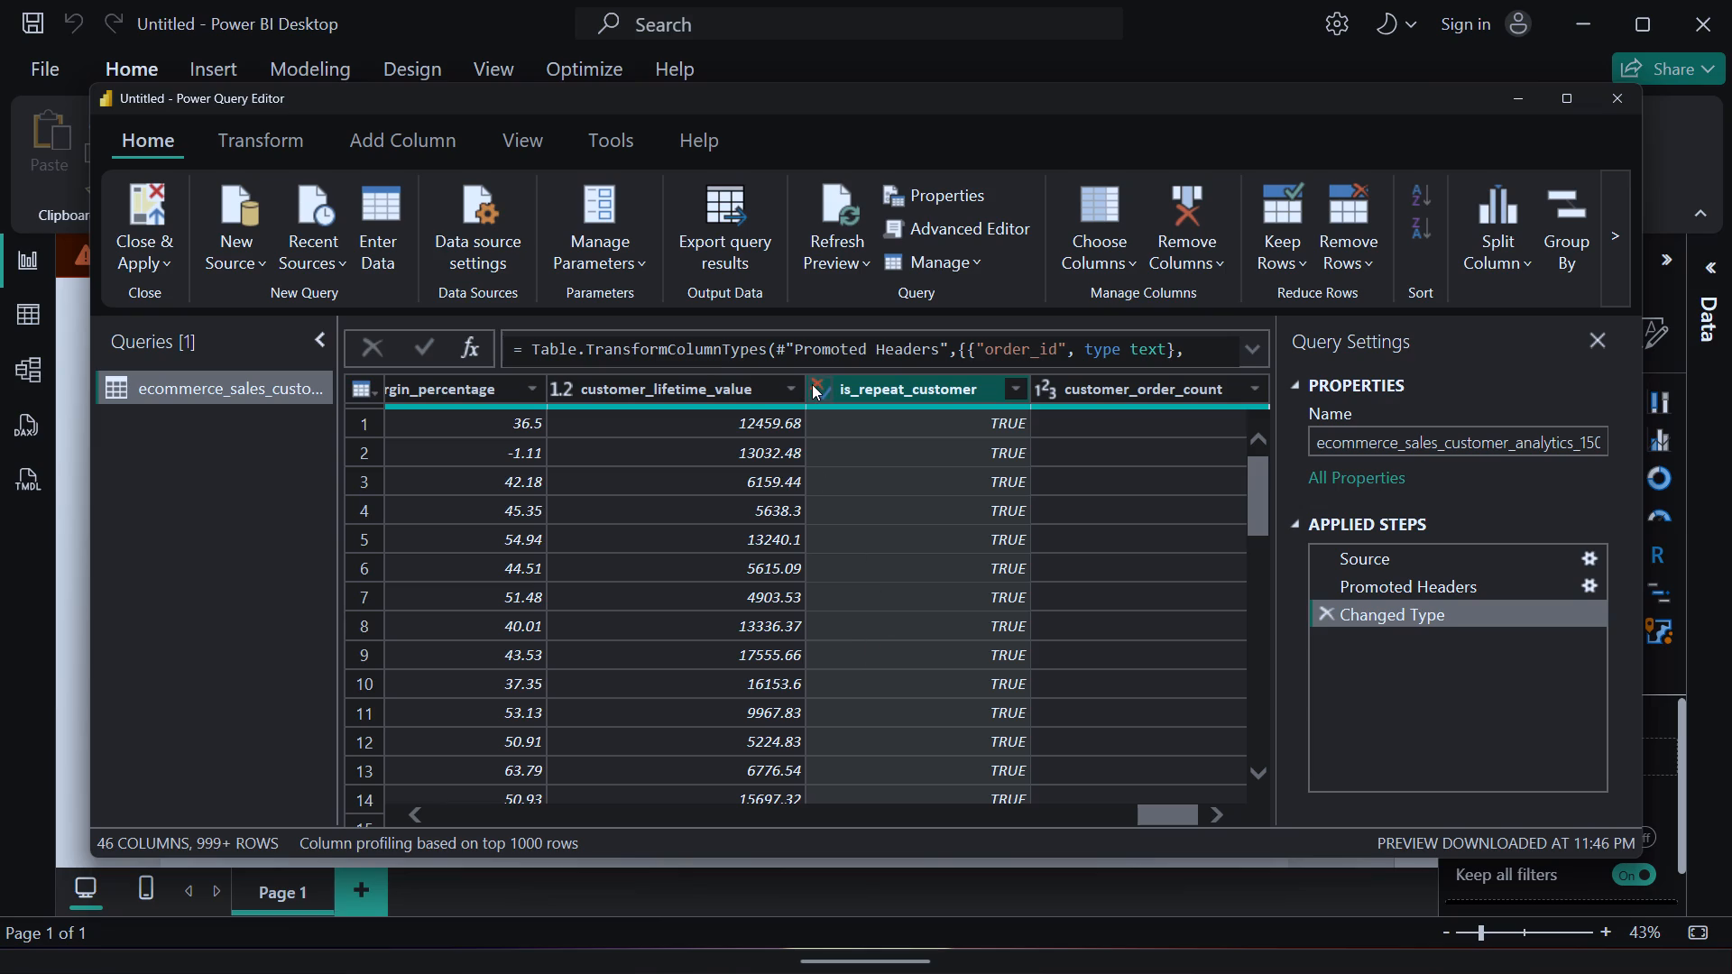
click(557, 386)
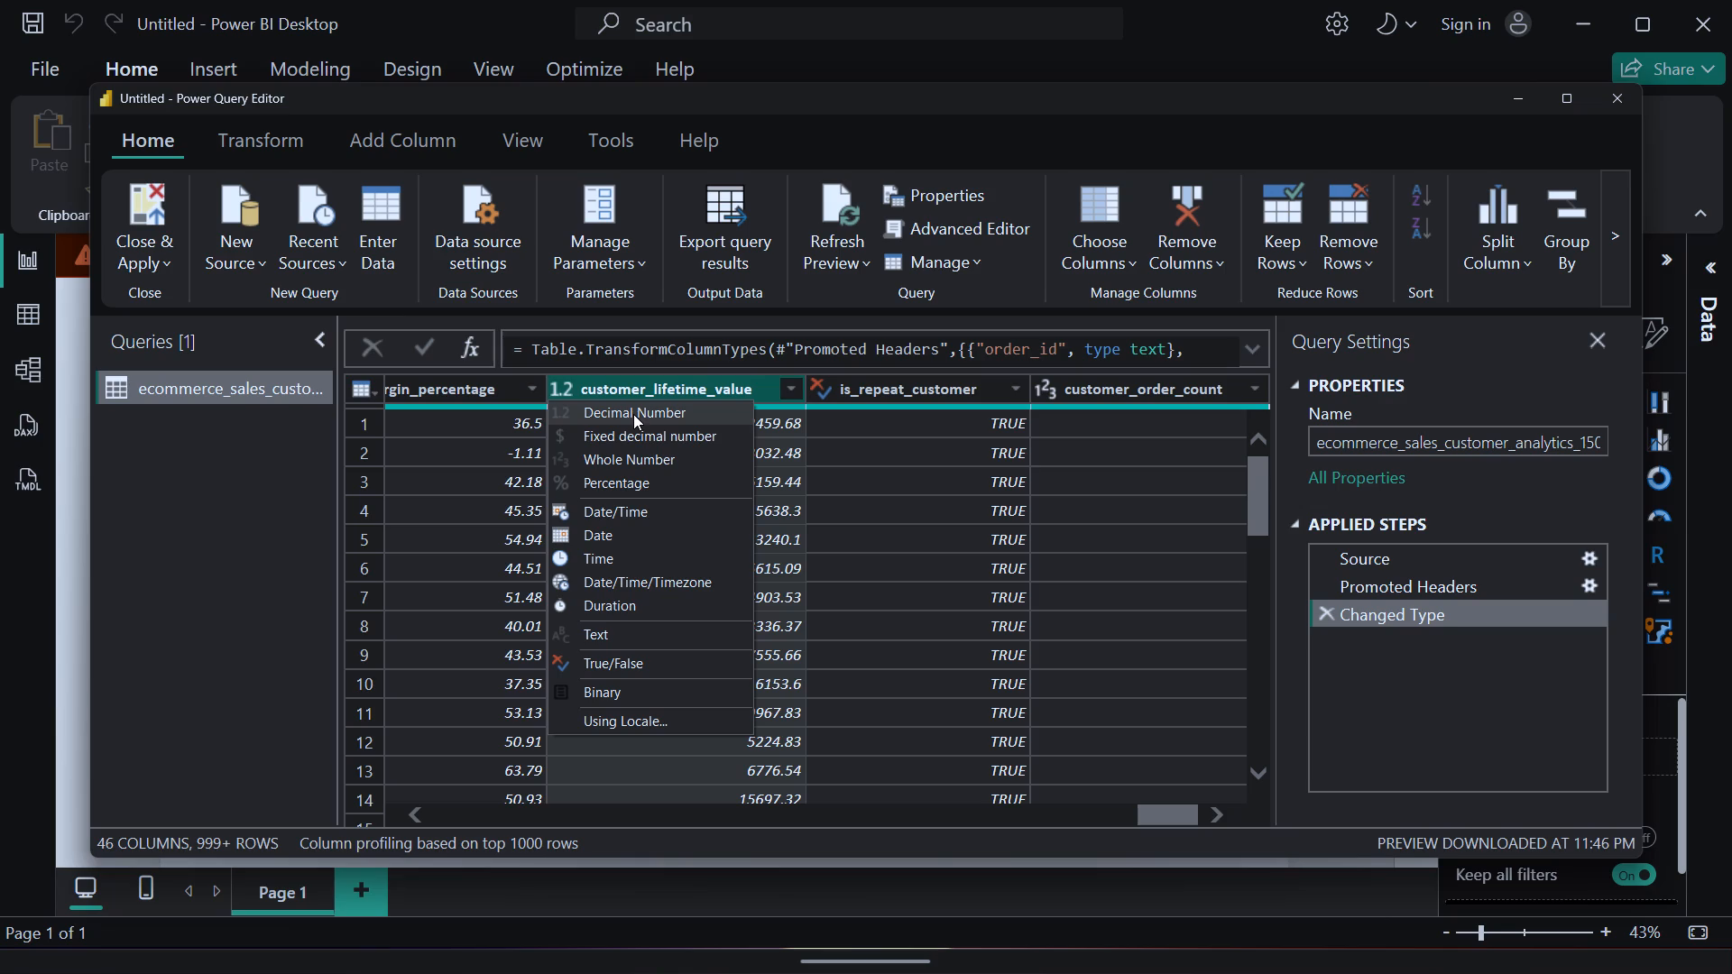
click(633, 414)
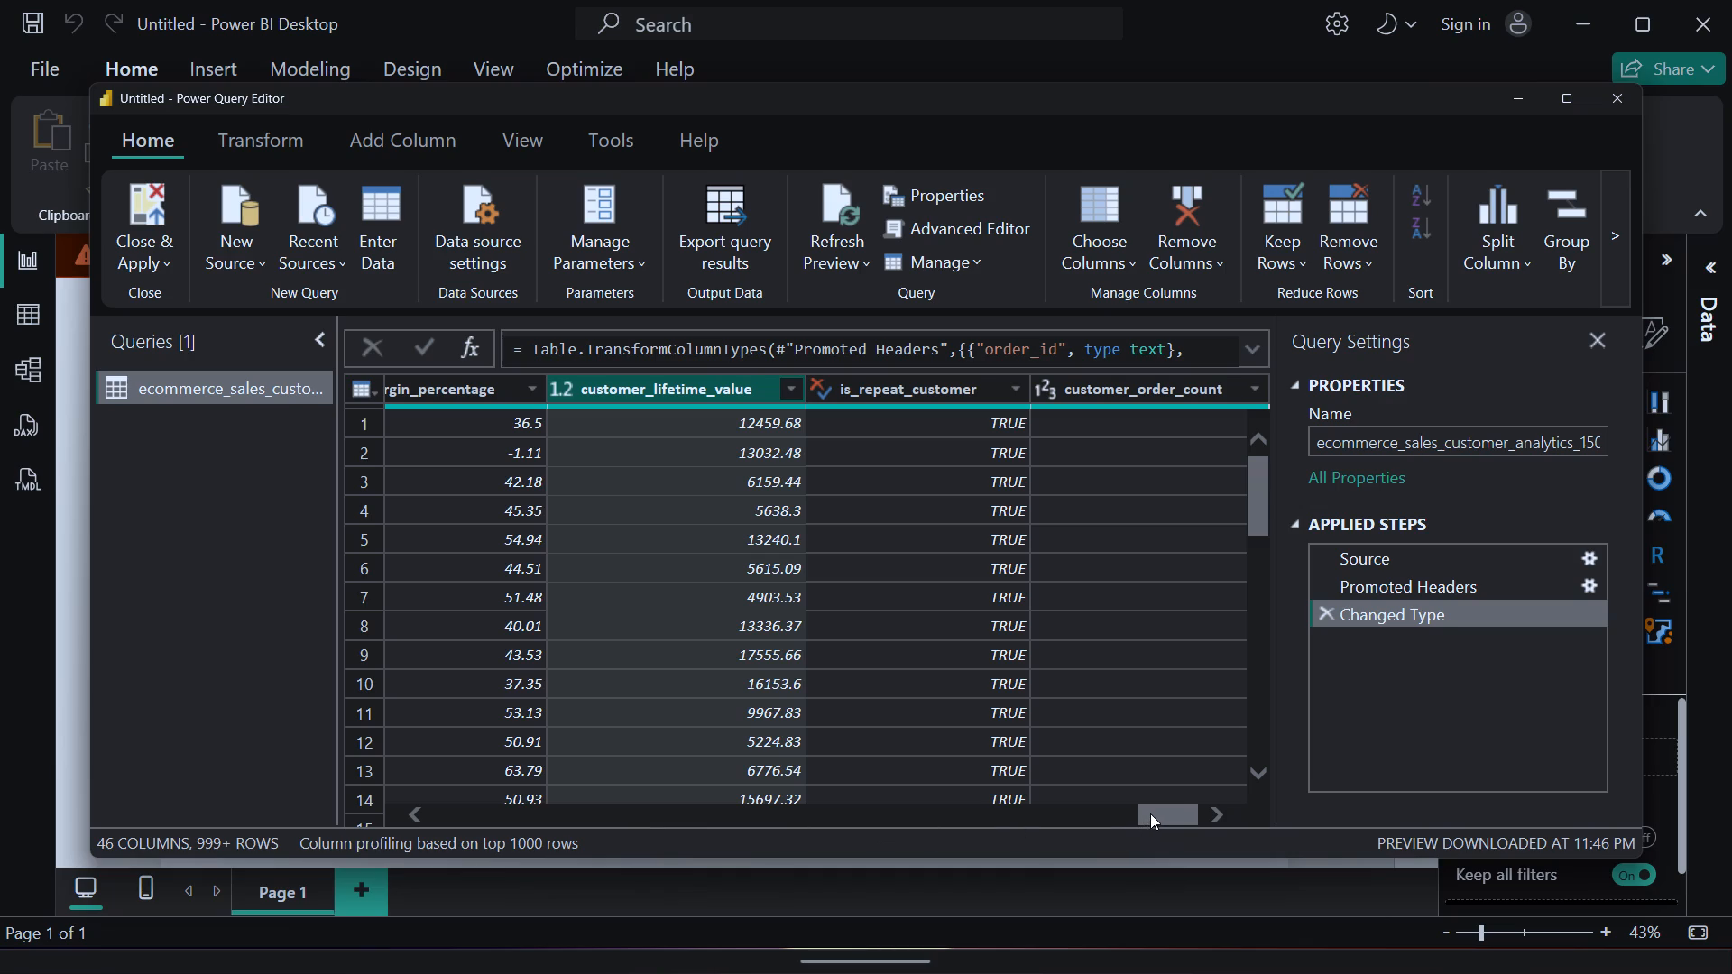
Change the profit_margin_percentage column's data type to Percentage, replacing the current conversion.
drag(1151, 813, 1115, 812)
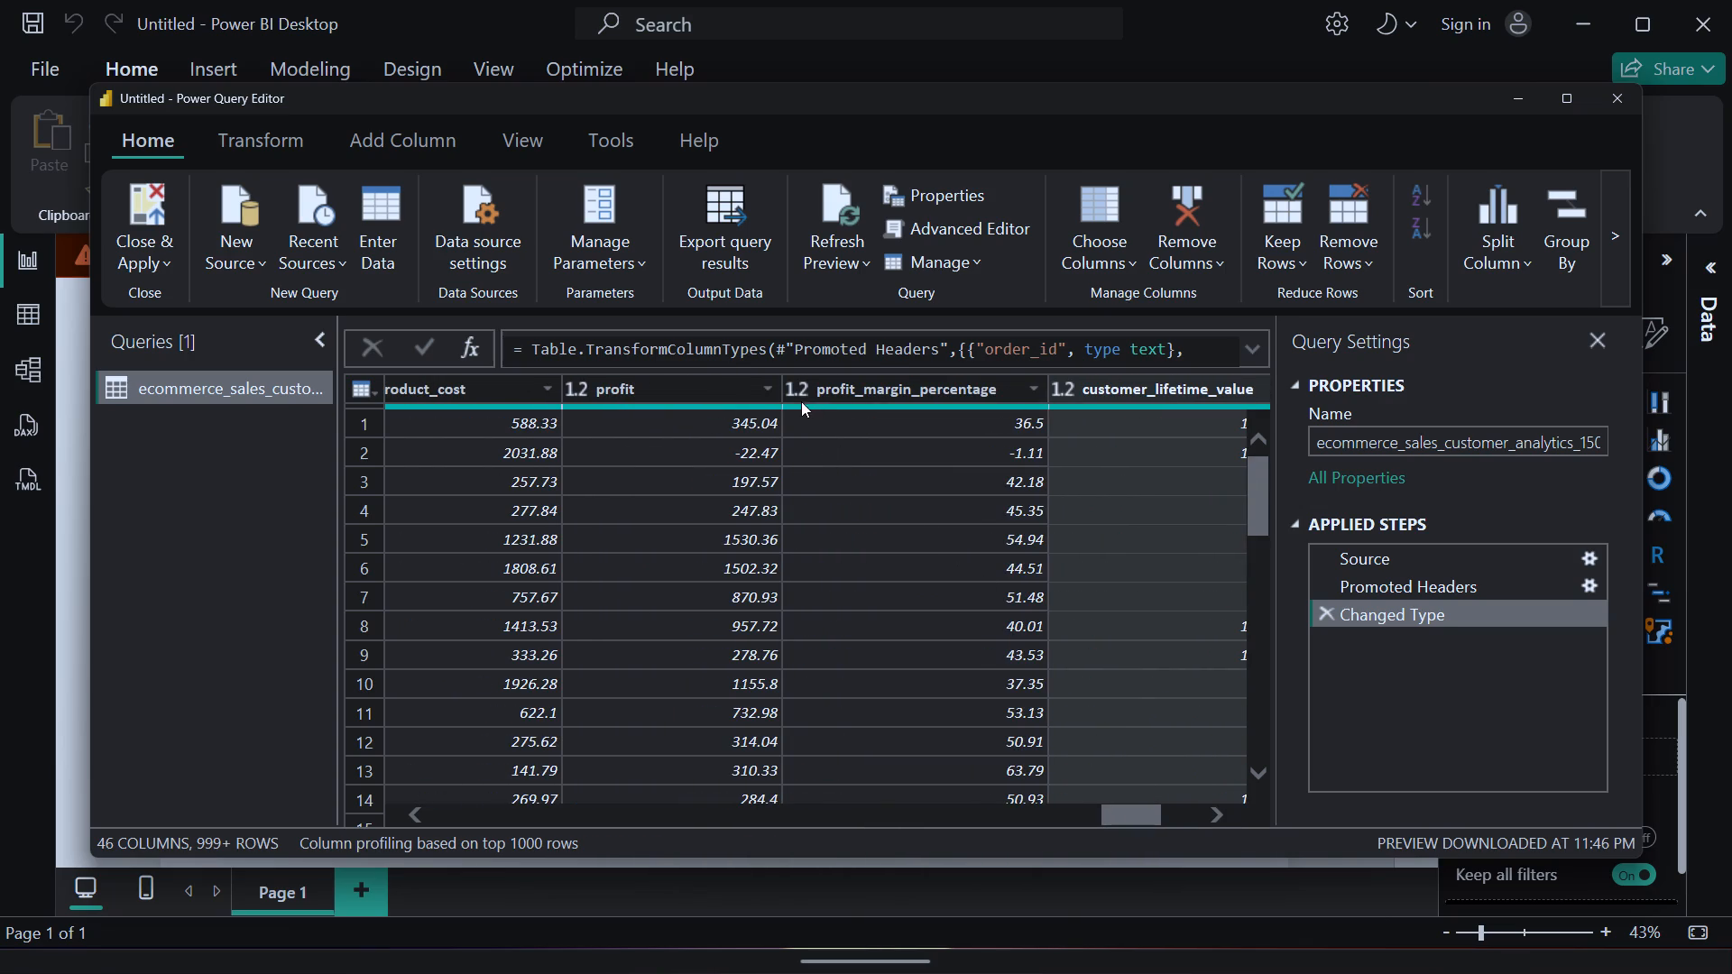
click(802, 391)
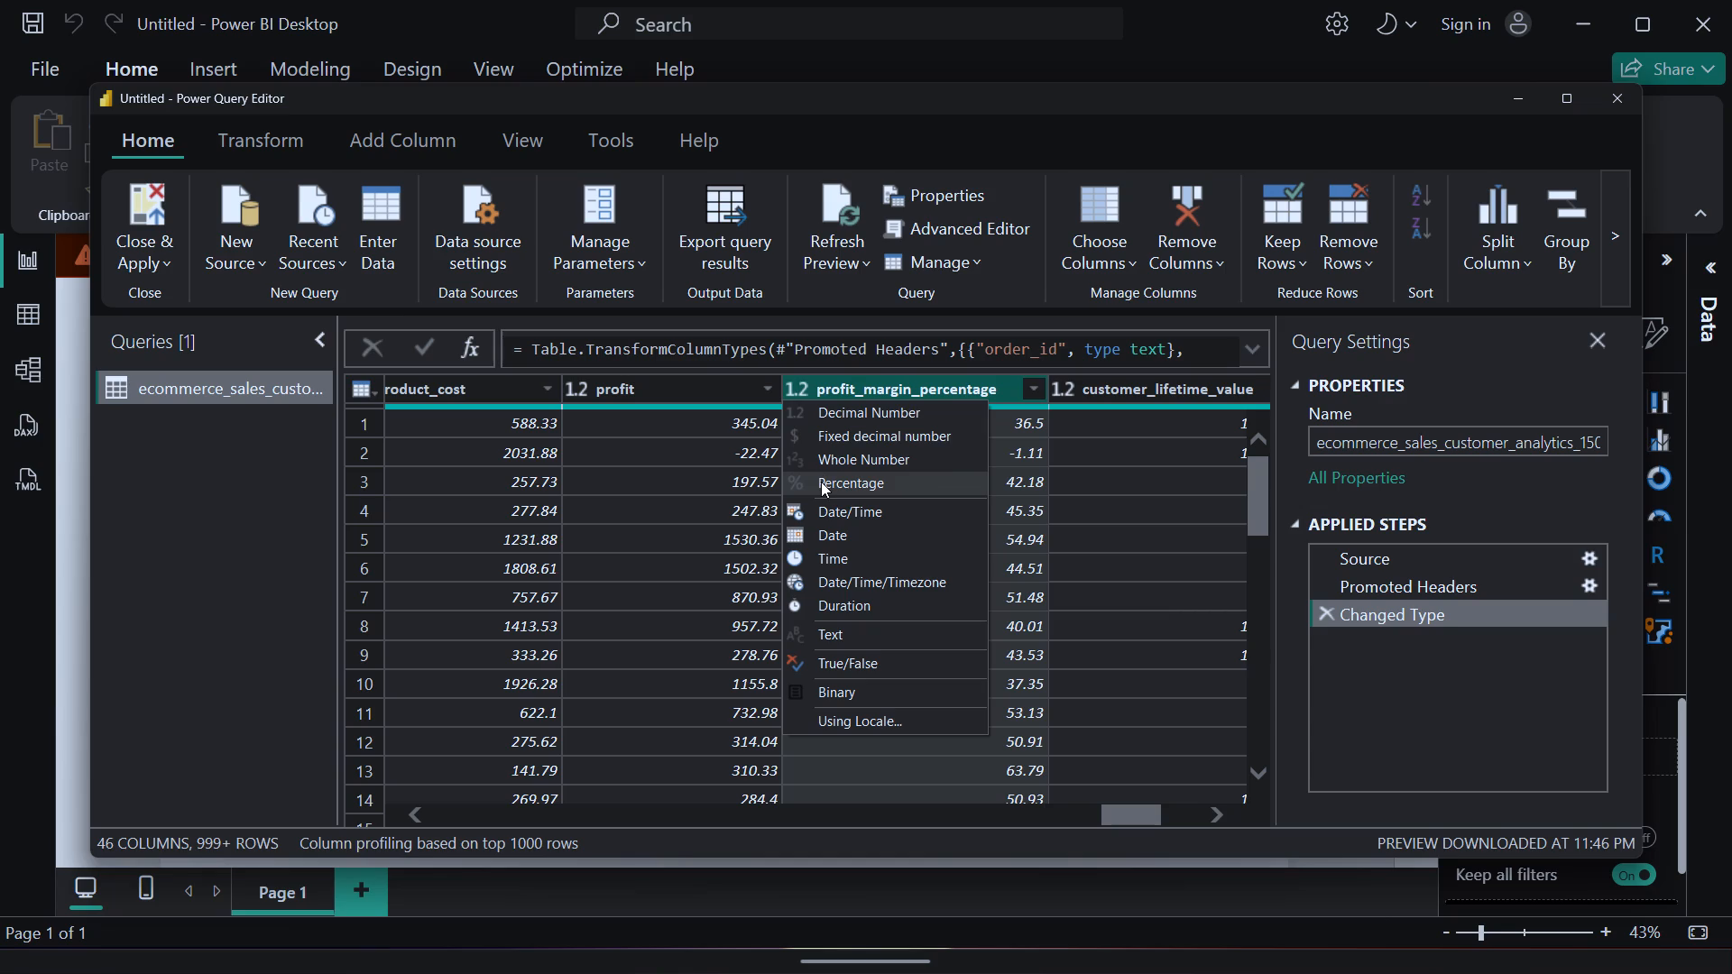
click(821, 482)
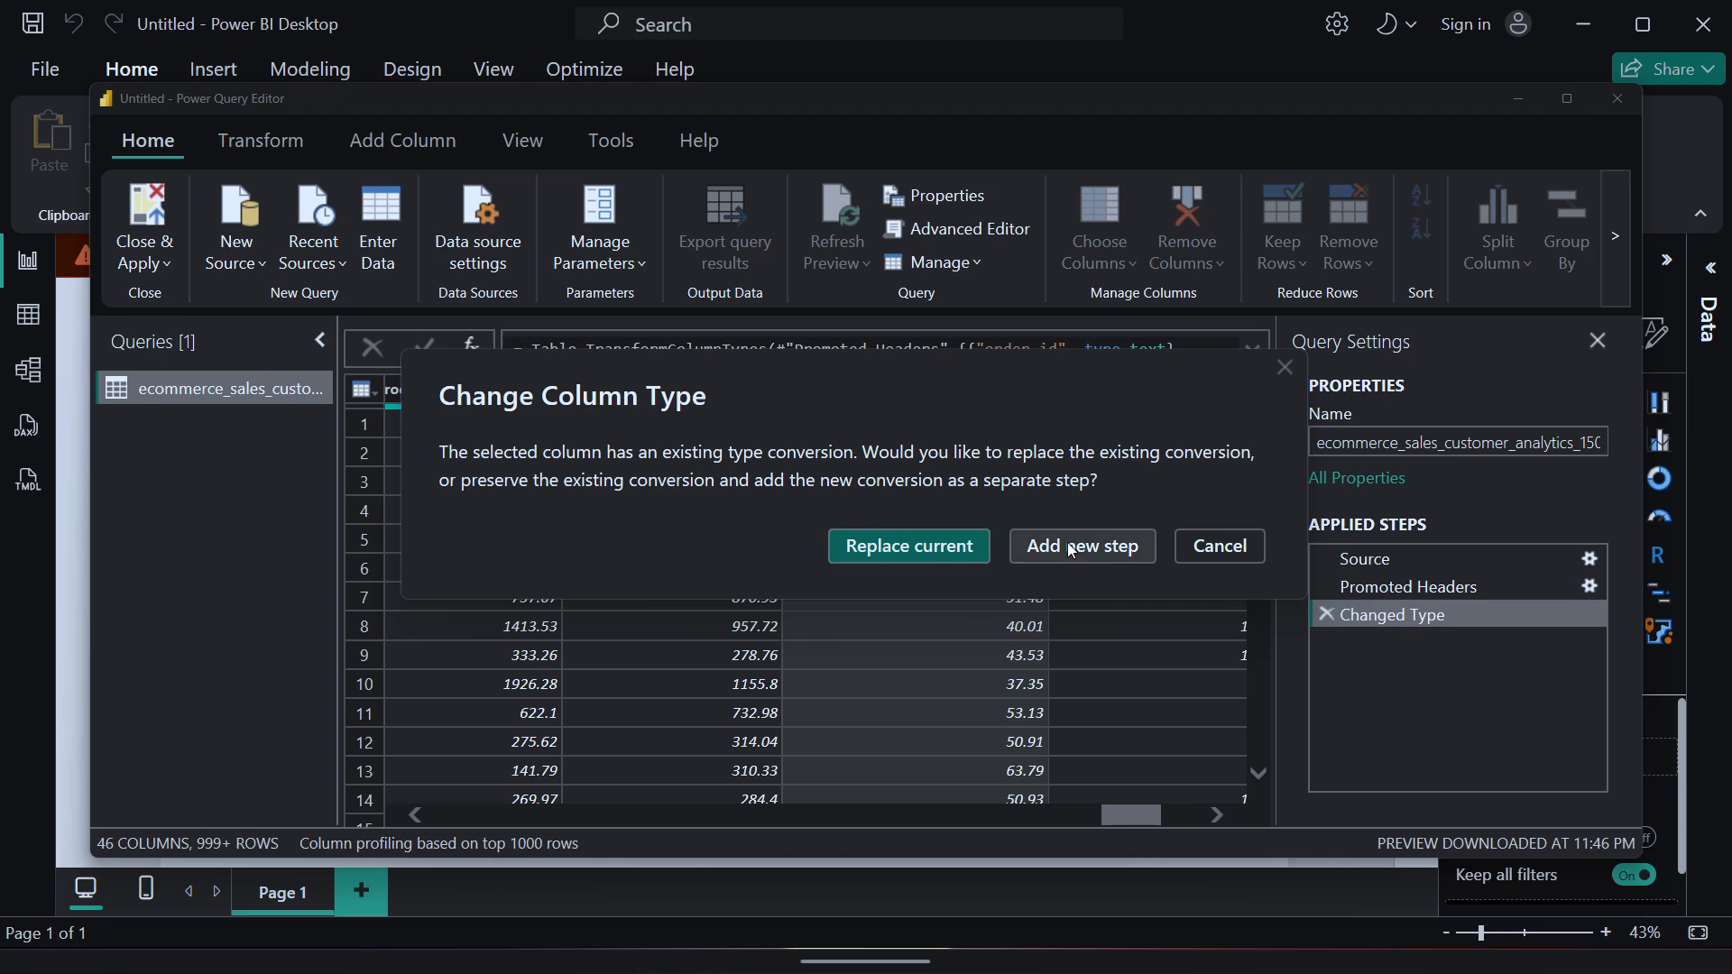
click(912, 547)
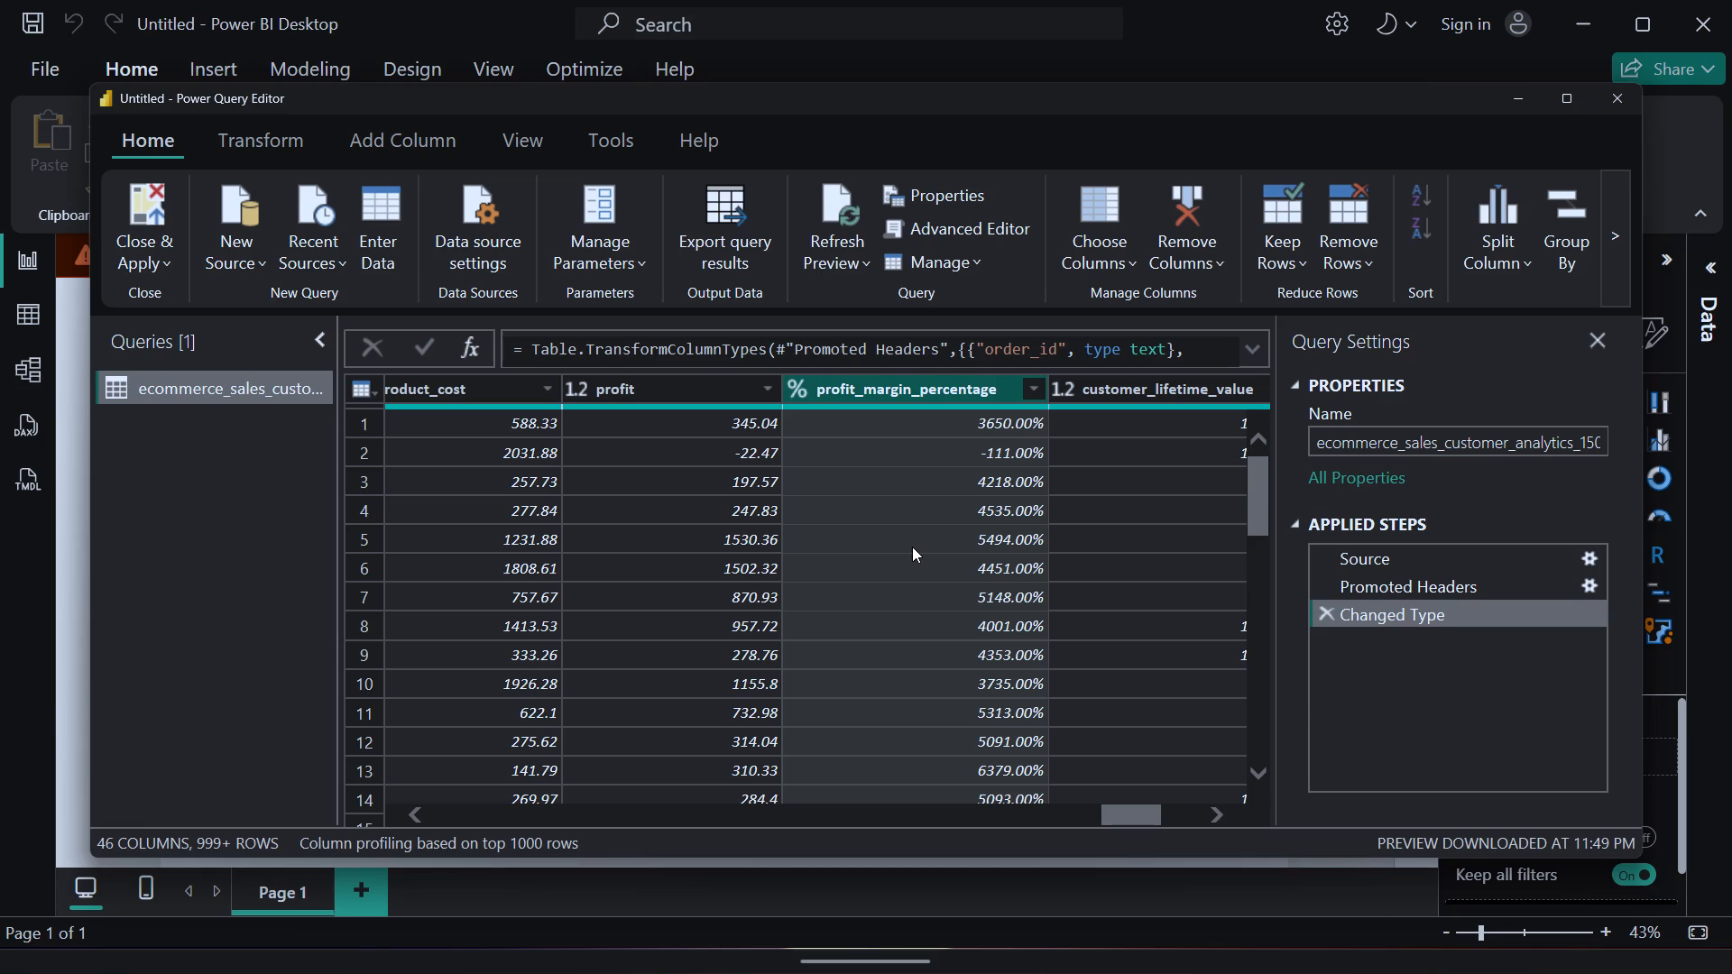
Delete the Changed Type step from the query's applied steps.
click(1340, 621)
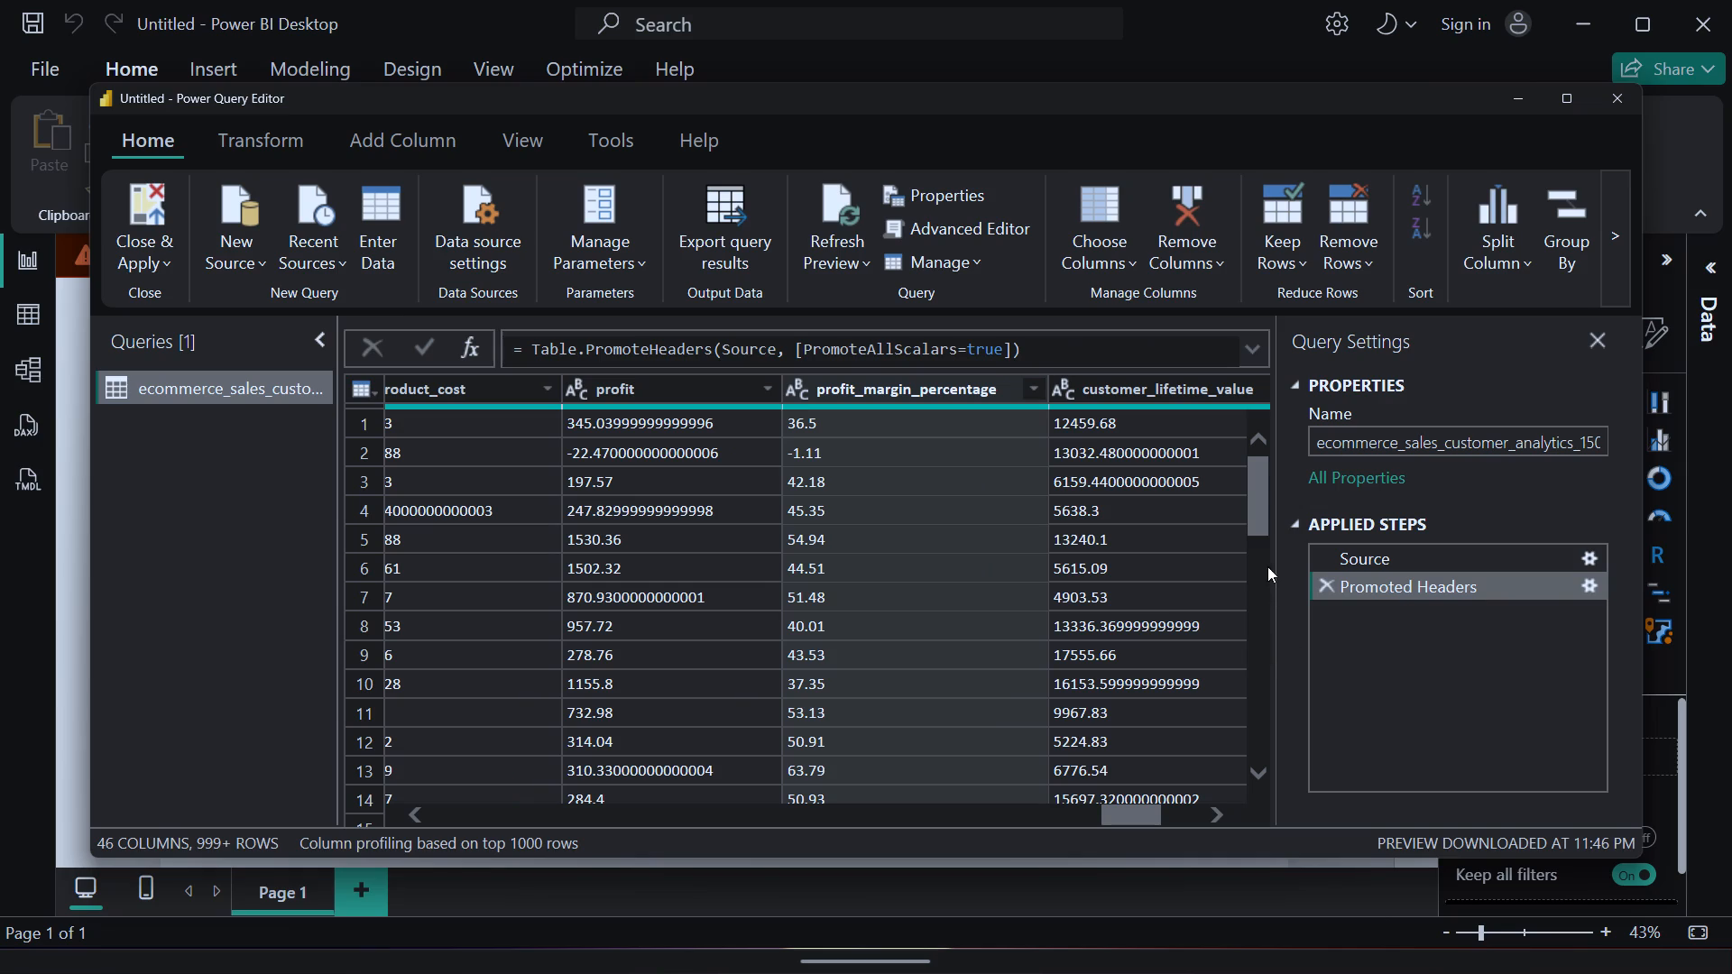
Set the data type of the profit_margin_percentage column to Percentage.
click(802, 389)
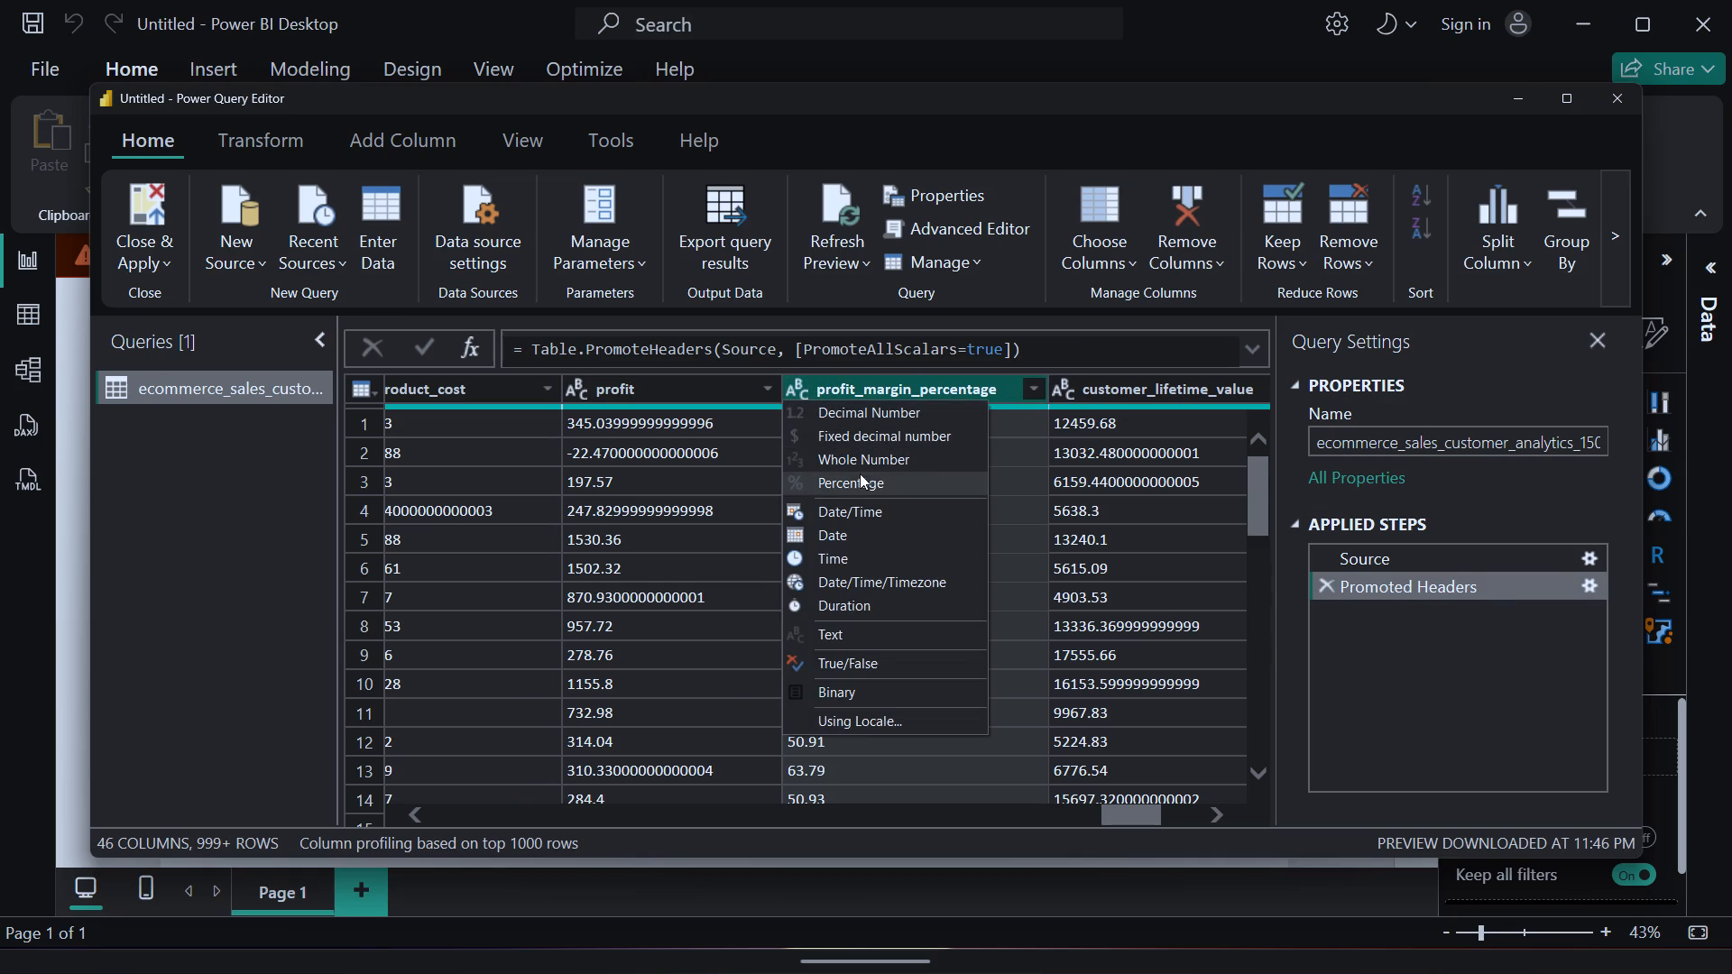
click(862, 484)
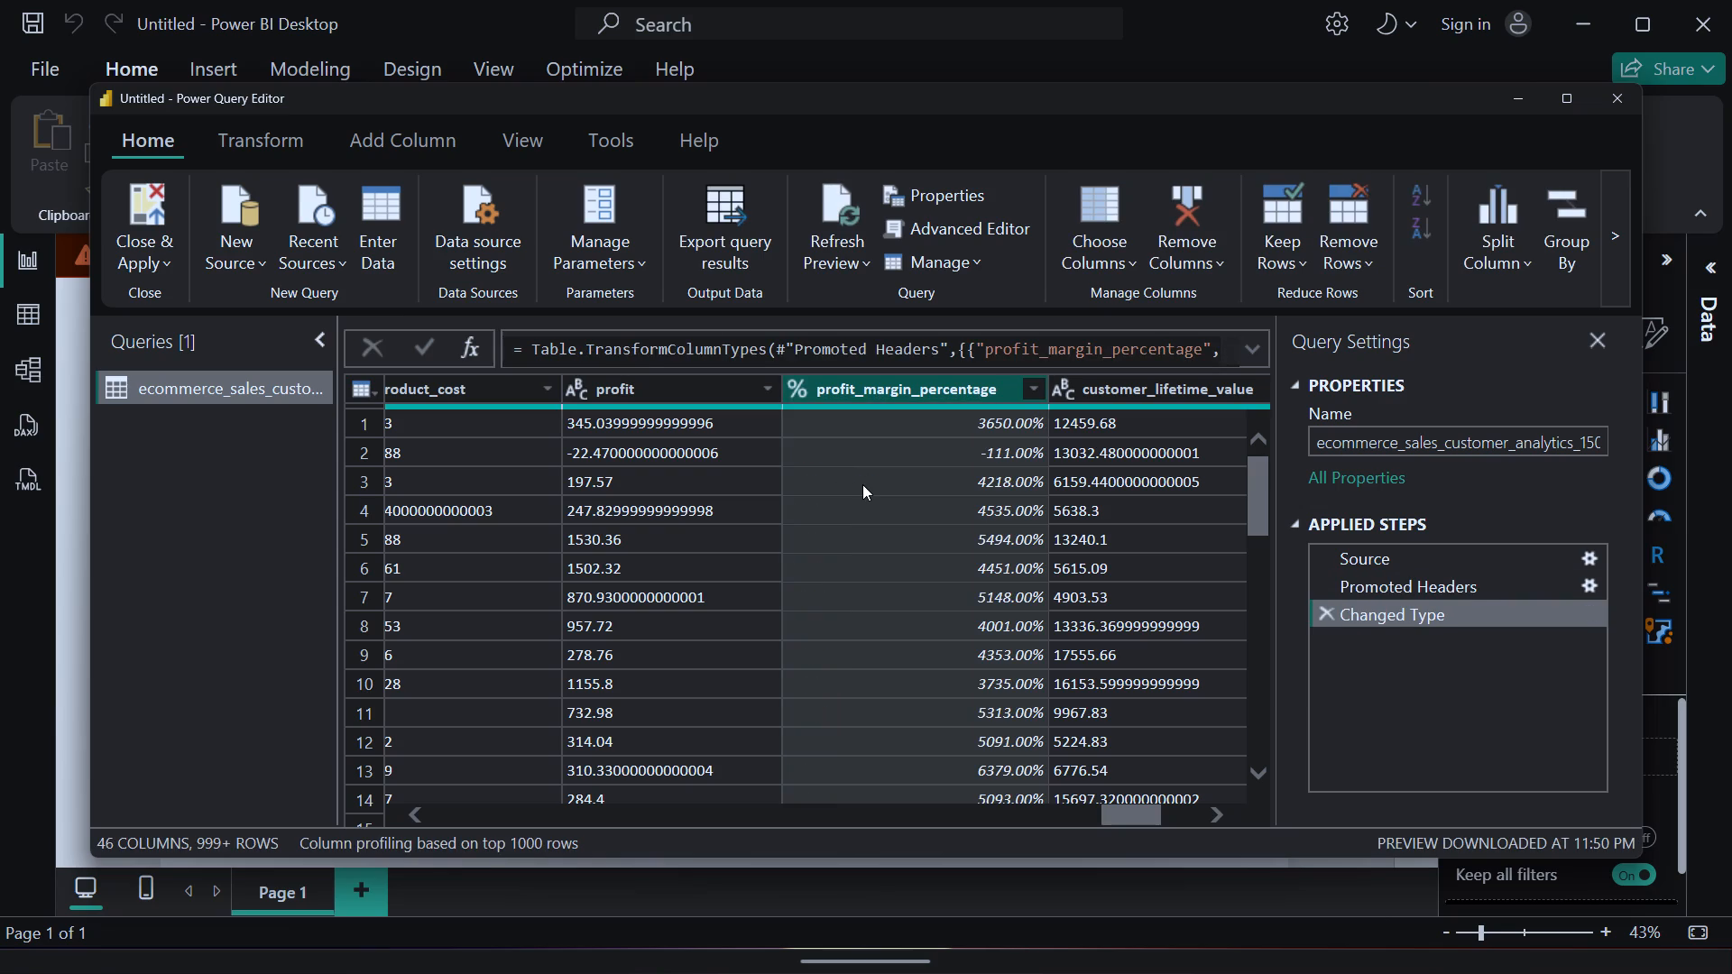
Change the profit_margin_percentage column's data type to Fixed decimal number, replacing the current conversion.
click(826, 381)
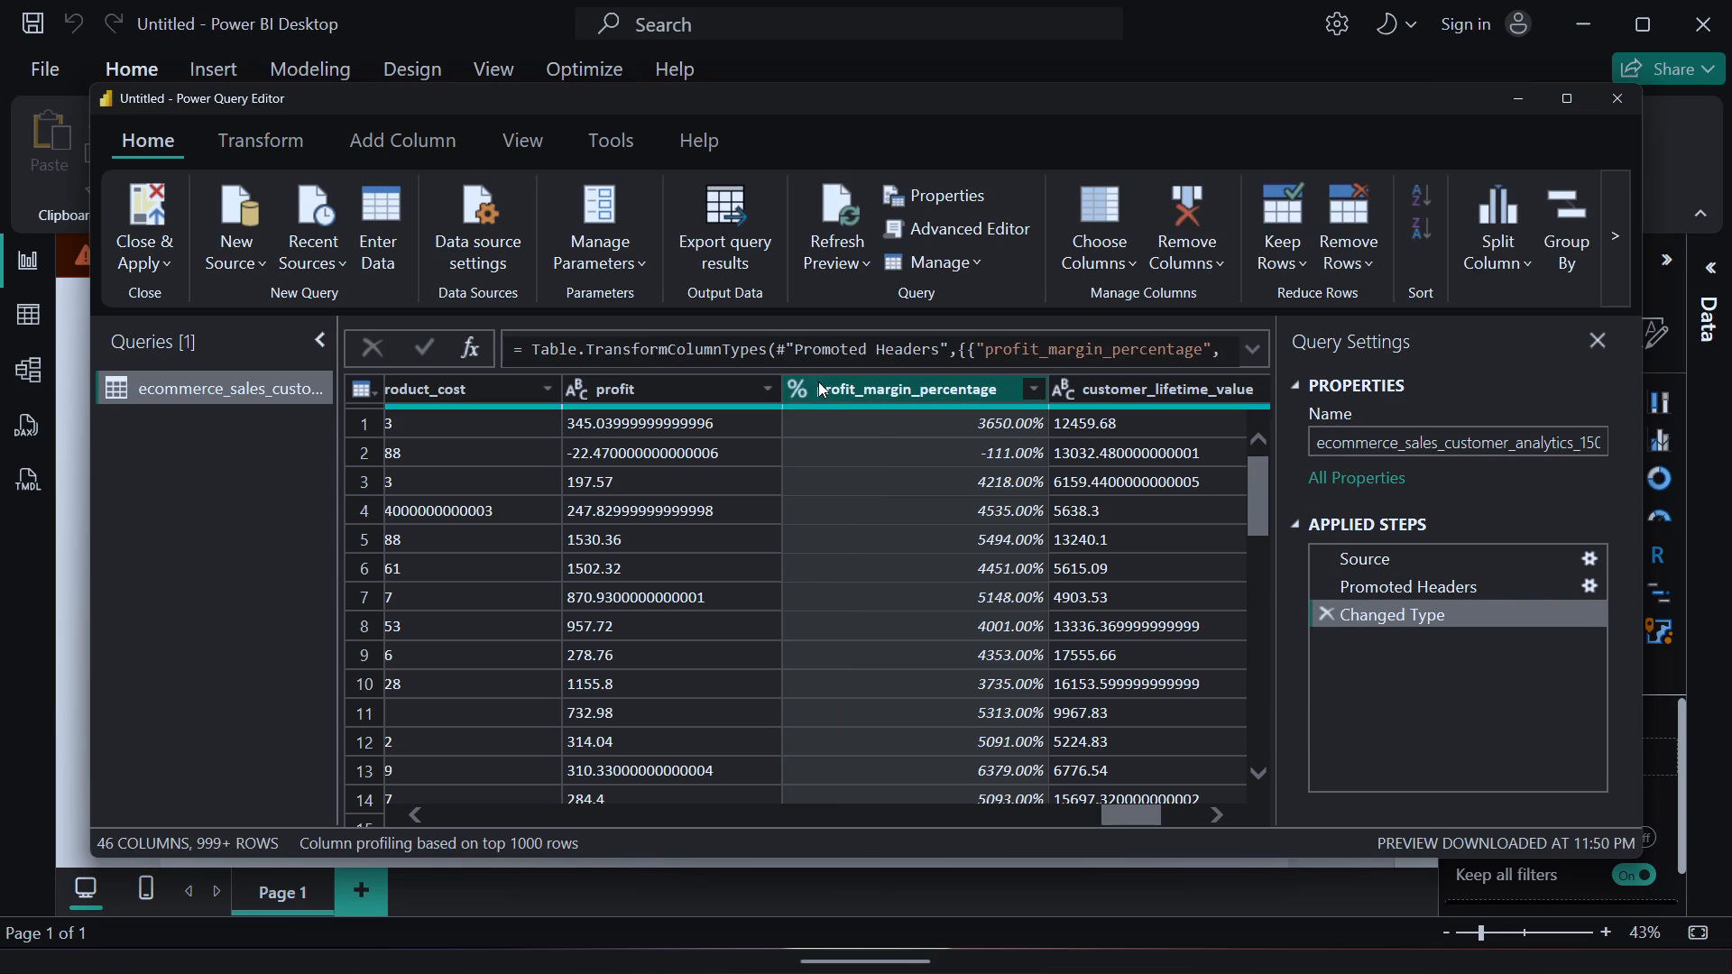
click(805, 384)
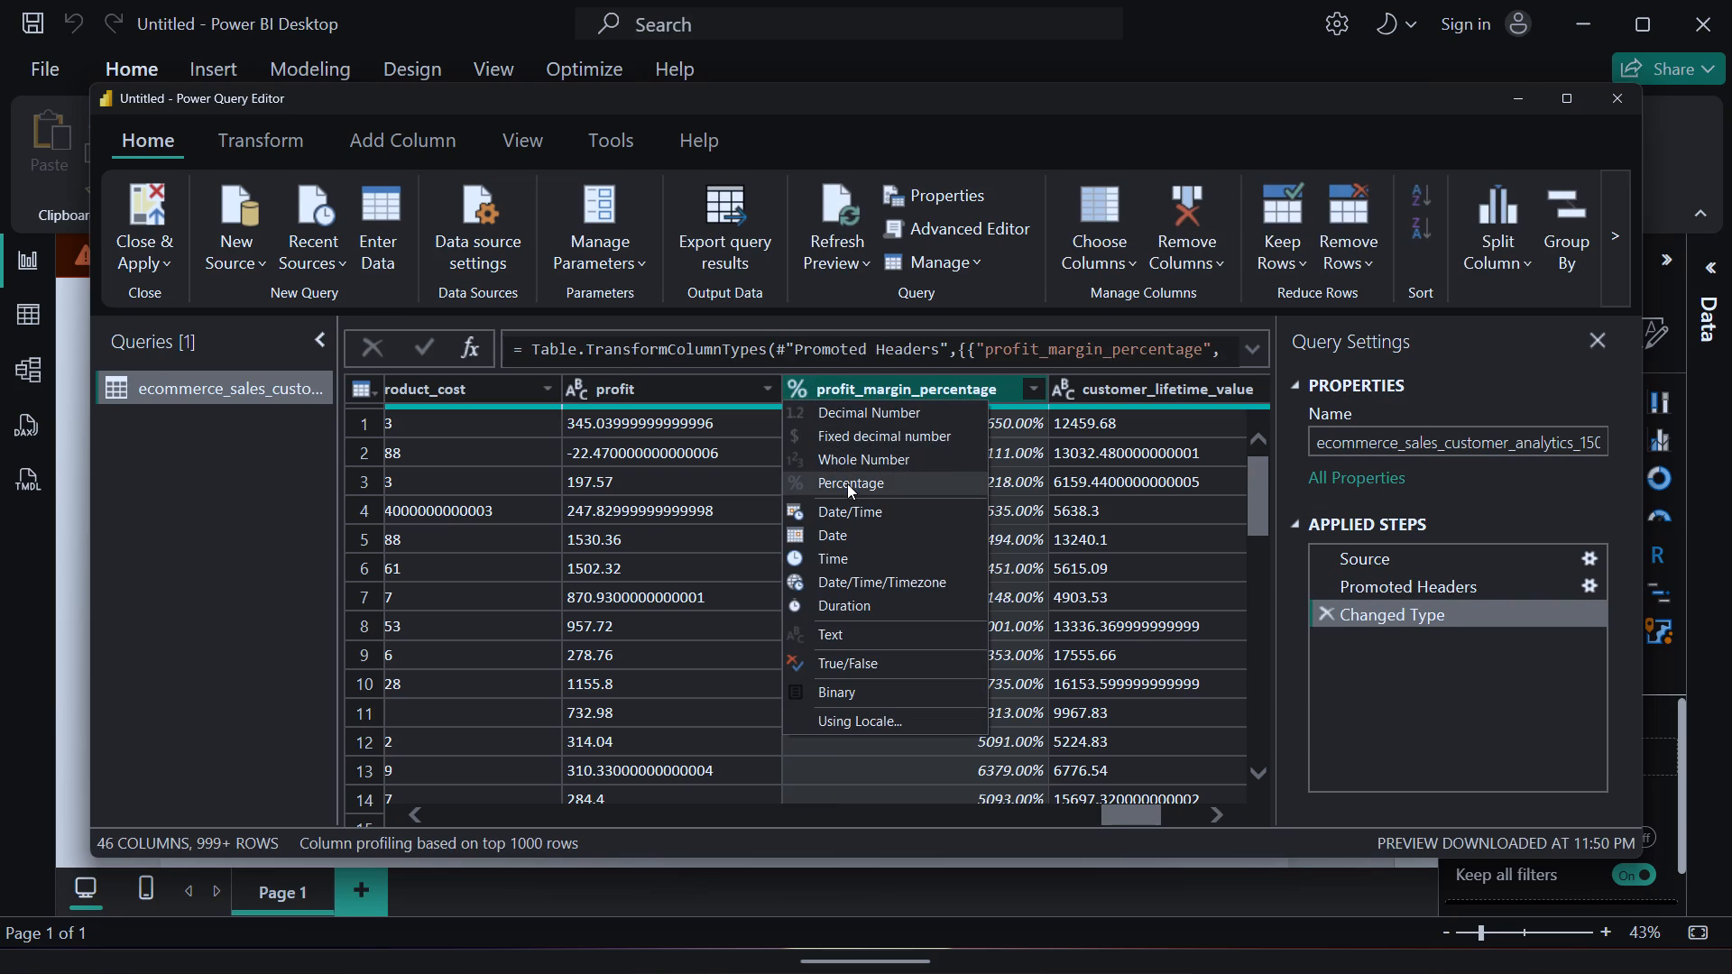
click(882, 433)
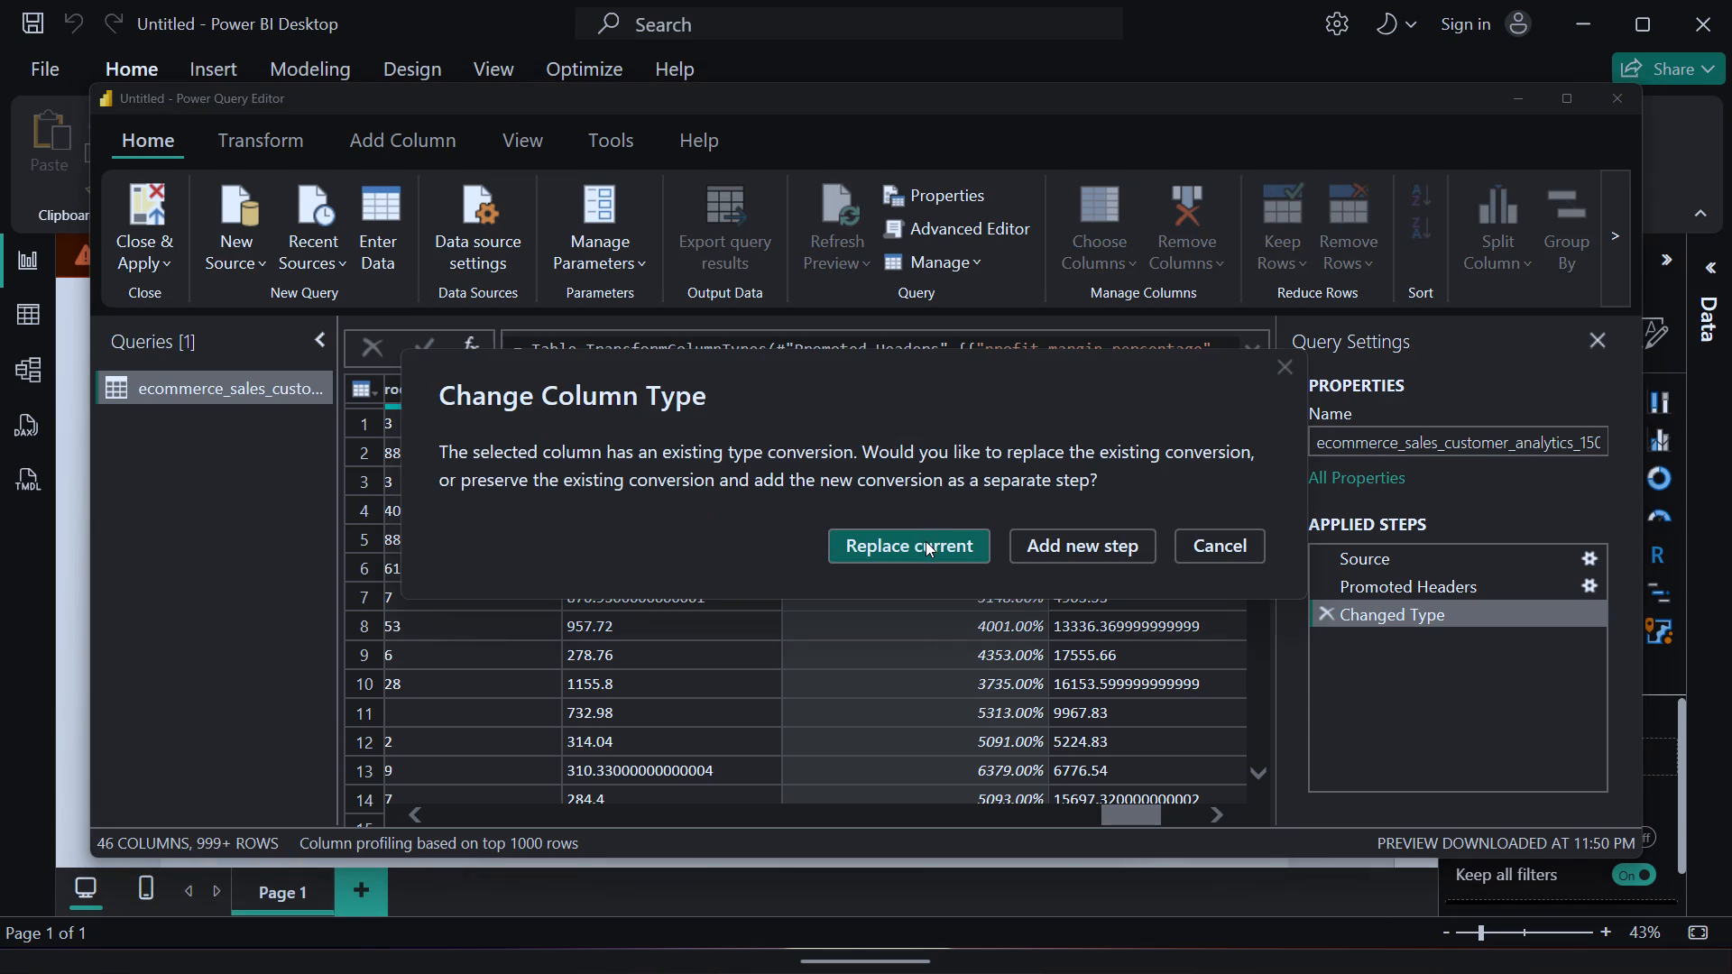
click(926, 542)
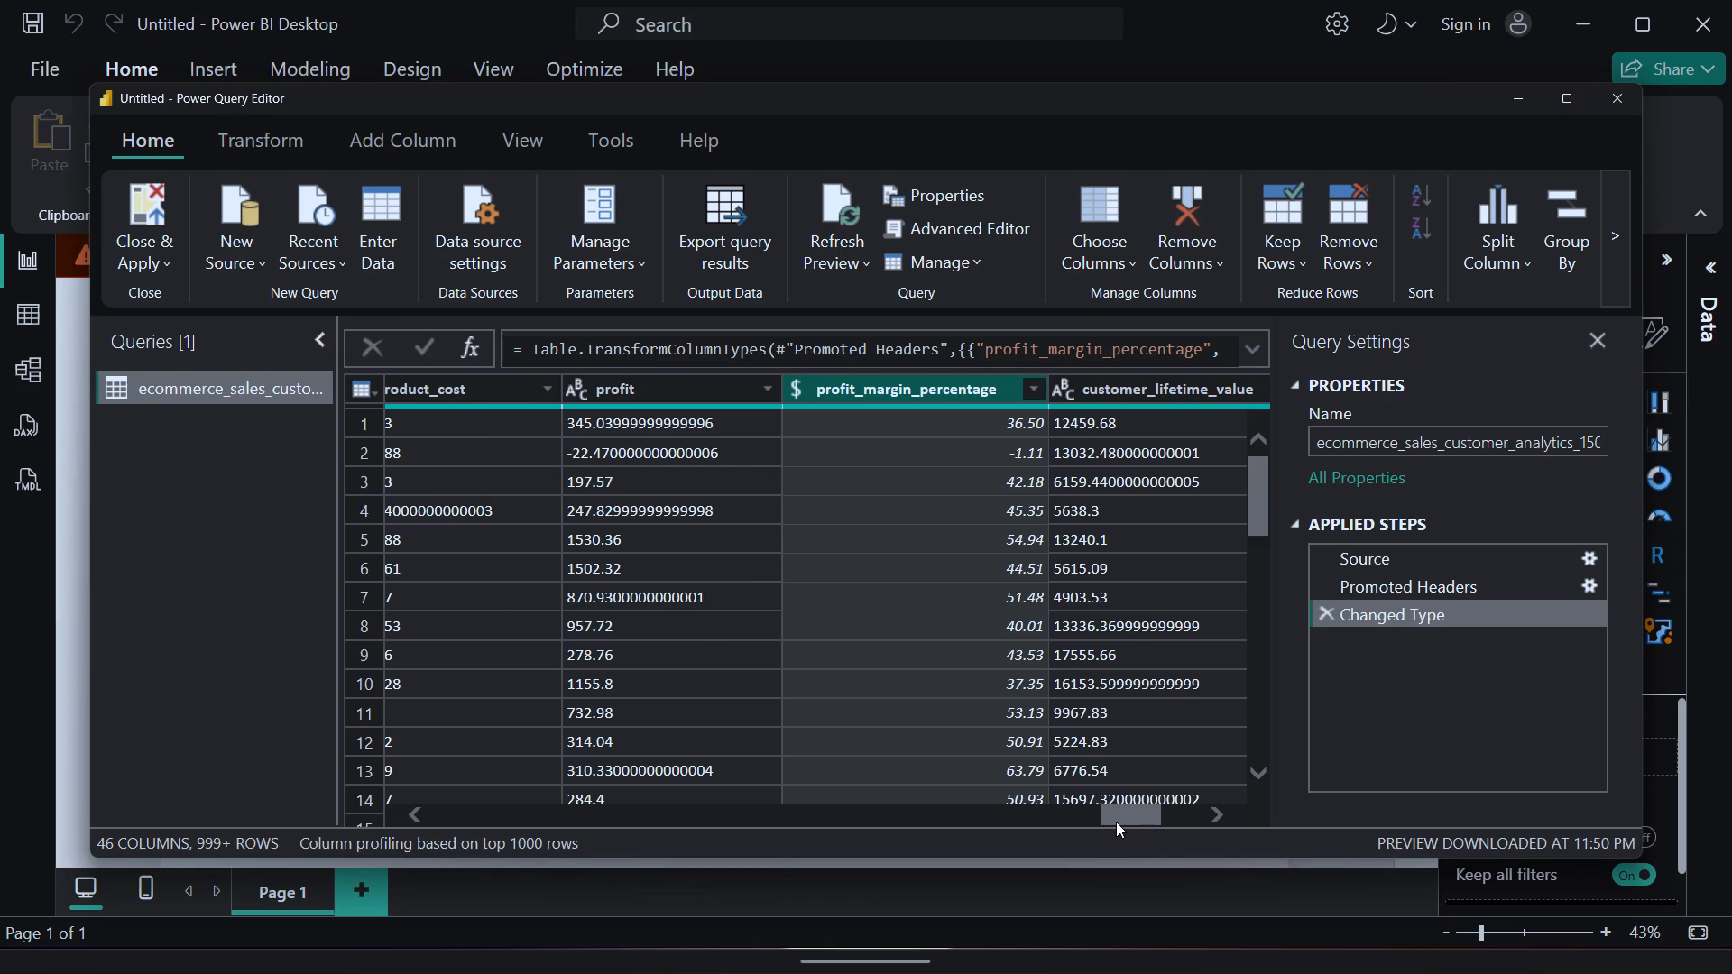
Set the data type of the is_repeat_customer column to True/False.
drag(1120, 820, 1144, 813)
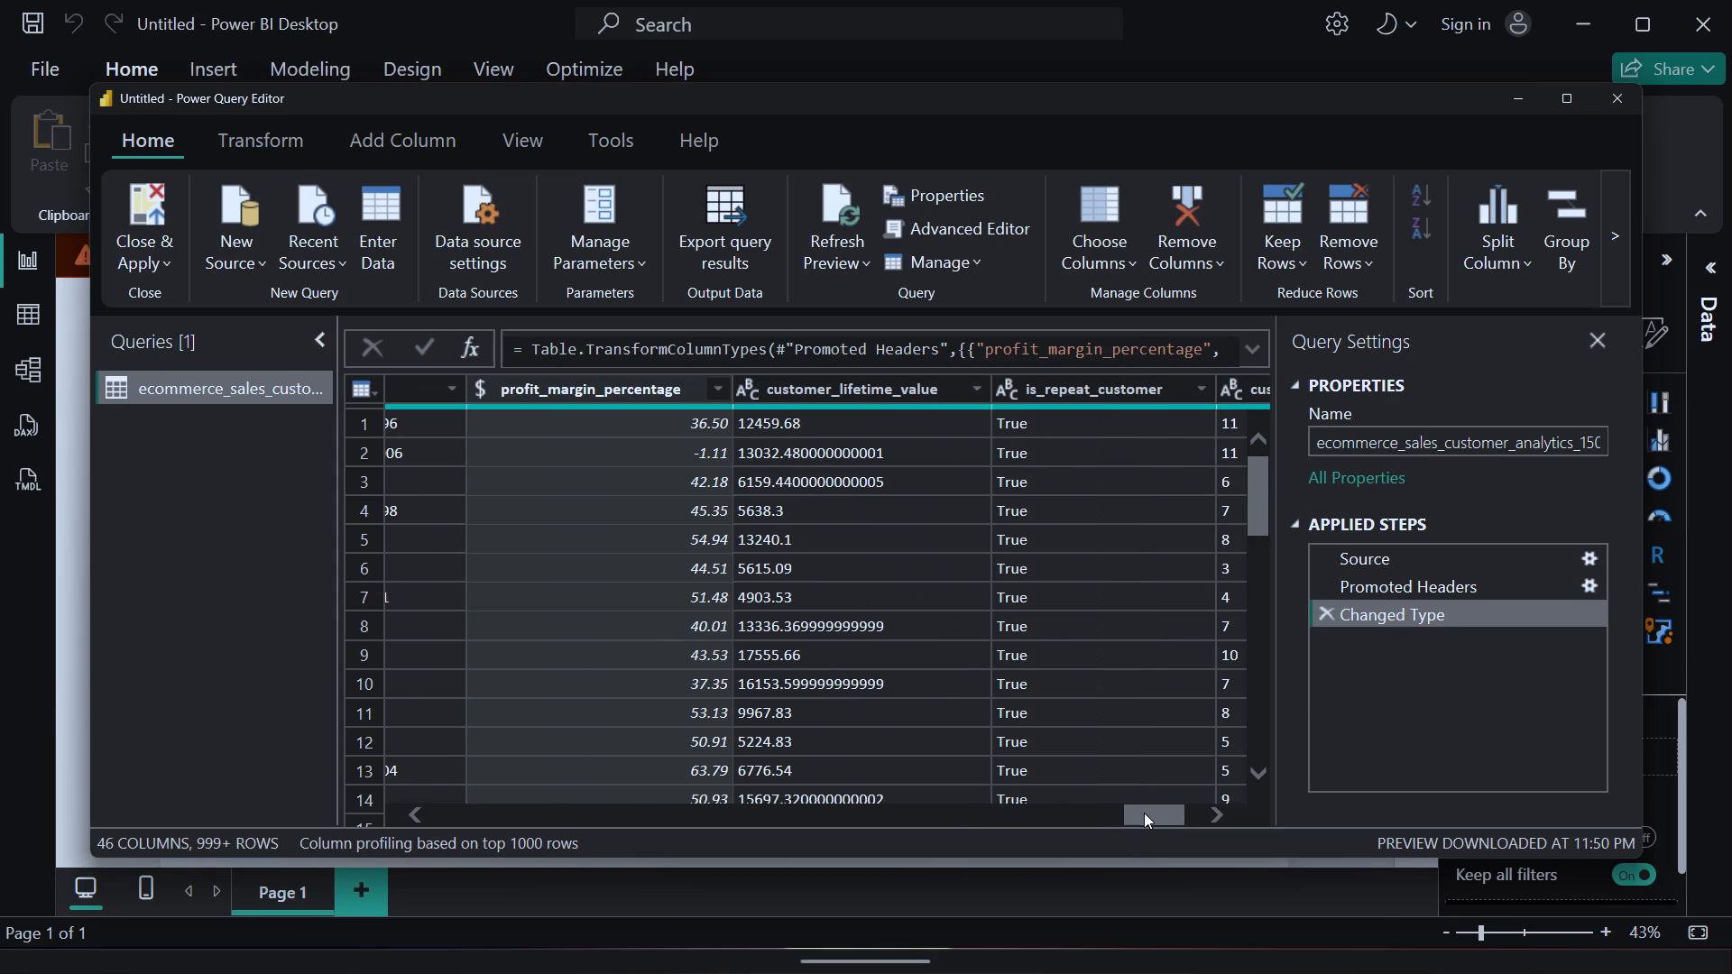
drag(1144, 813, 1144, 811)
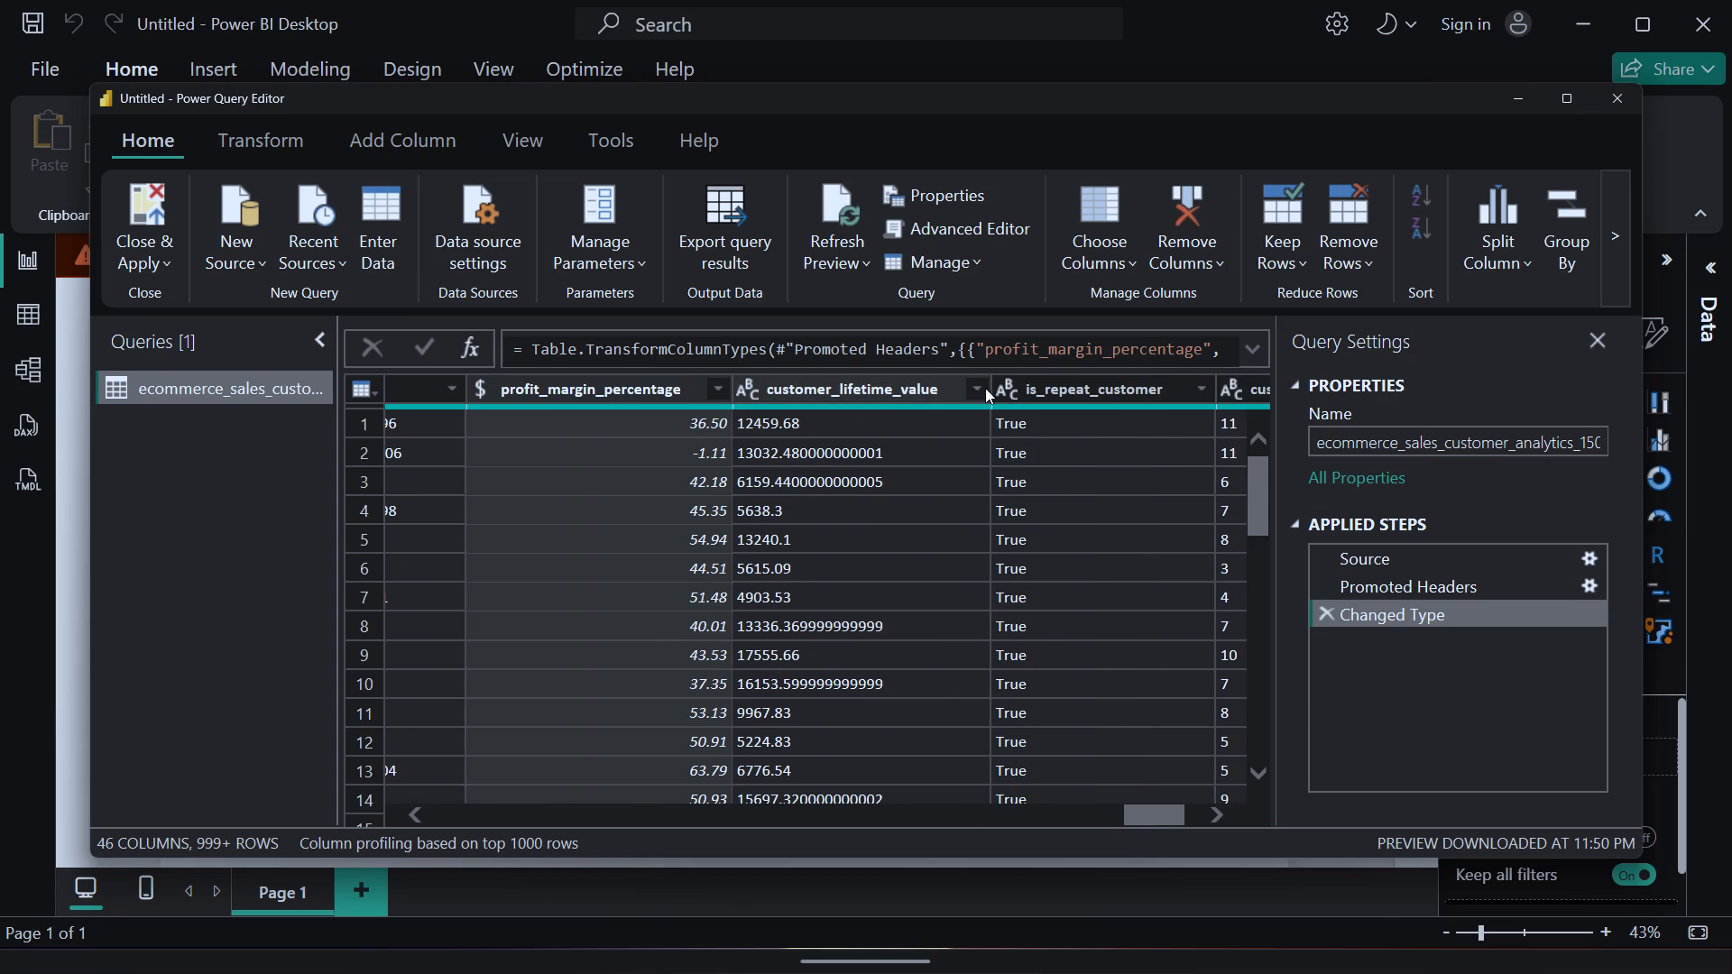
click(1006, 392)
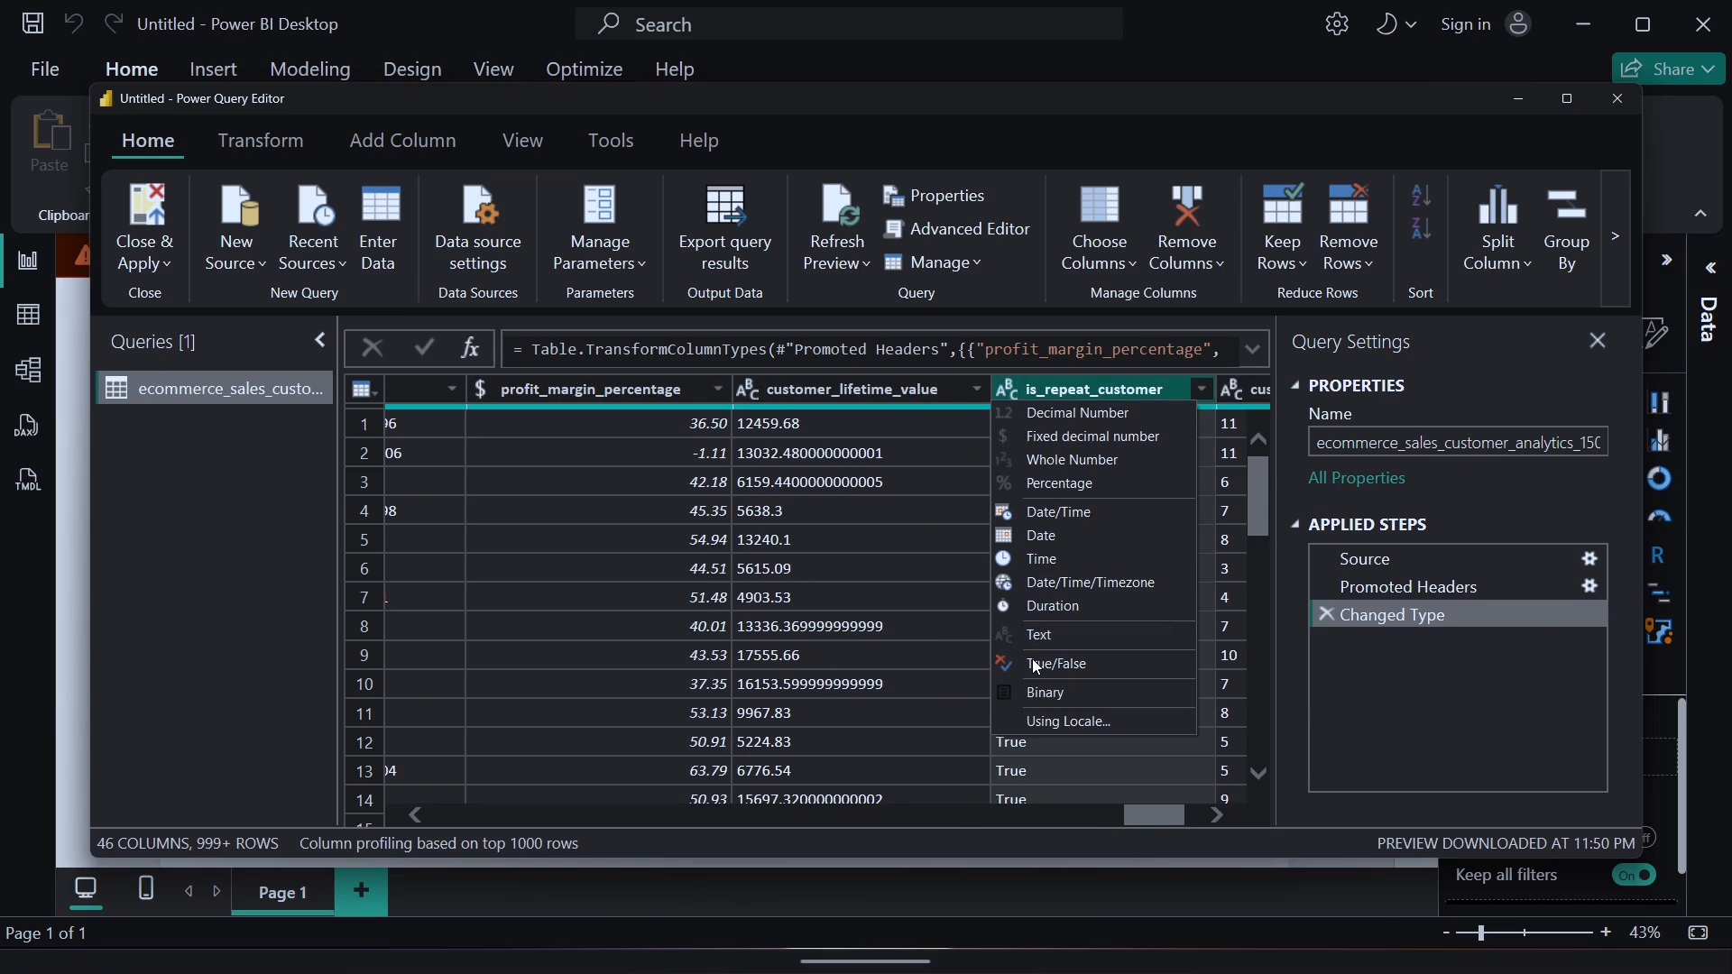
click(1032, 658)
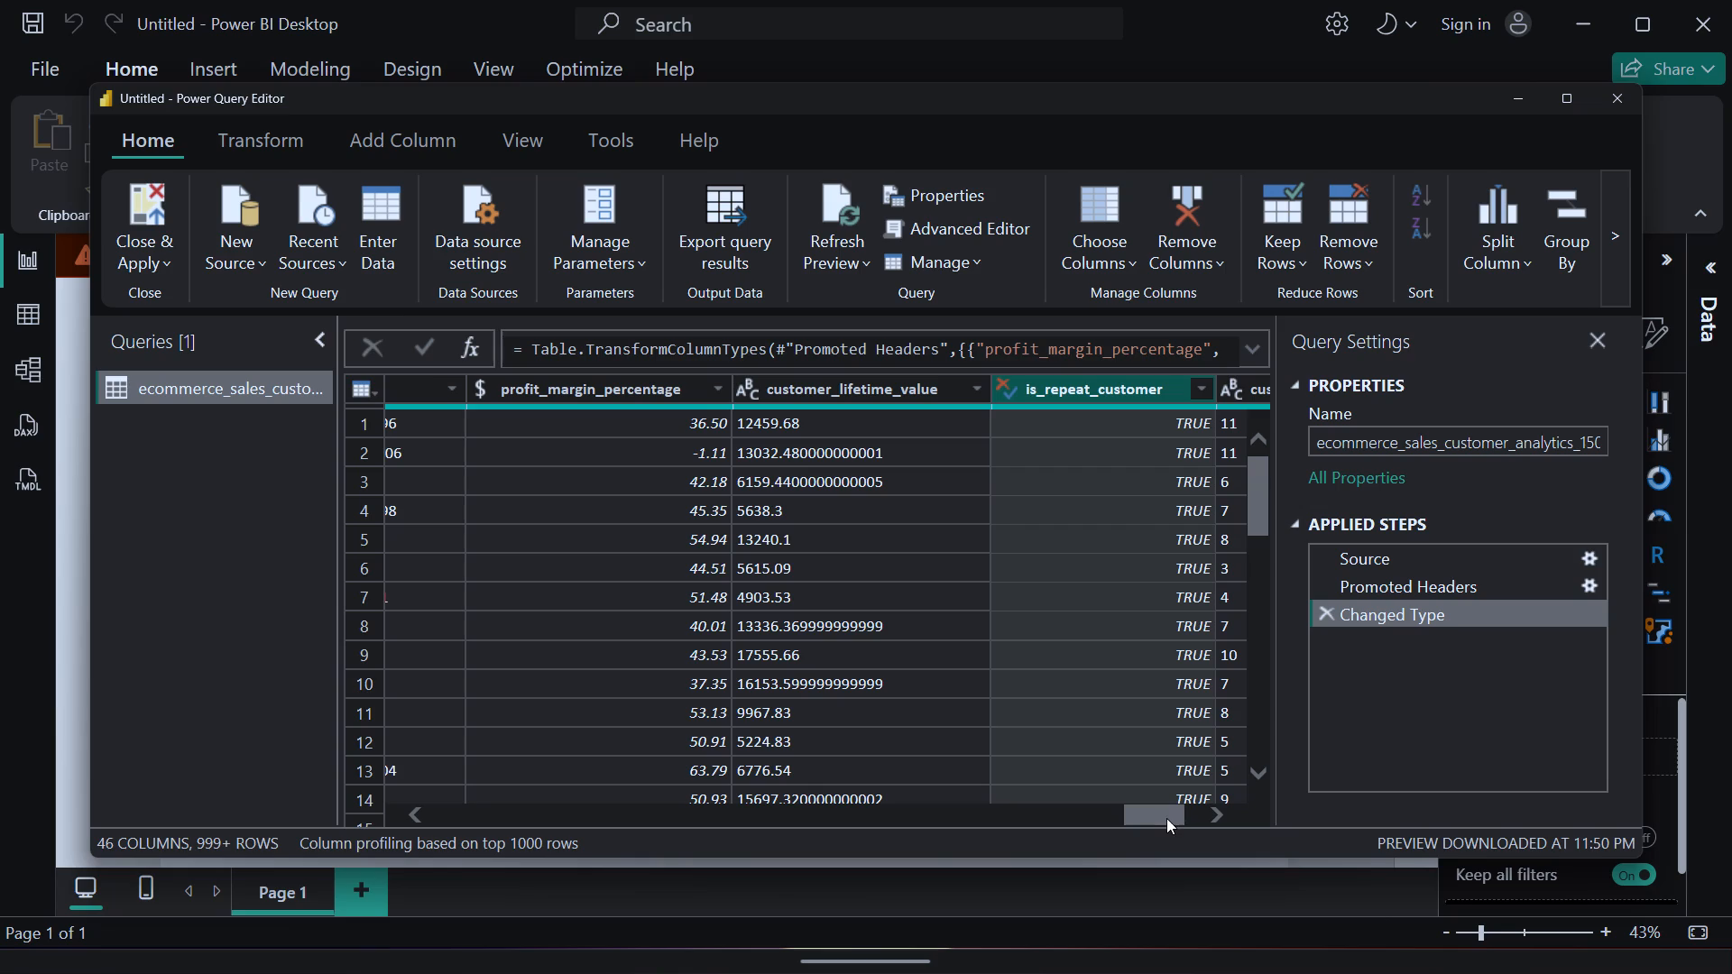
Set the data type of the customer_lifetime_value column to Decimal Number.
drag(1165, 818, 1183, 820)
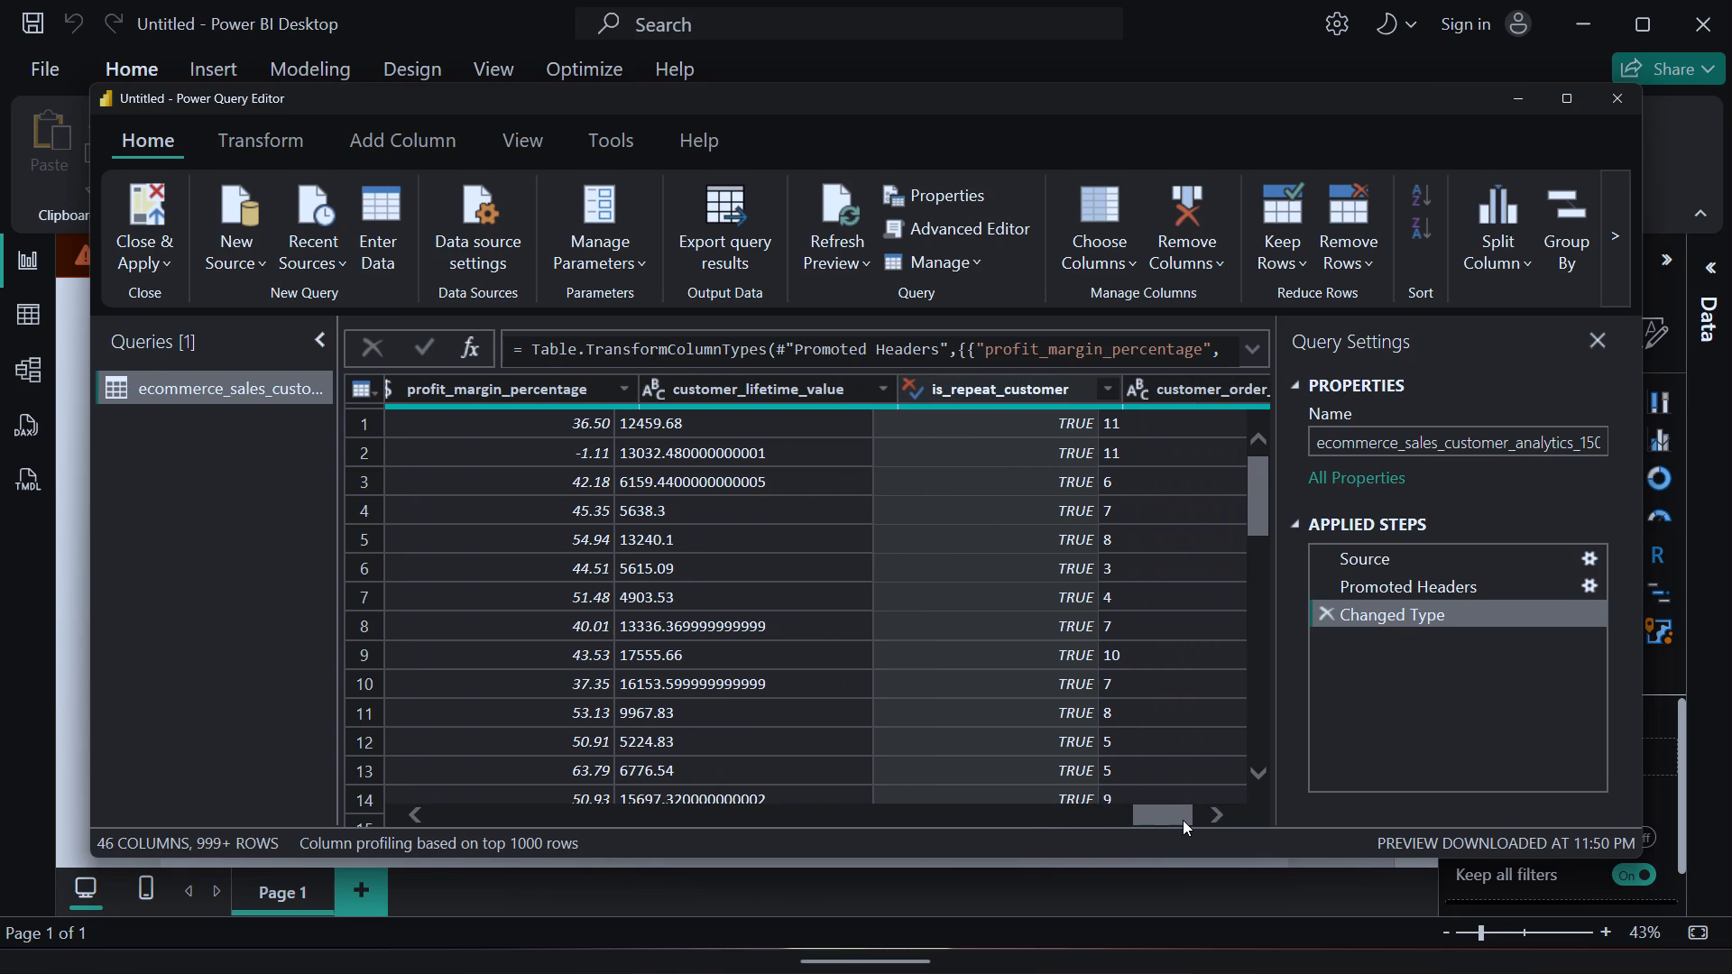
drag(1183, 820, 1221, 827)
drag(1221, 827, 1149, 839)
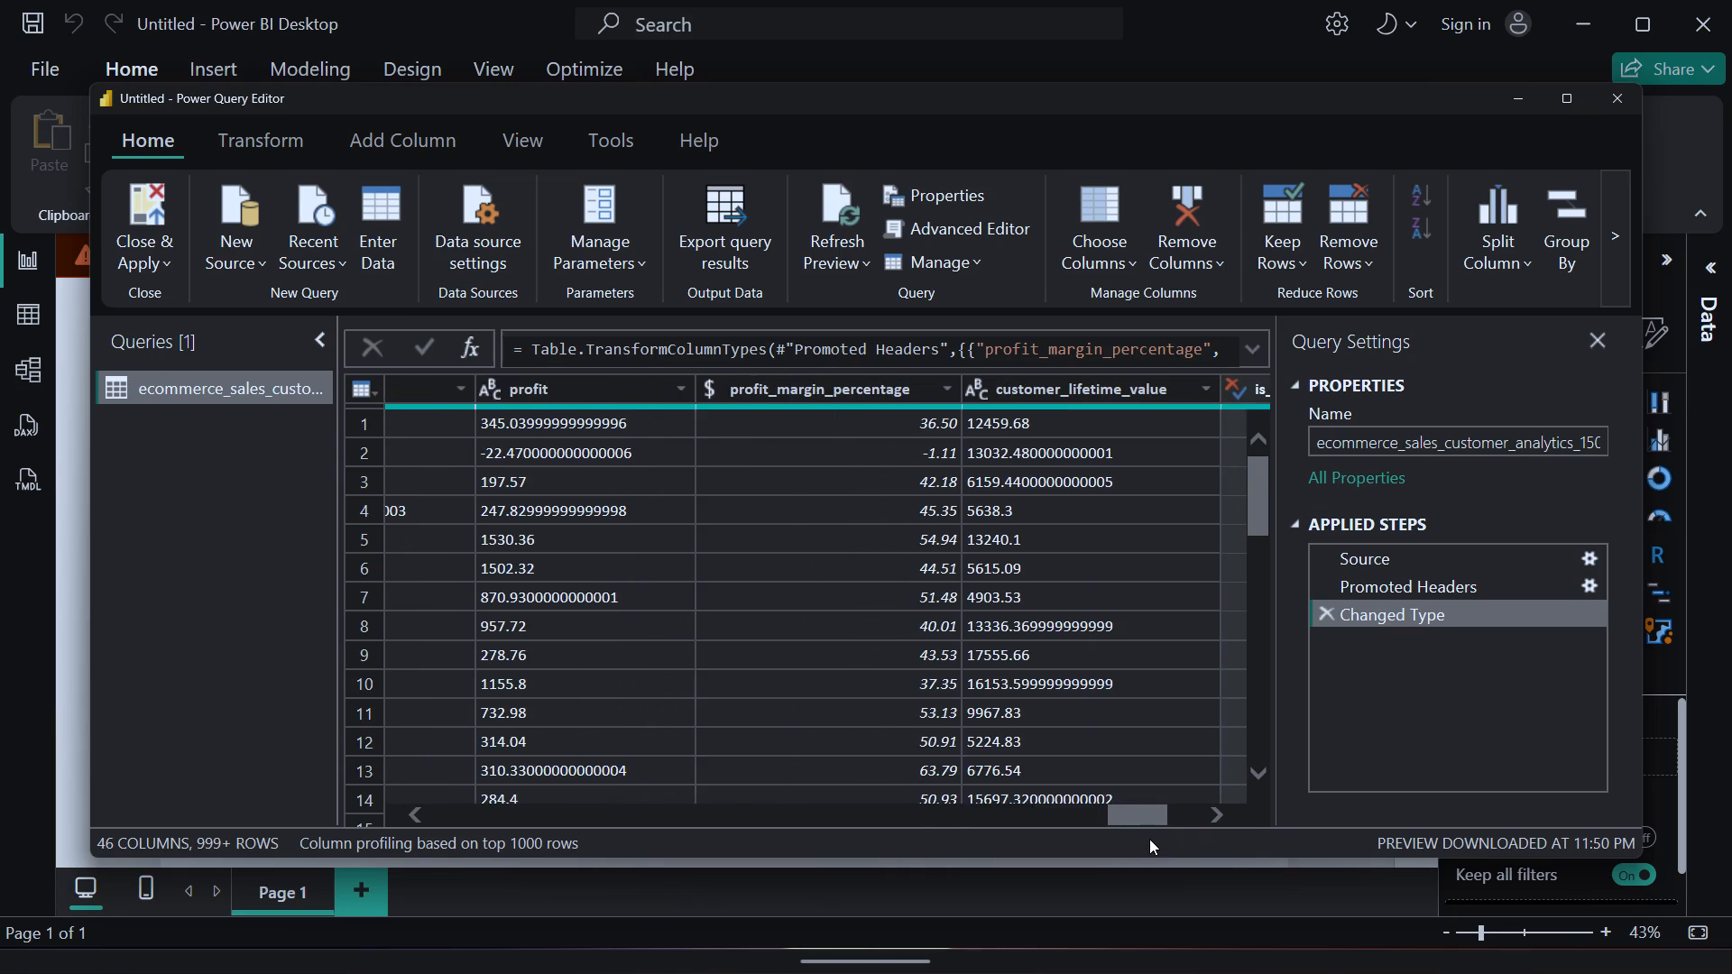
drag(1149, 839, 1165, 841)
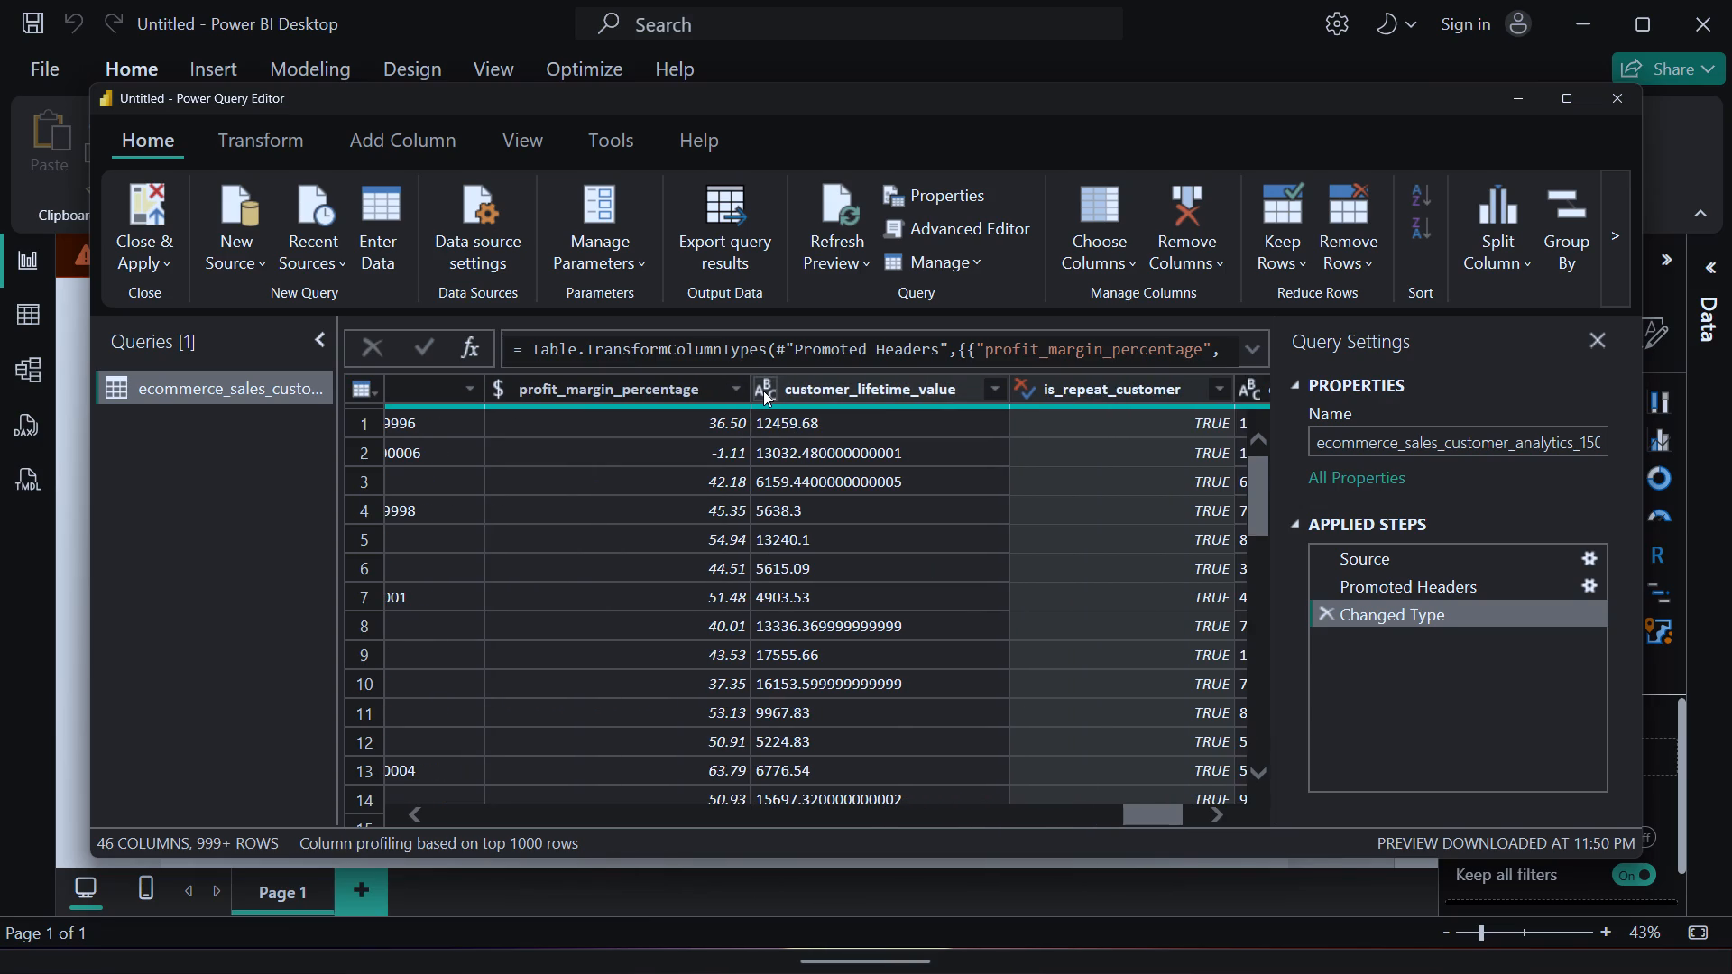
click(763, 391)
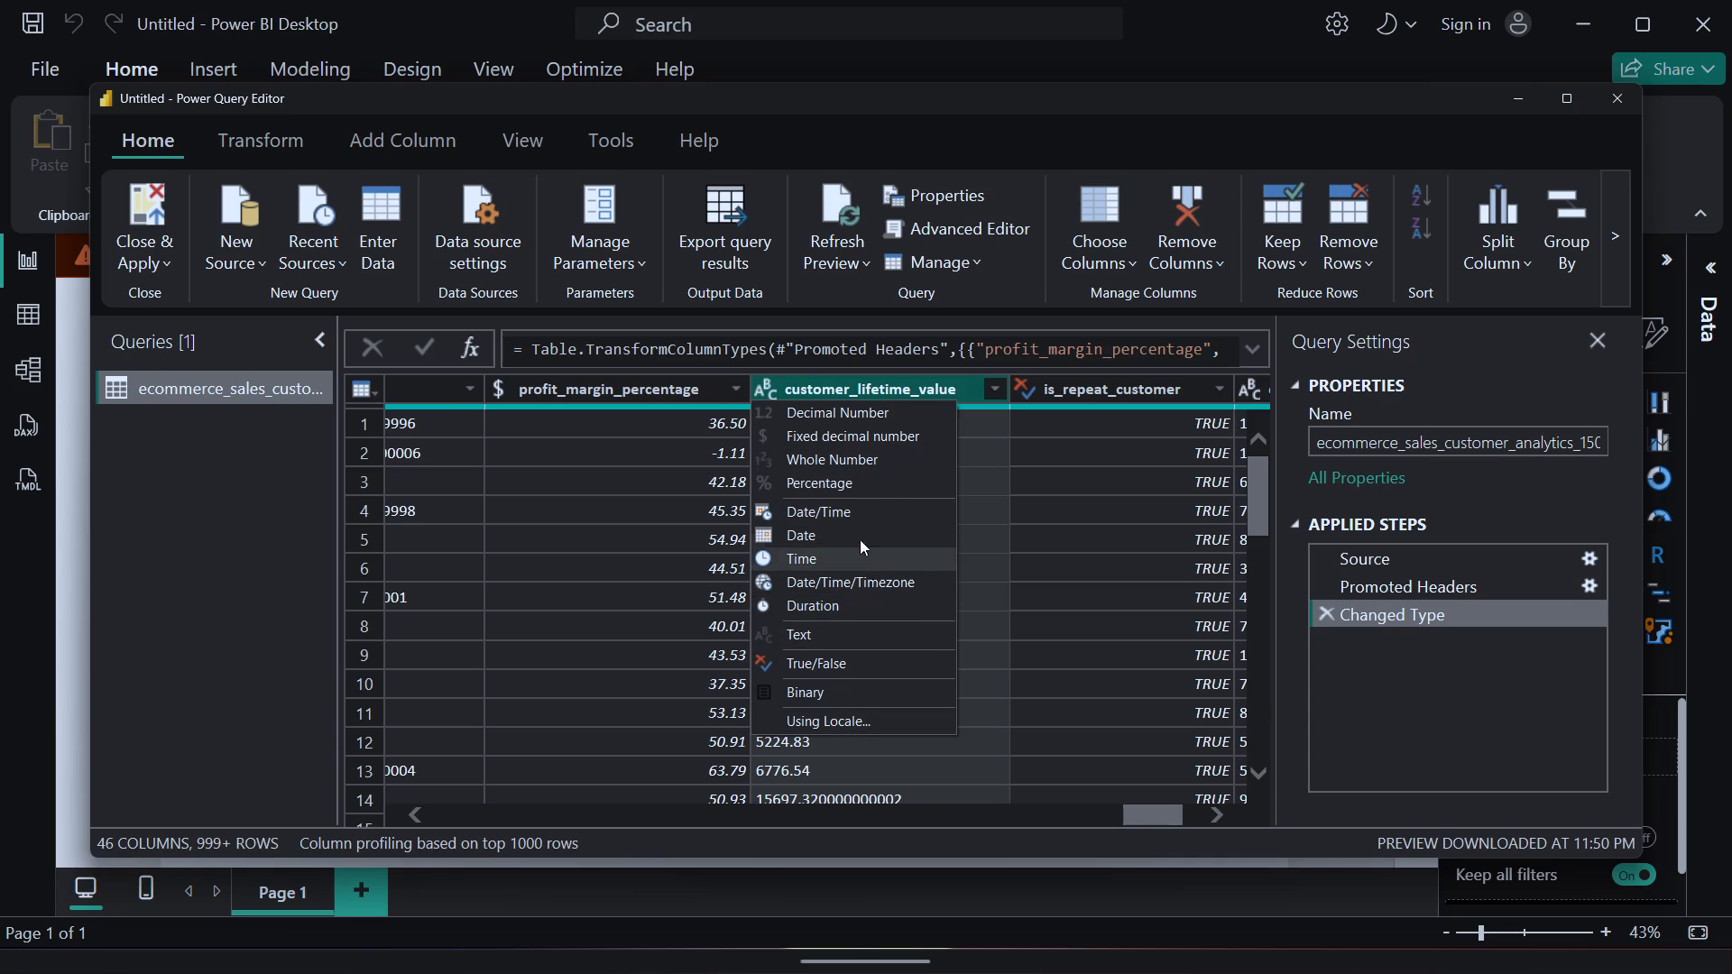
click(812, 404)
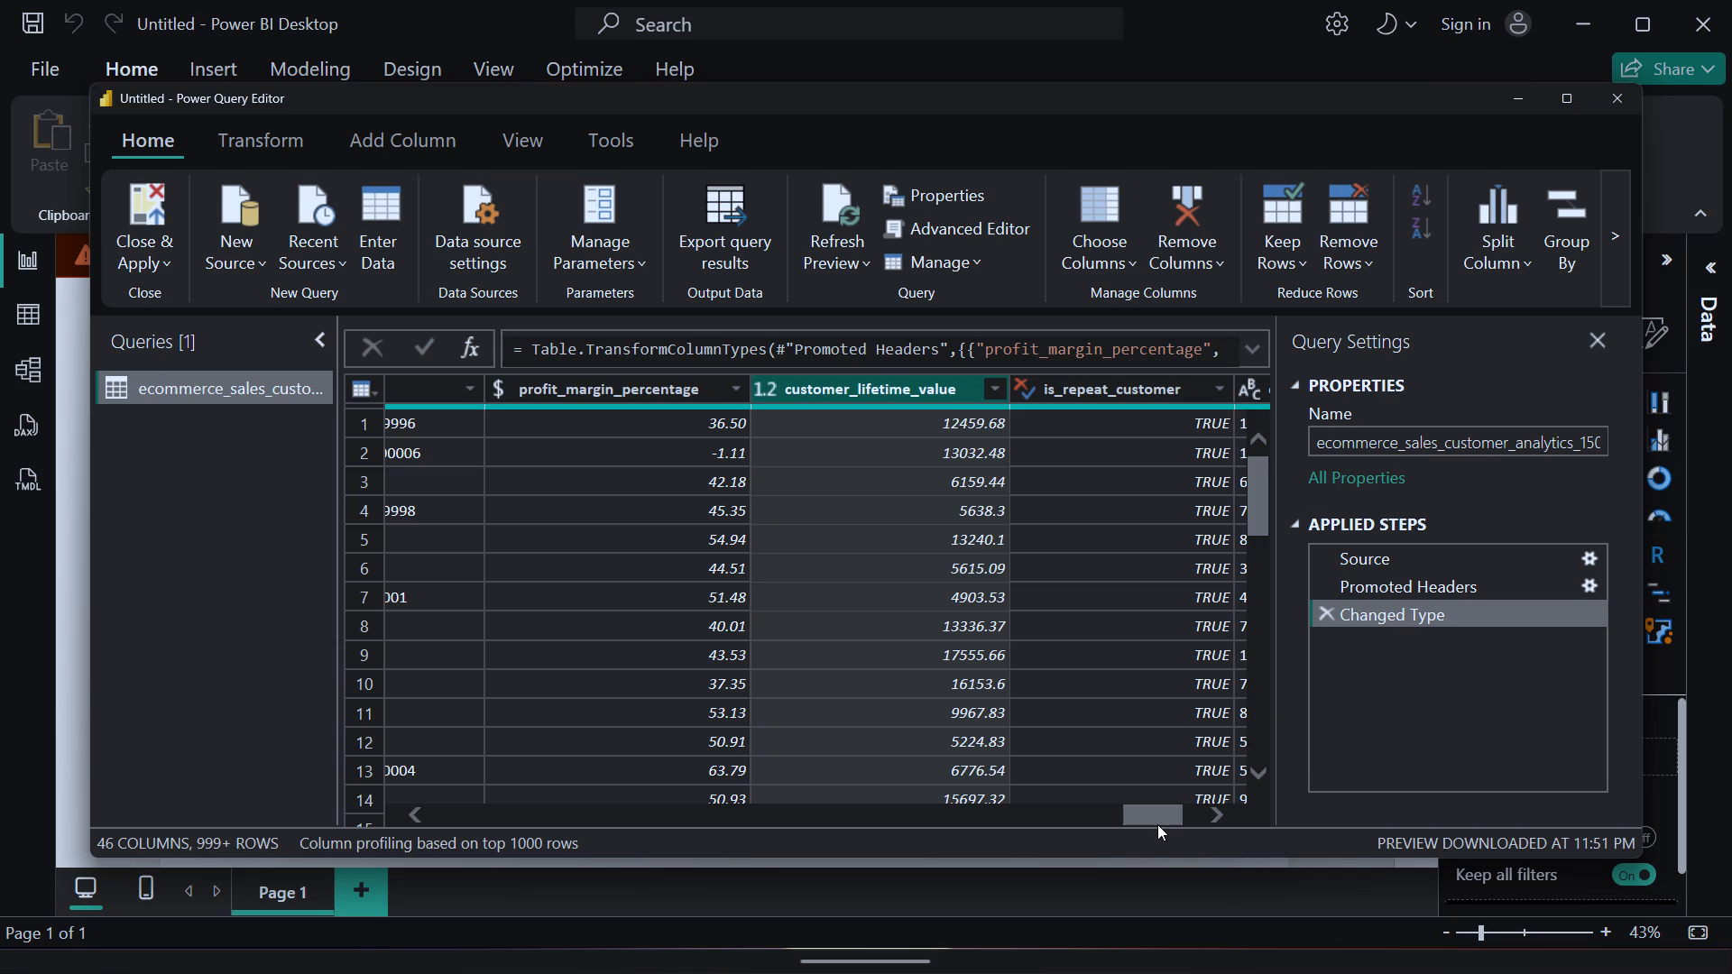
Set the data type of the order_date column to Date.
drag(1156, 817, 1116, 816)
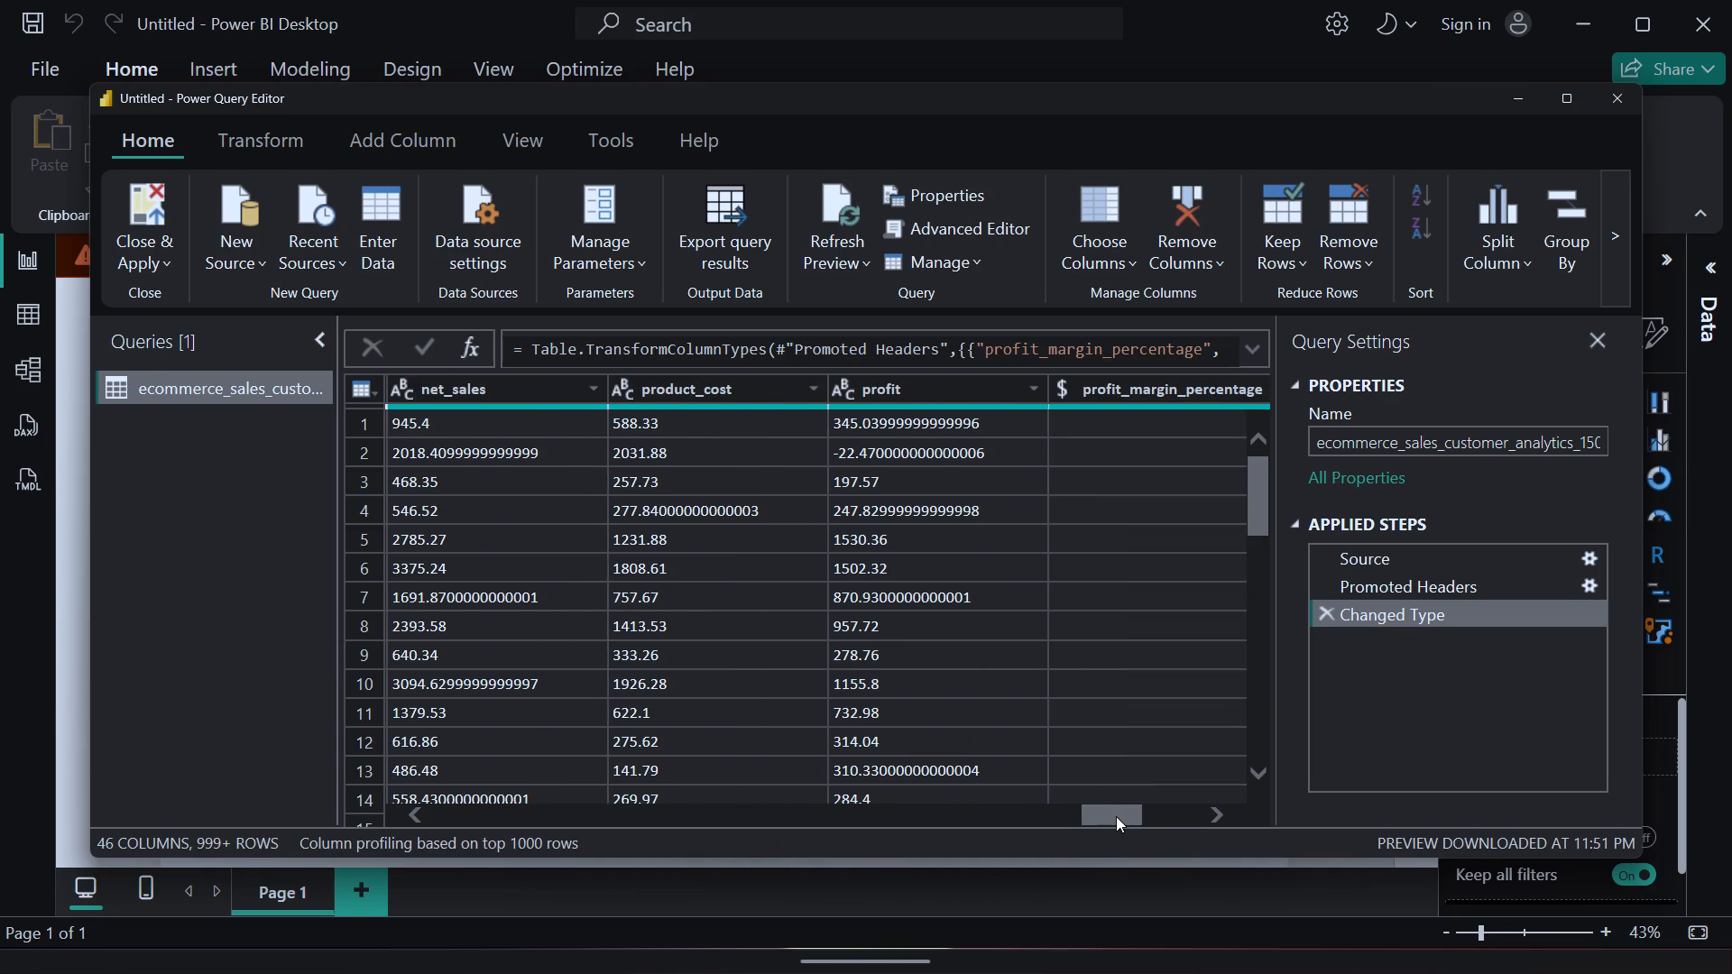
drag(1116, 816, 1108, 817)
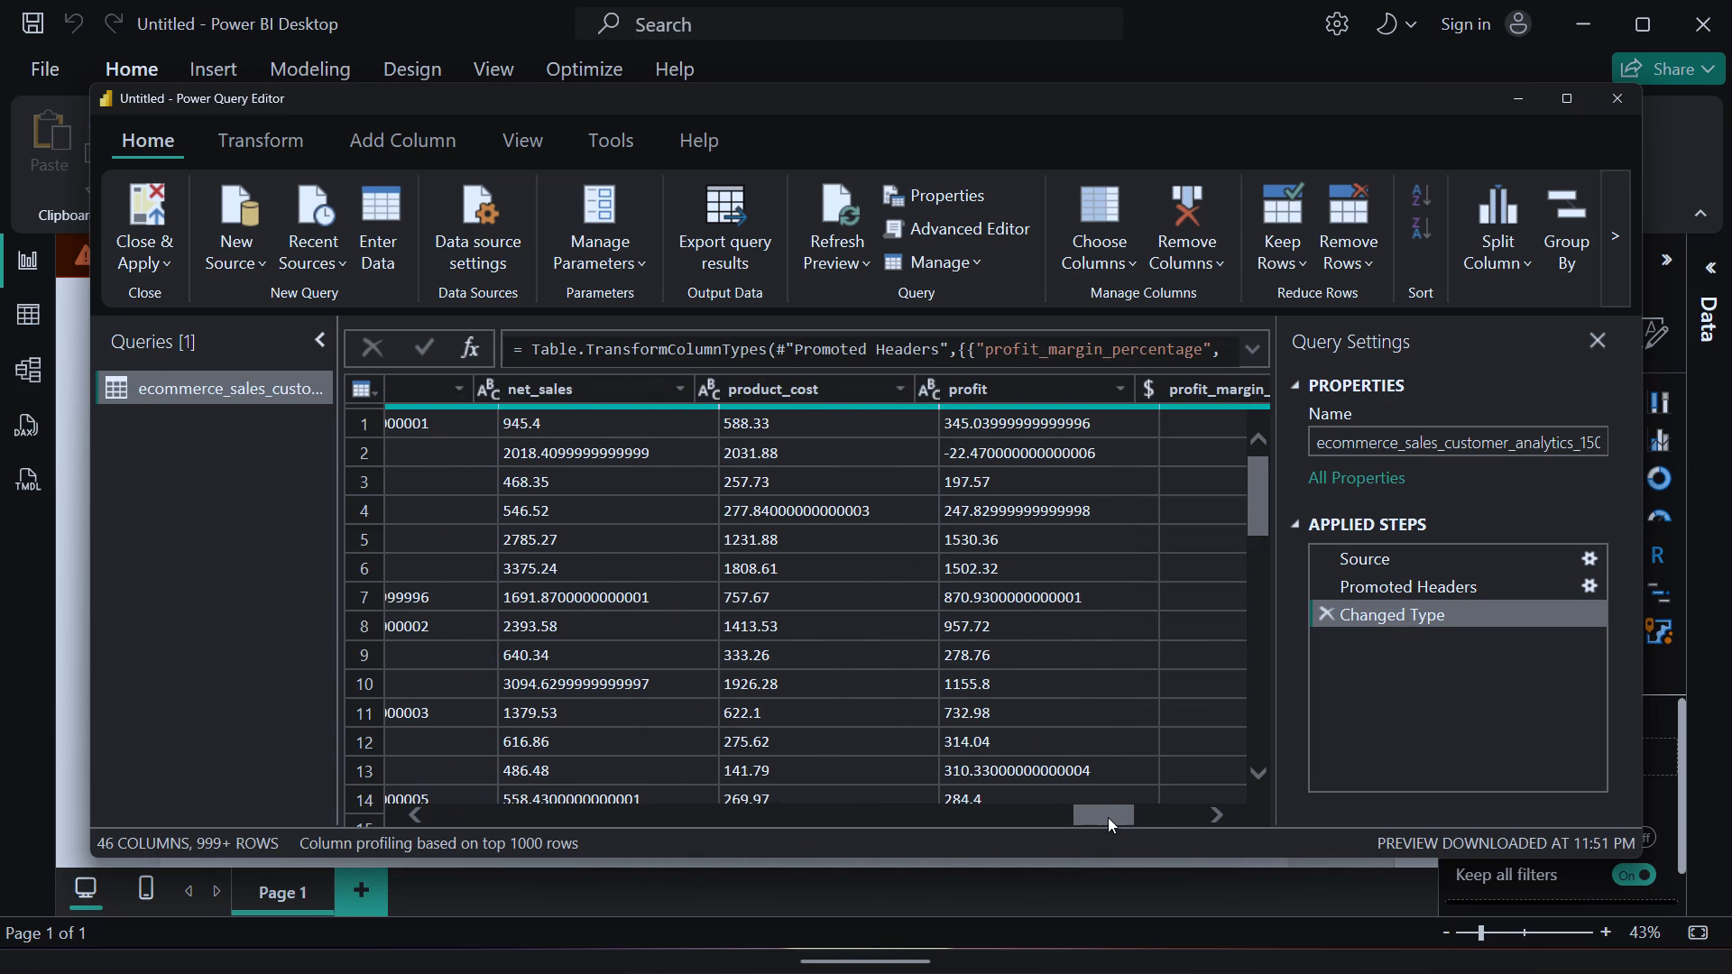
drag(1108, 817, 1066, 829)
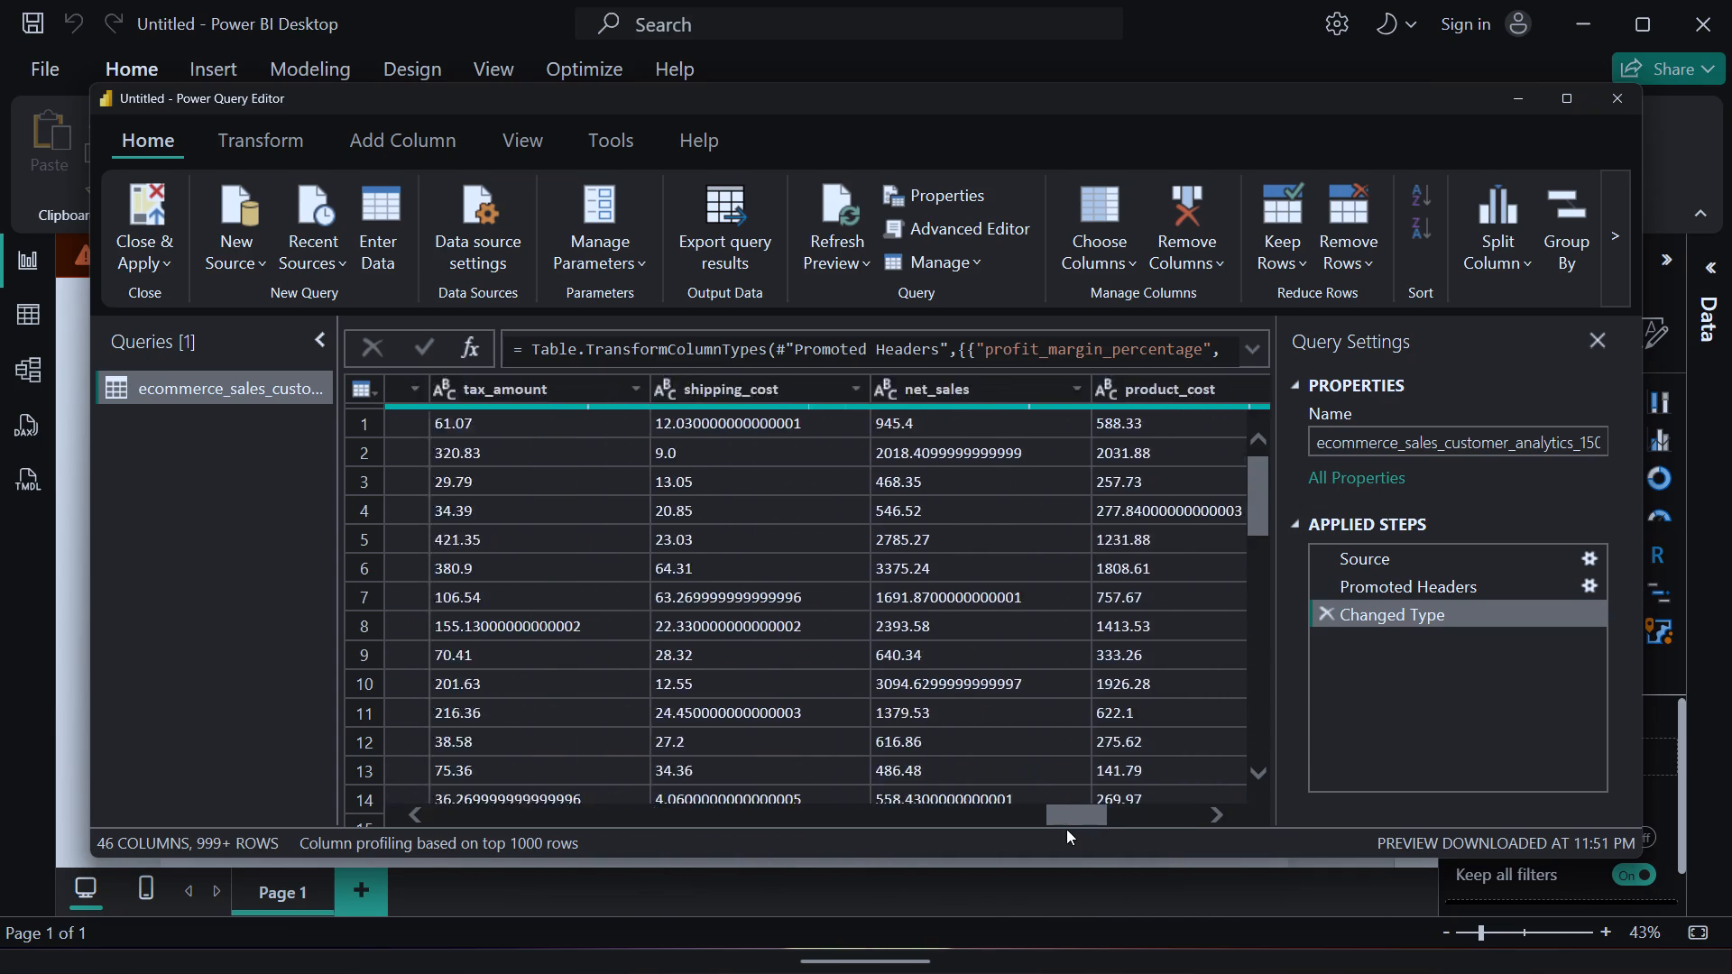
drag(1066, 829, 839, 848)
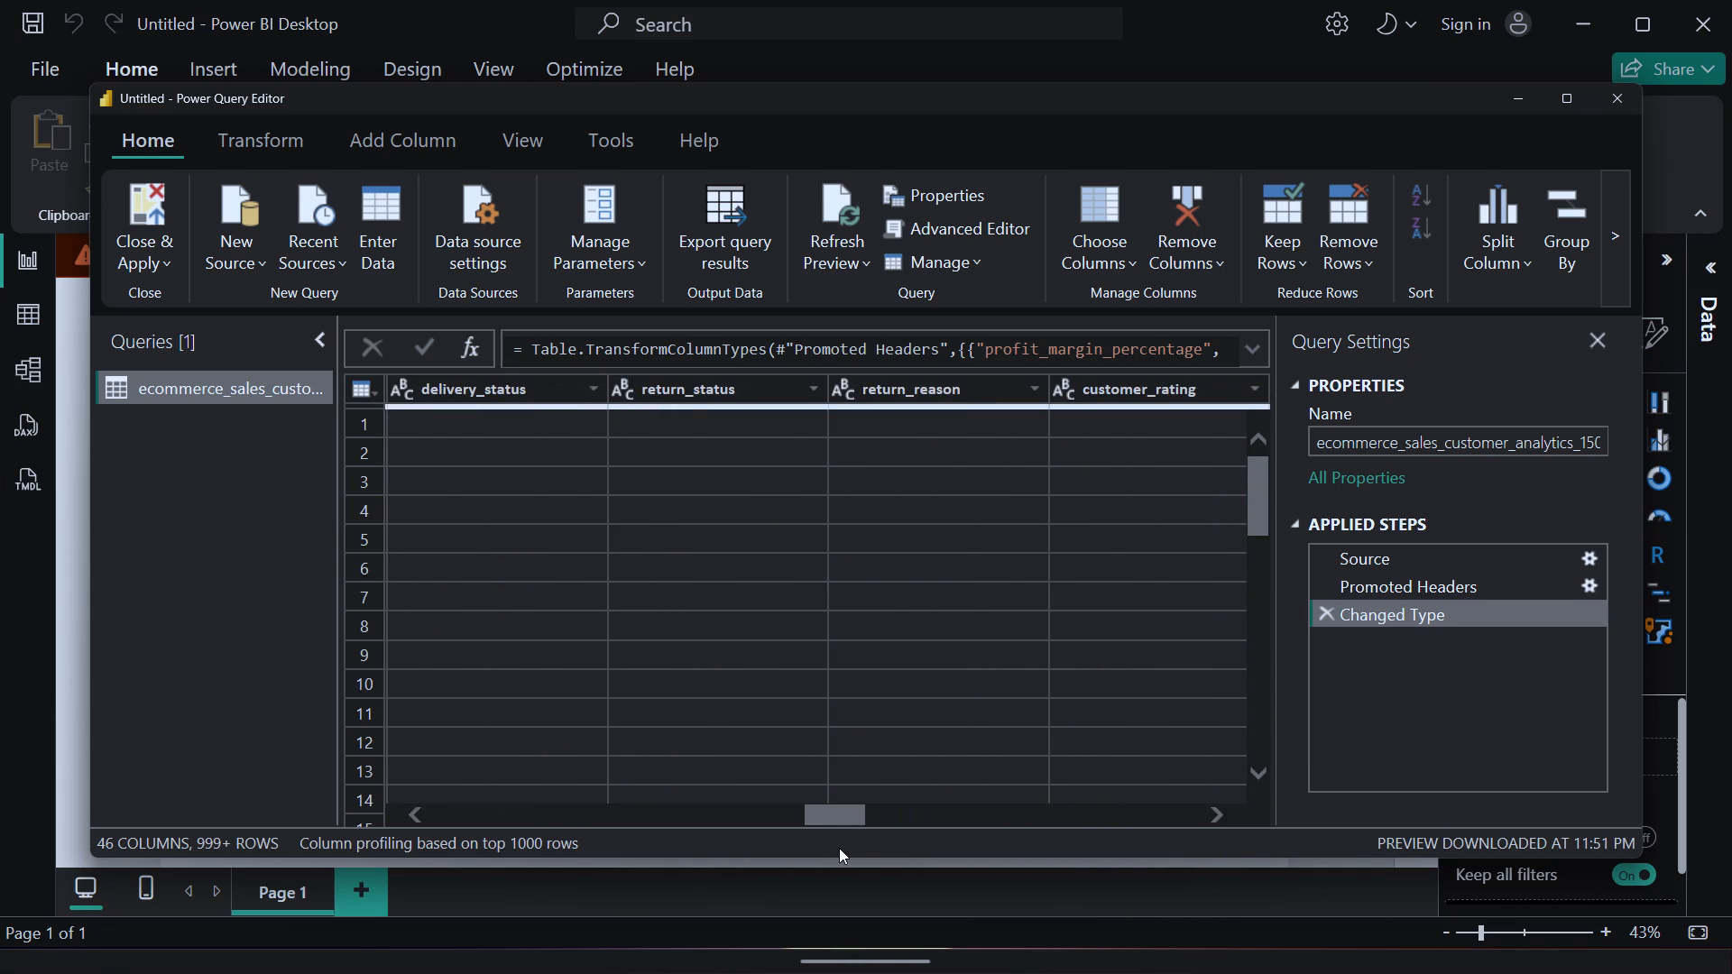
drag(839, 848, 445, 779)
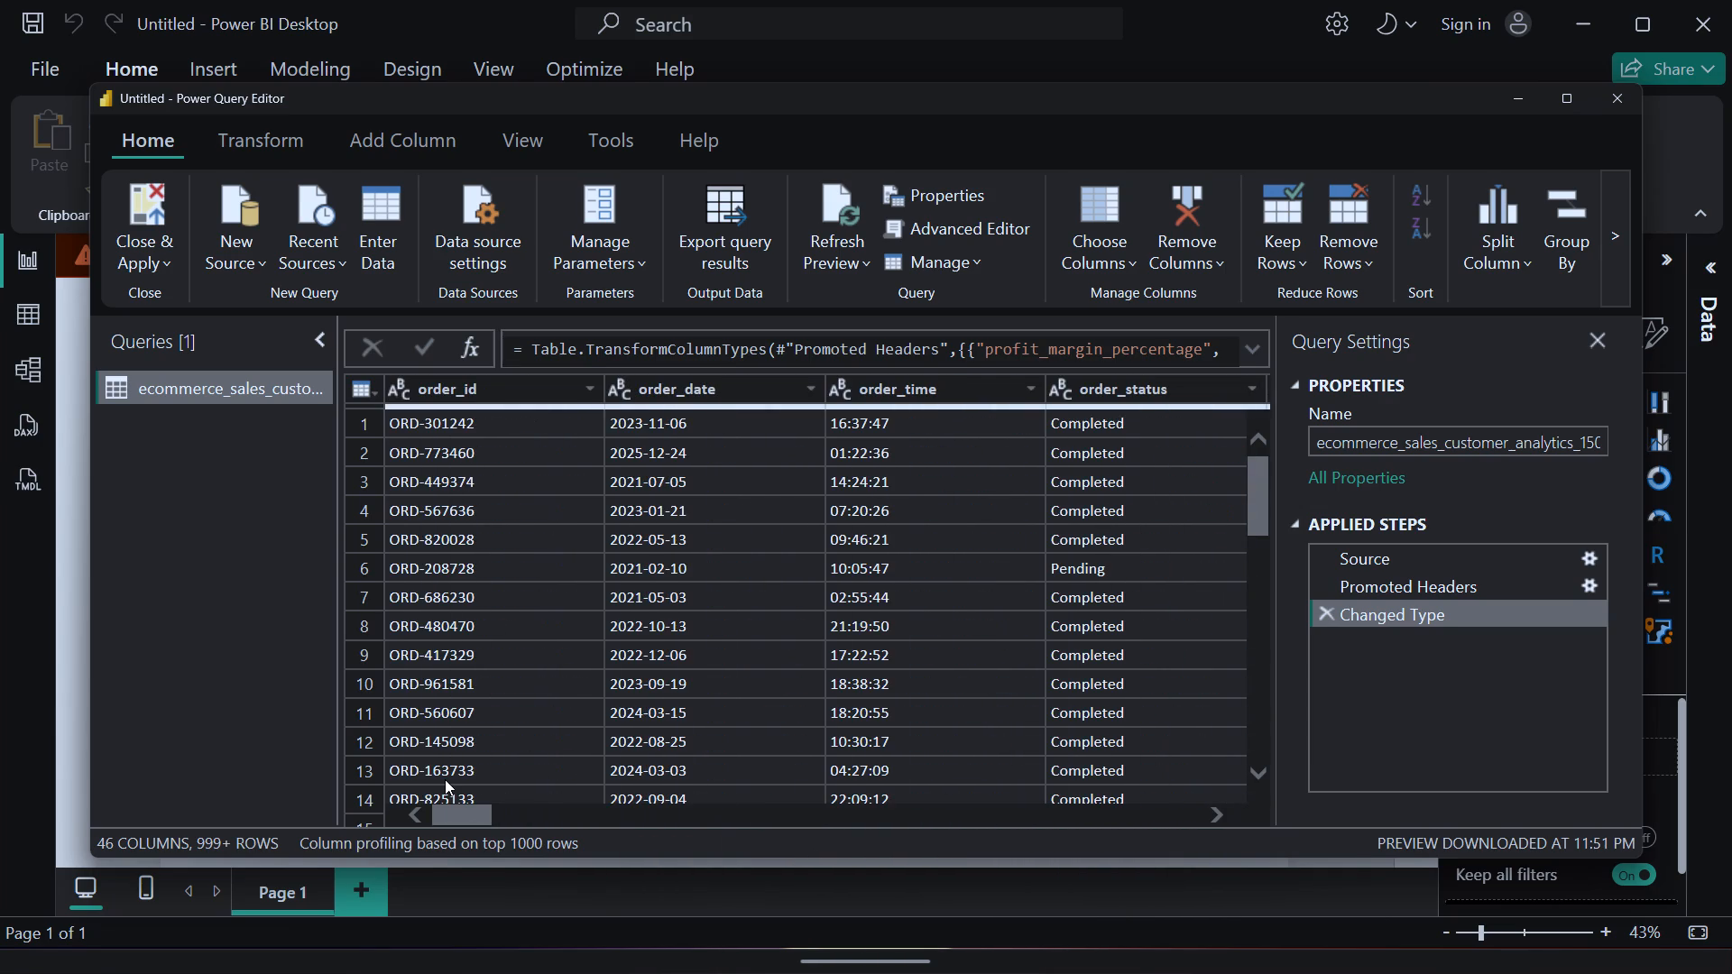
drag(445, 779, 425, 776)
click(619, 392)
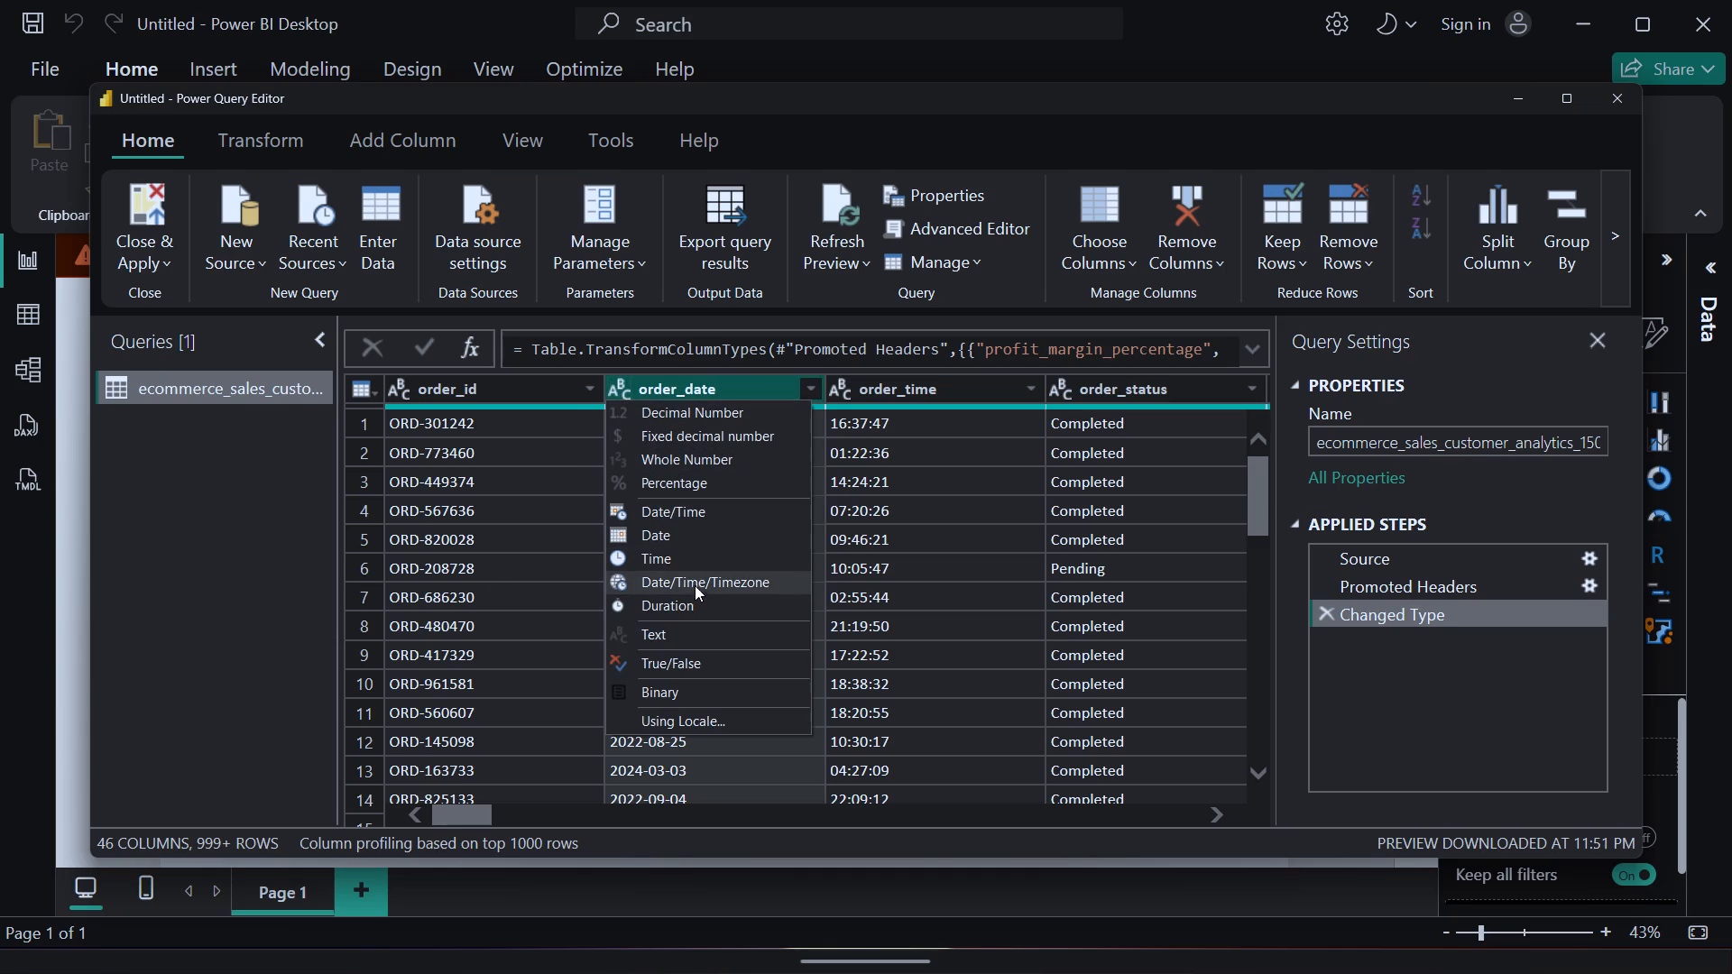
click(663, 536)
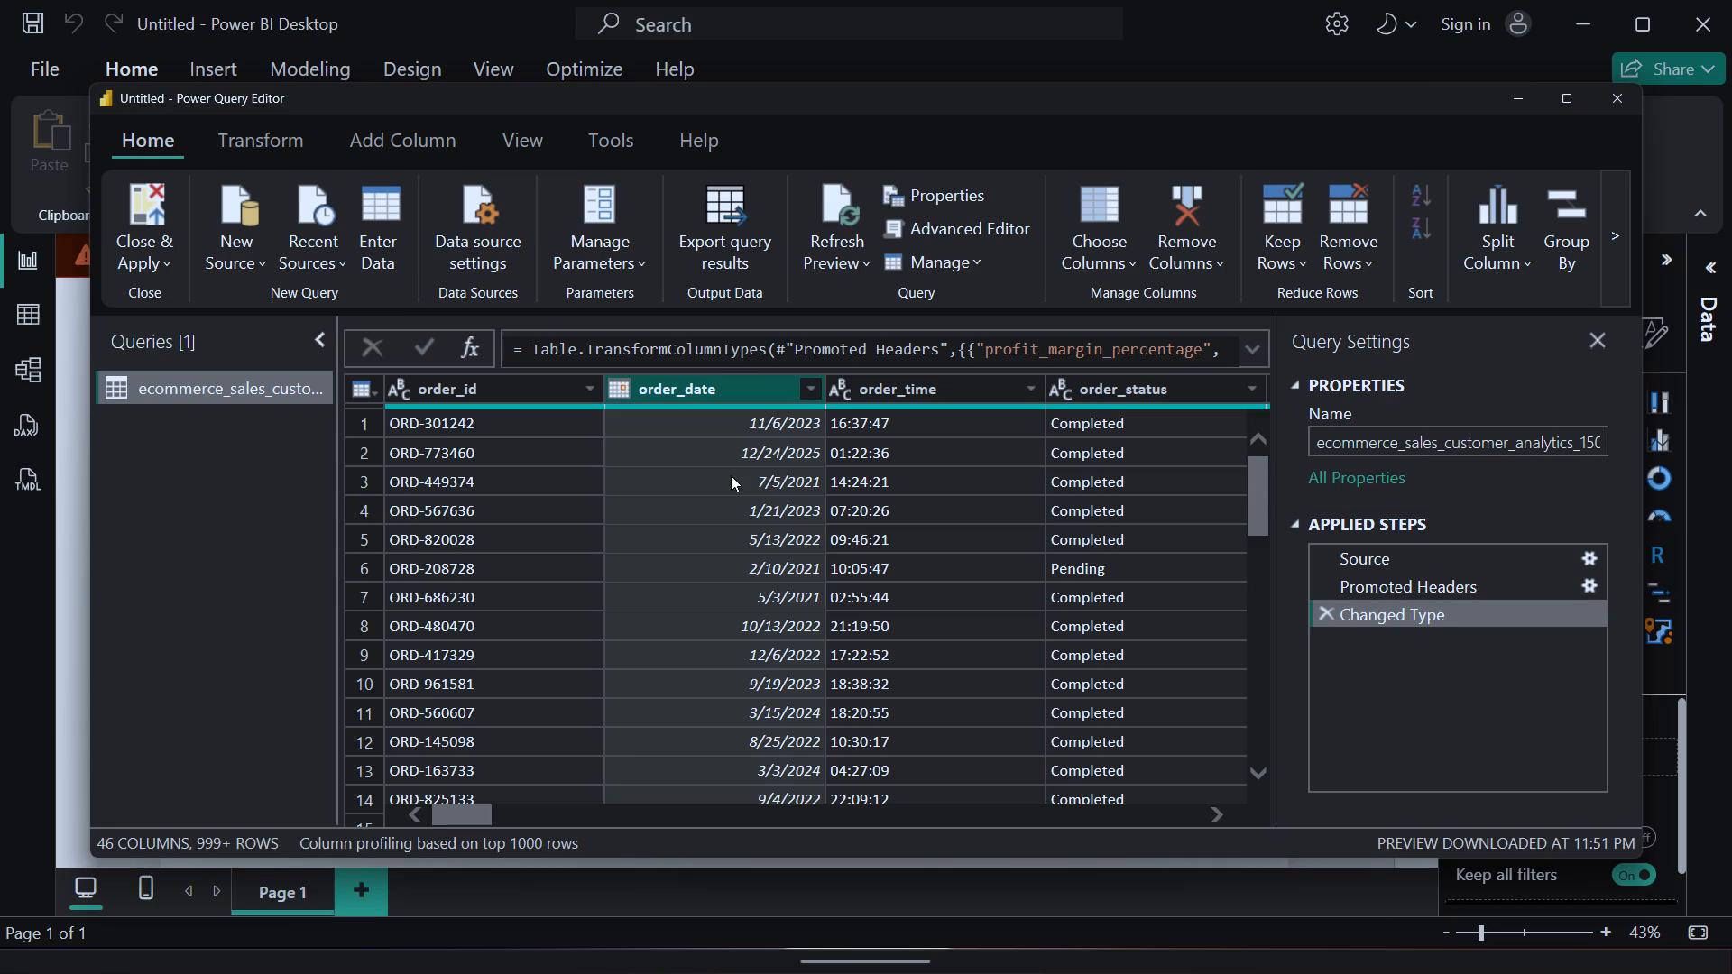
Set the data type of the order_time column to Time.
click(837, 383)
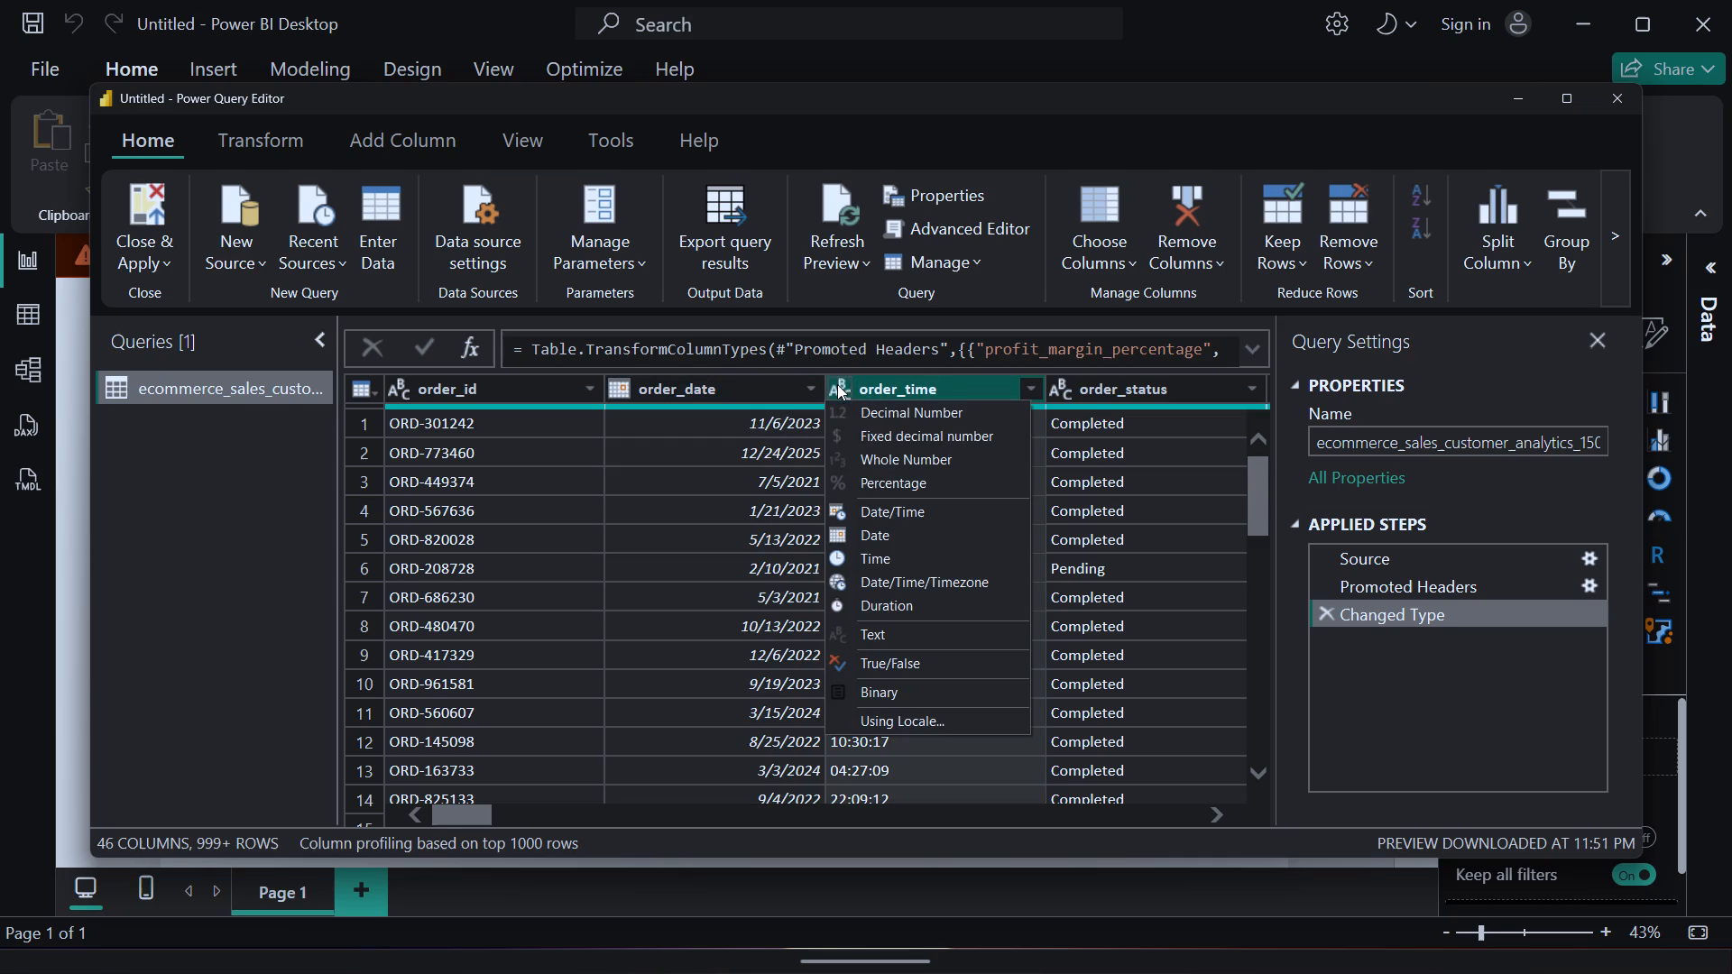
click(893, 563)
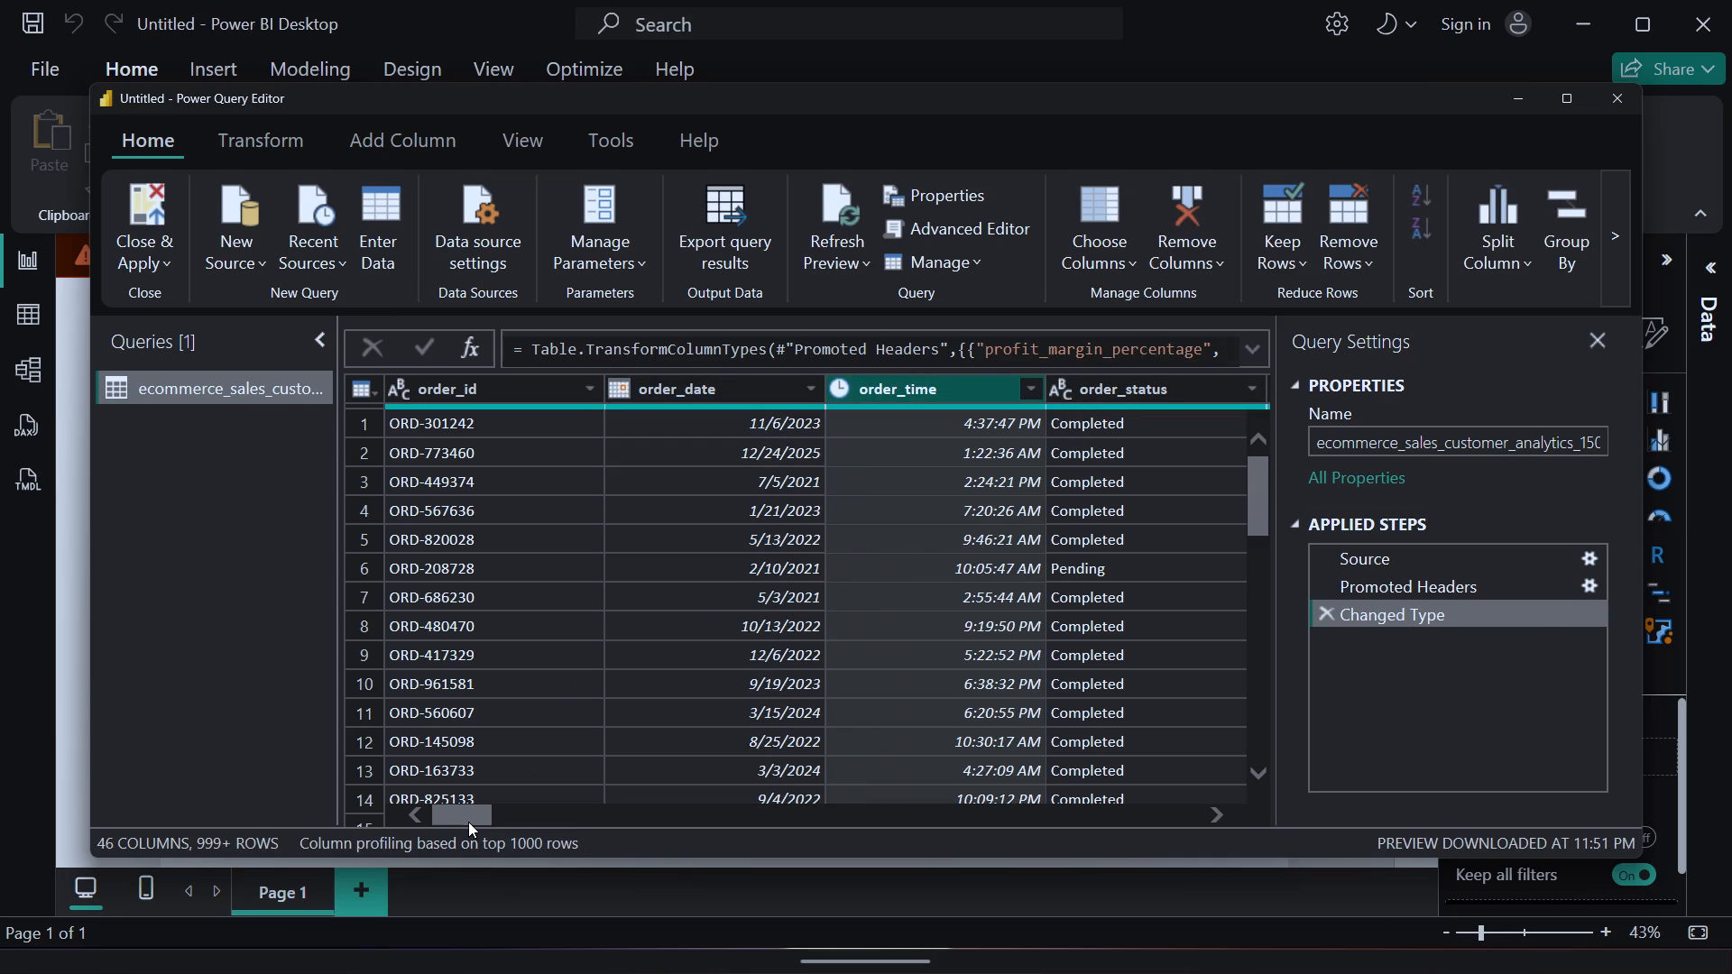
Set the data type of the customer_age column to Whole Number.
drag(469, 822, 485, 820)
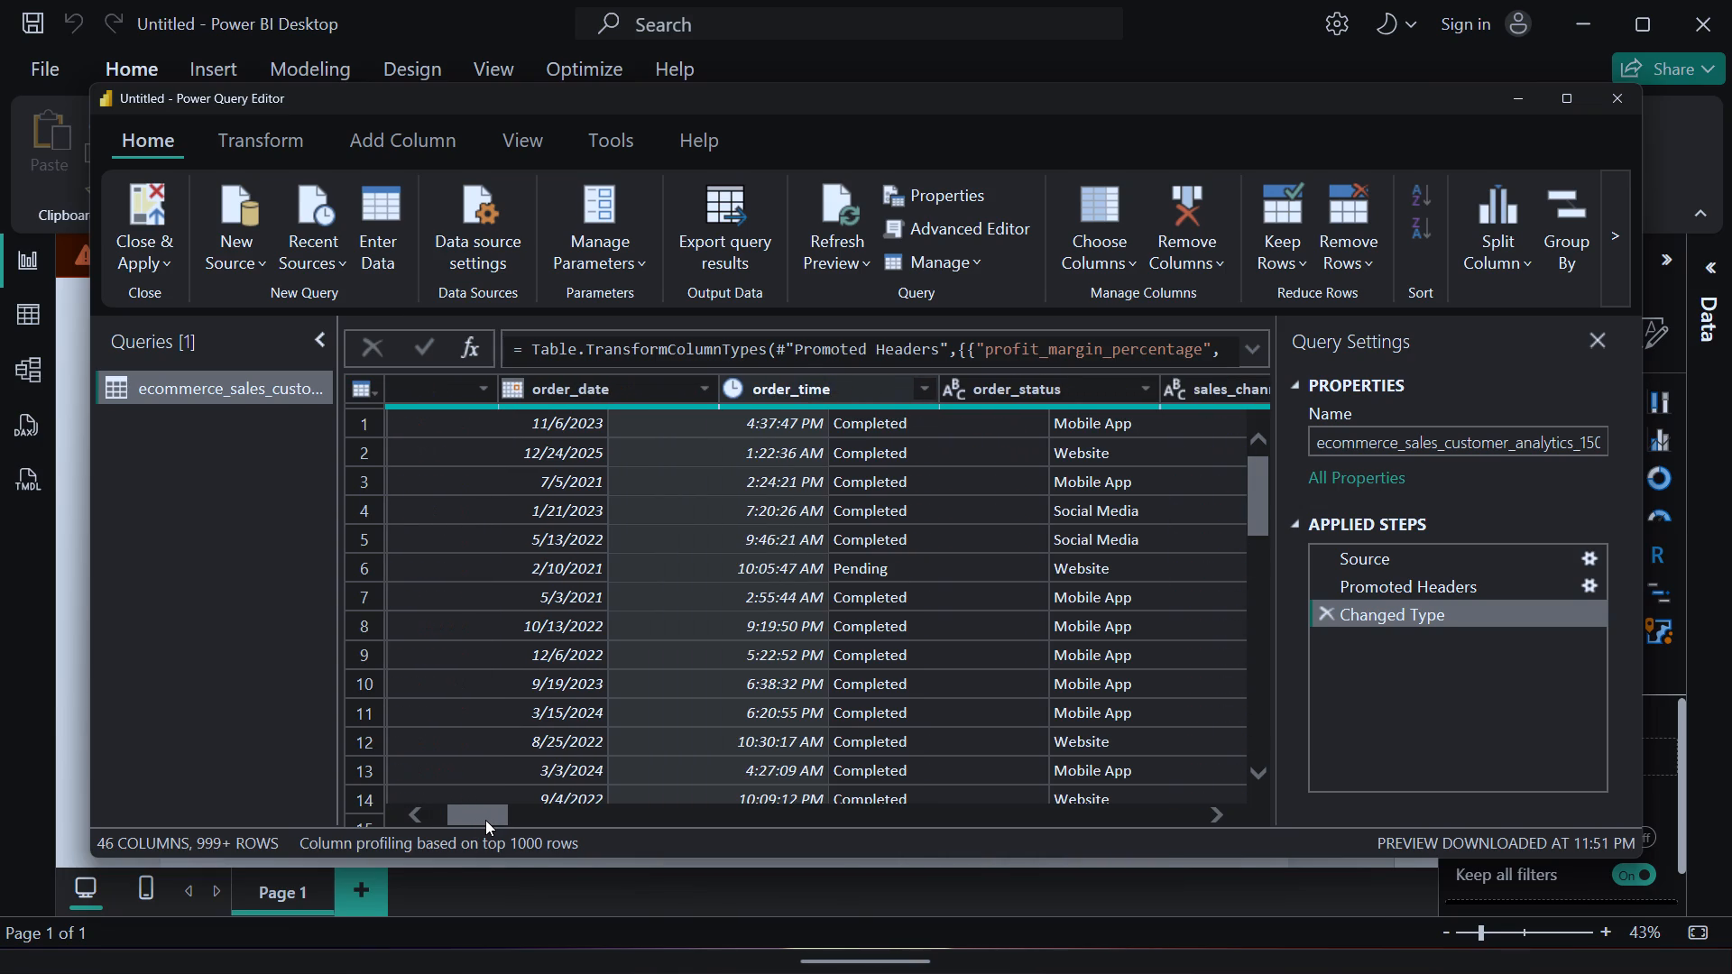
drag(485, 820, 497, 818)
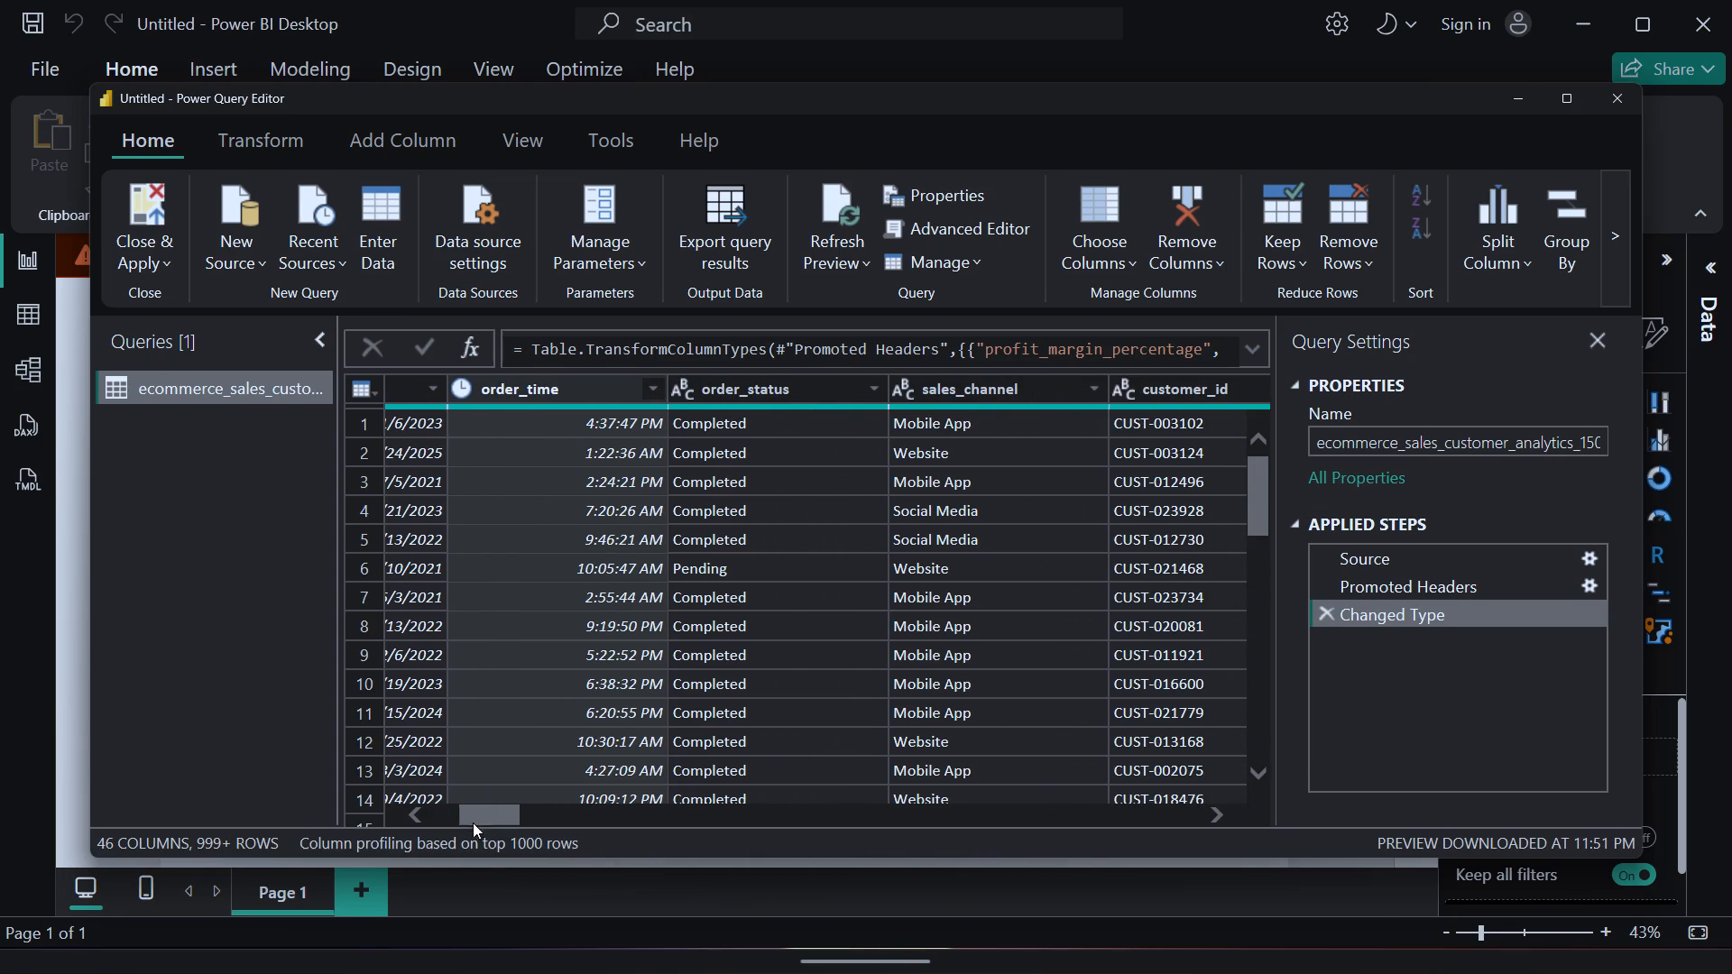
drag(478, 817, 501, 817)
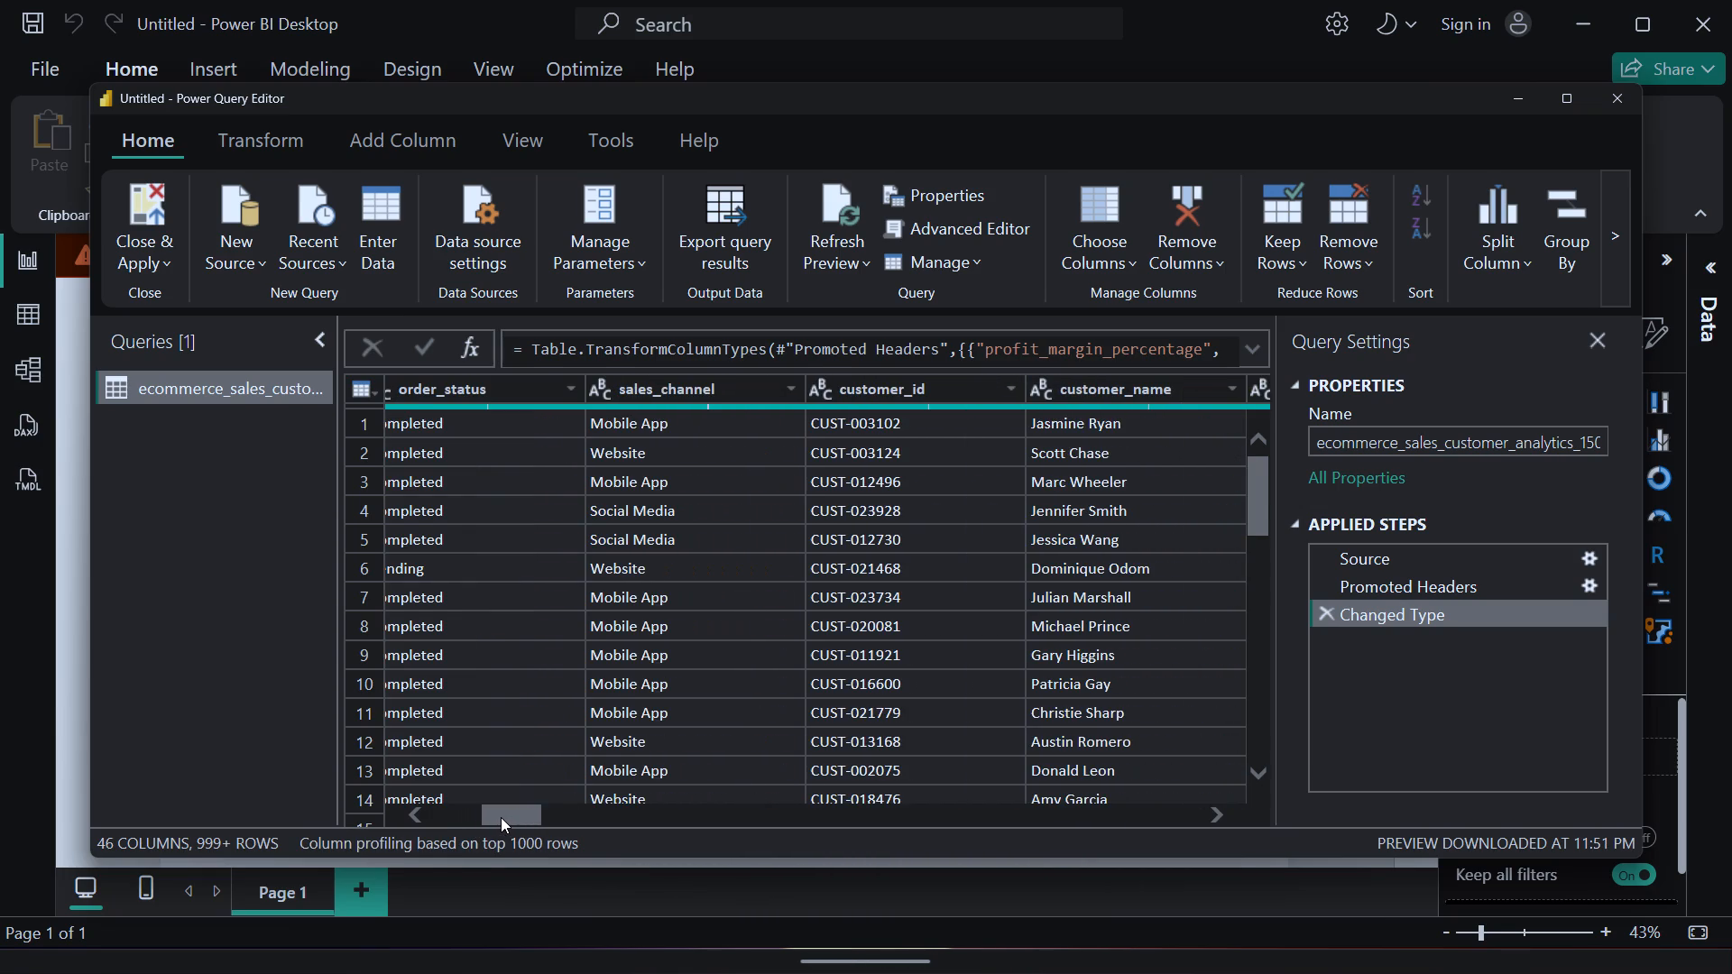
drag(501, 817, 513, 817)
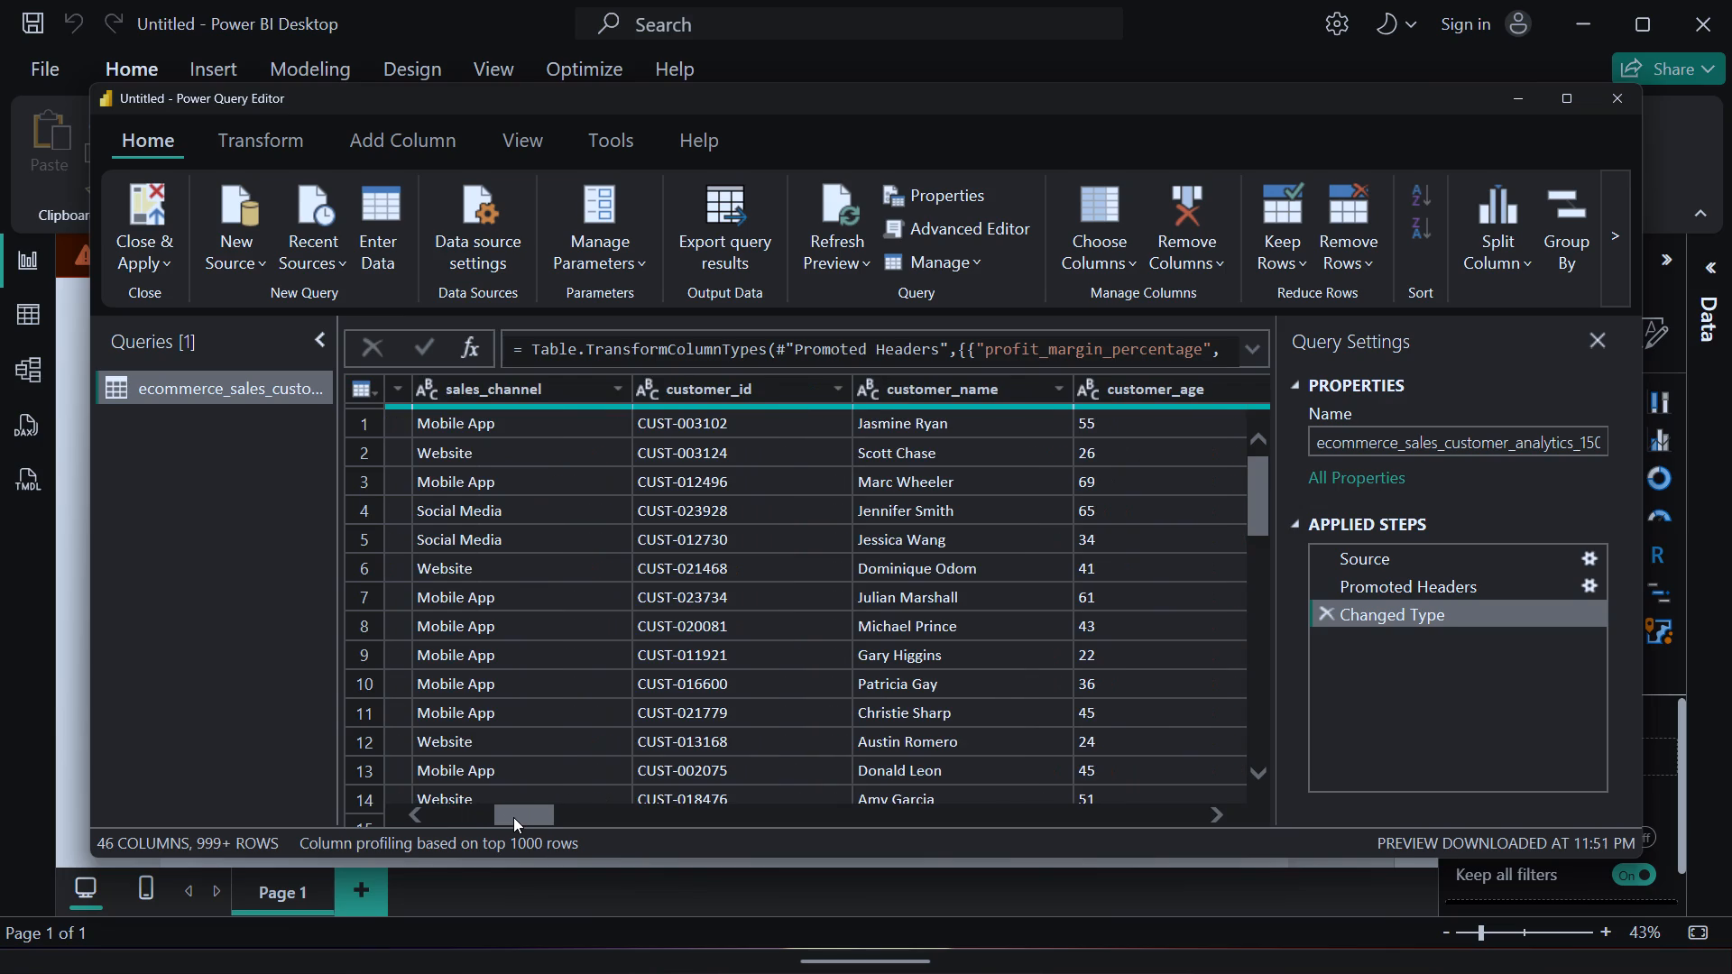
drag(513, 817, 533, 817)
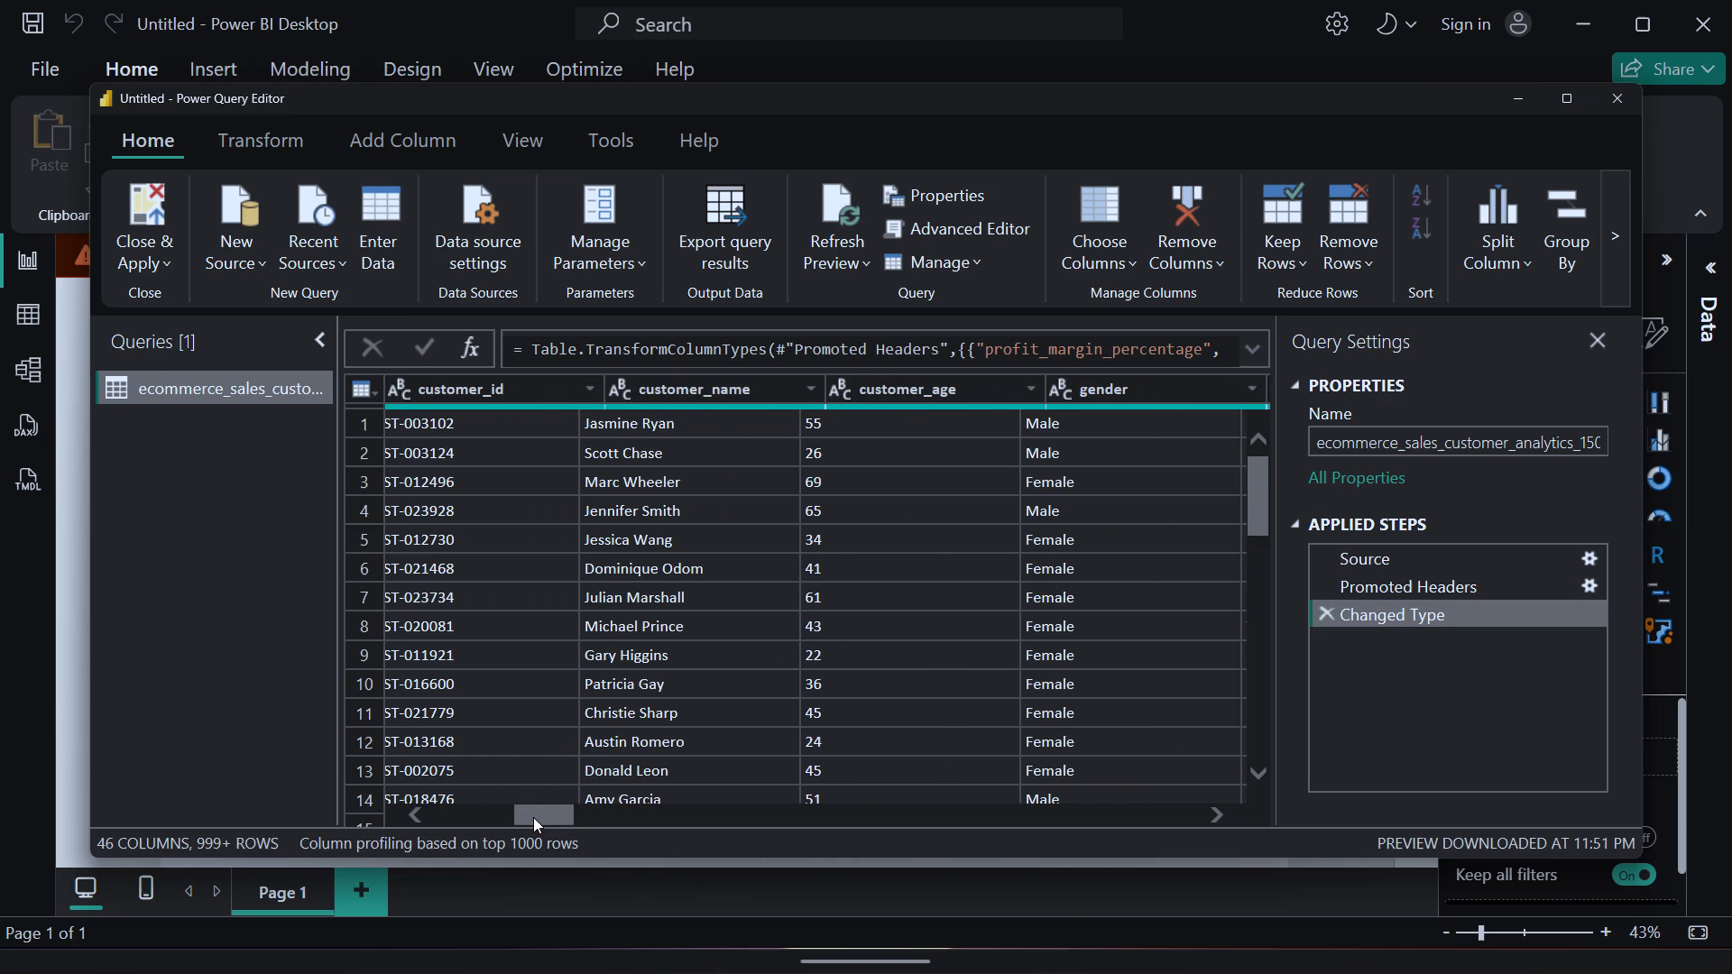
drag(533, 817, 544, 819)
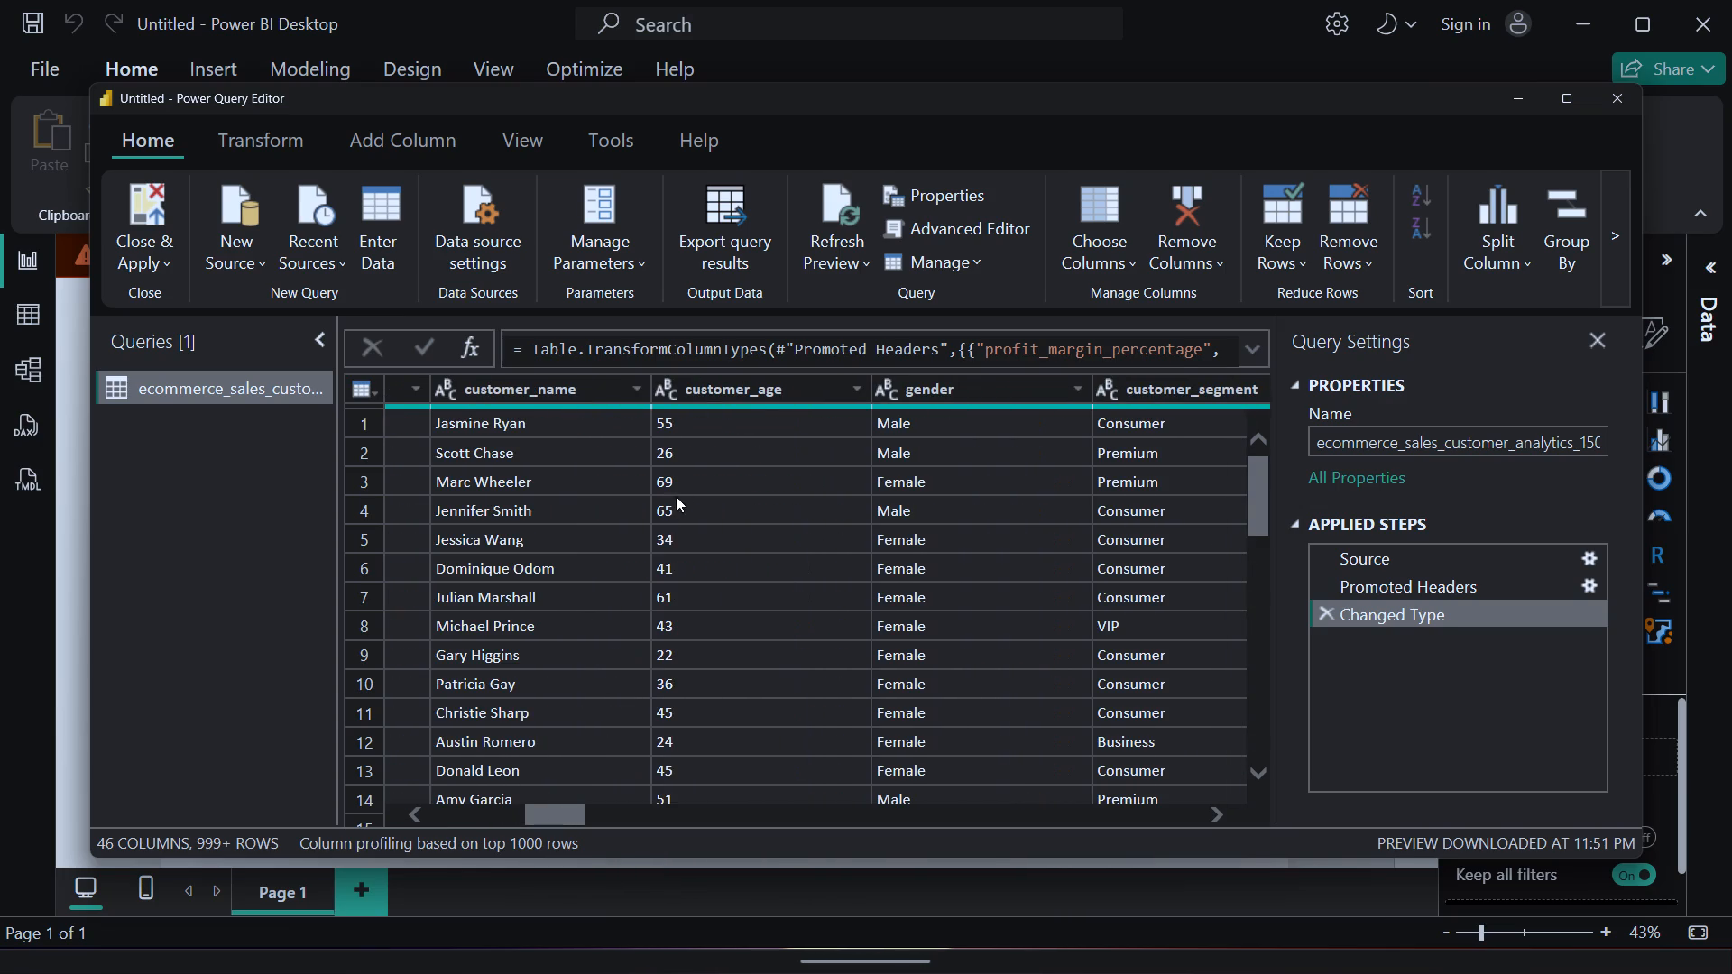
click(667, 387)
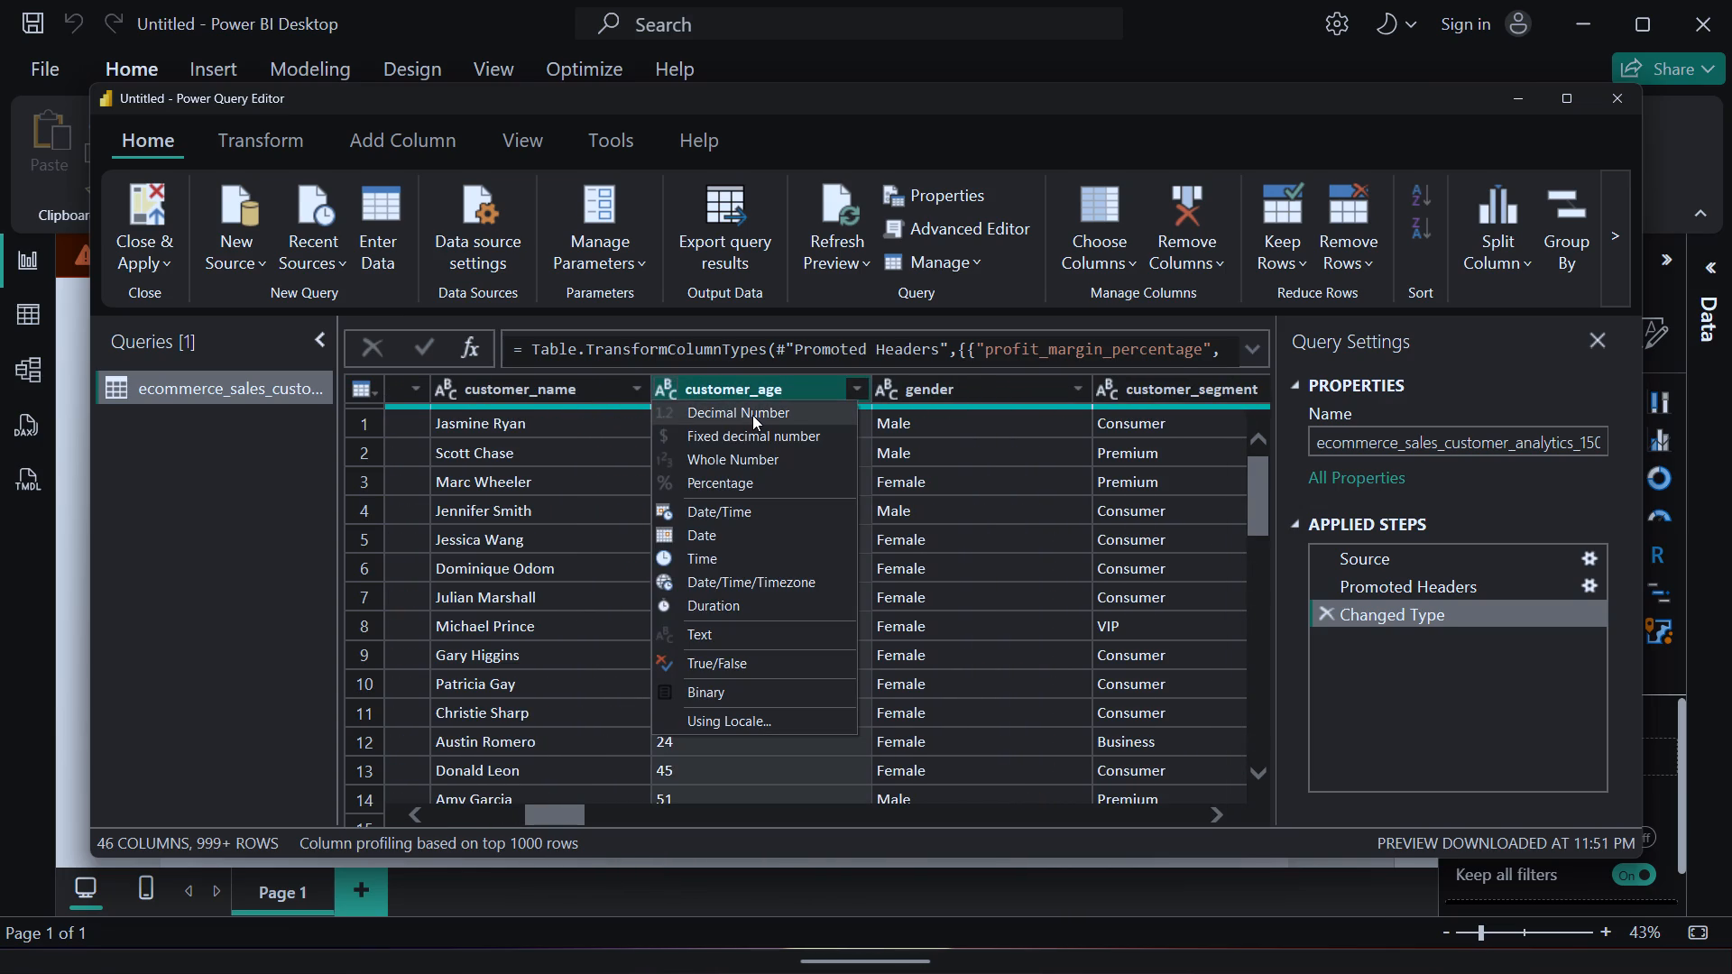
click(759, 470)
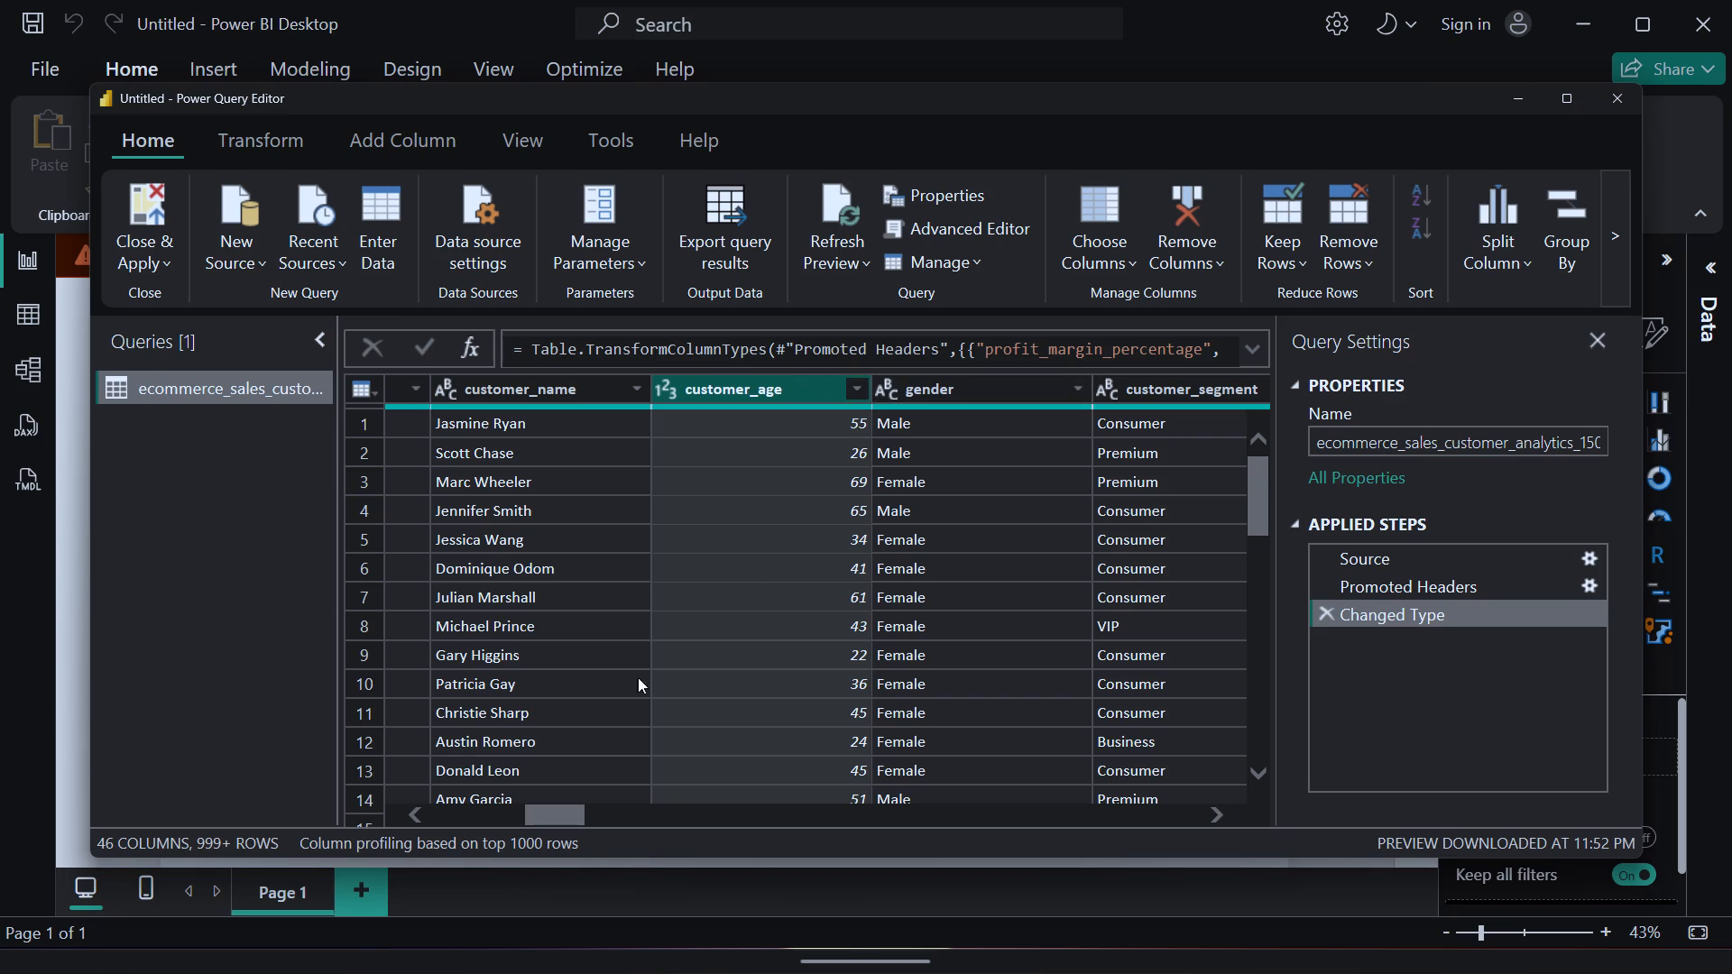
Review the columns from gender through estimated_delivery_days for data types that still need changing.
drag(548, 812, 568, 812)
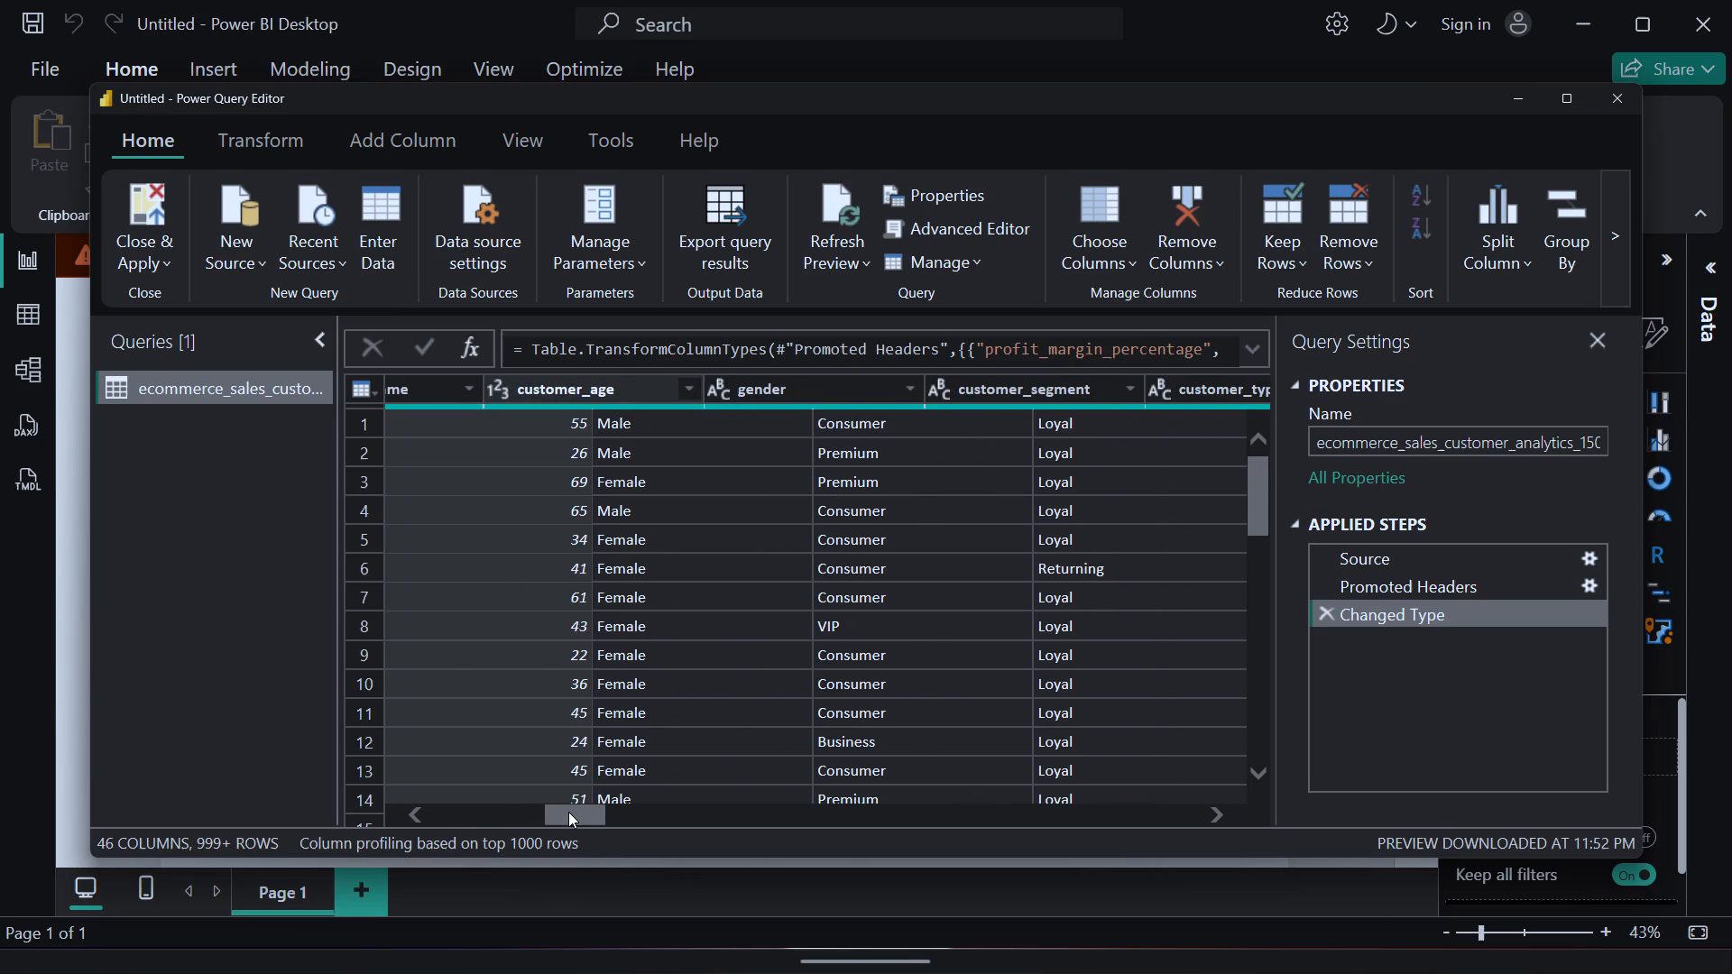
drag(568, 812, 576, 811)
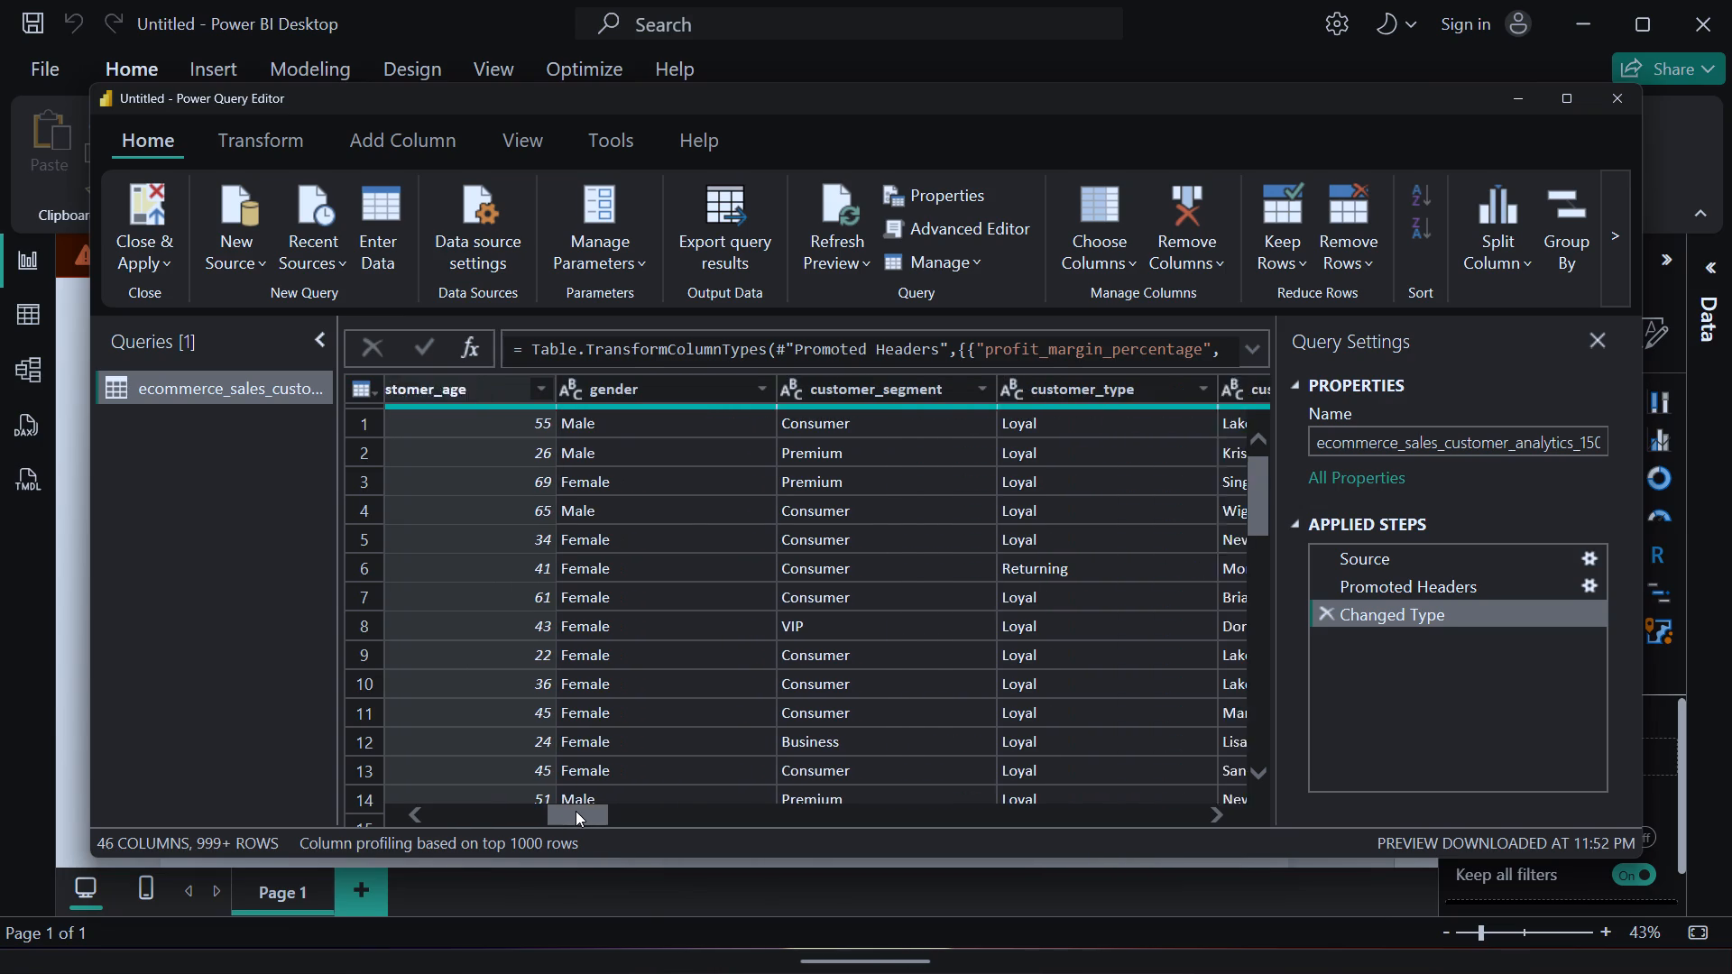
drag(576, 811, 585, 808)
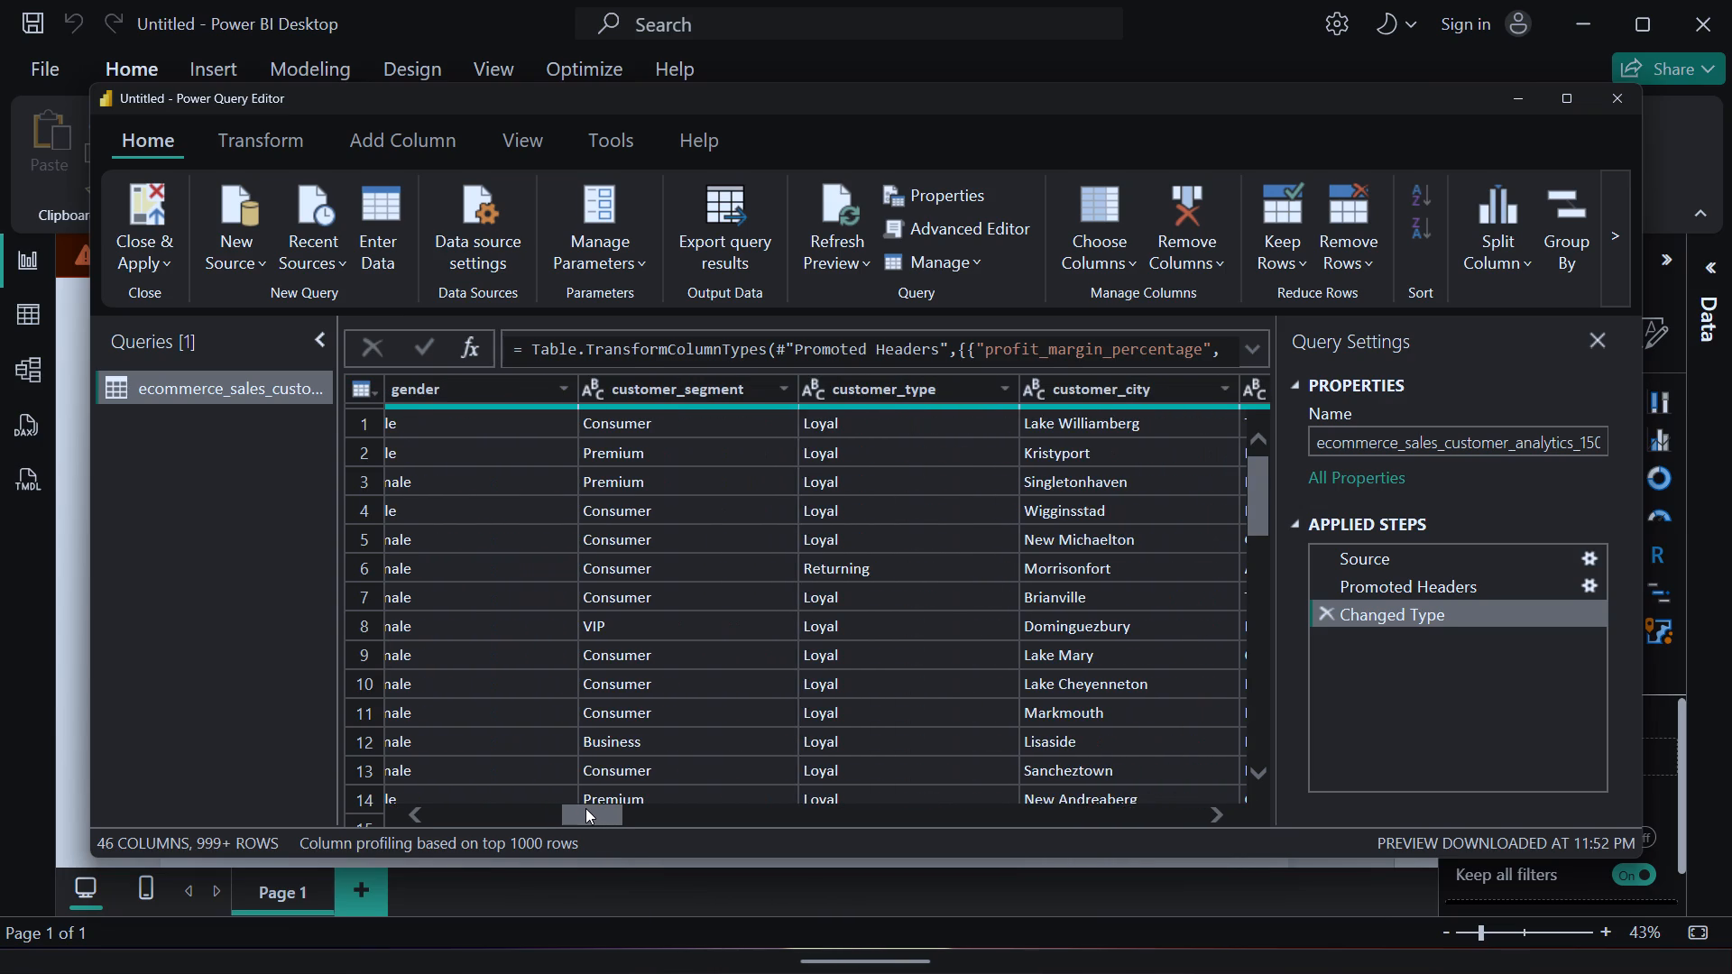
drag(585, 808, 588, 807)
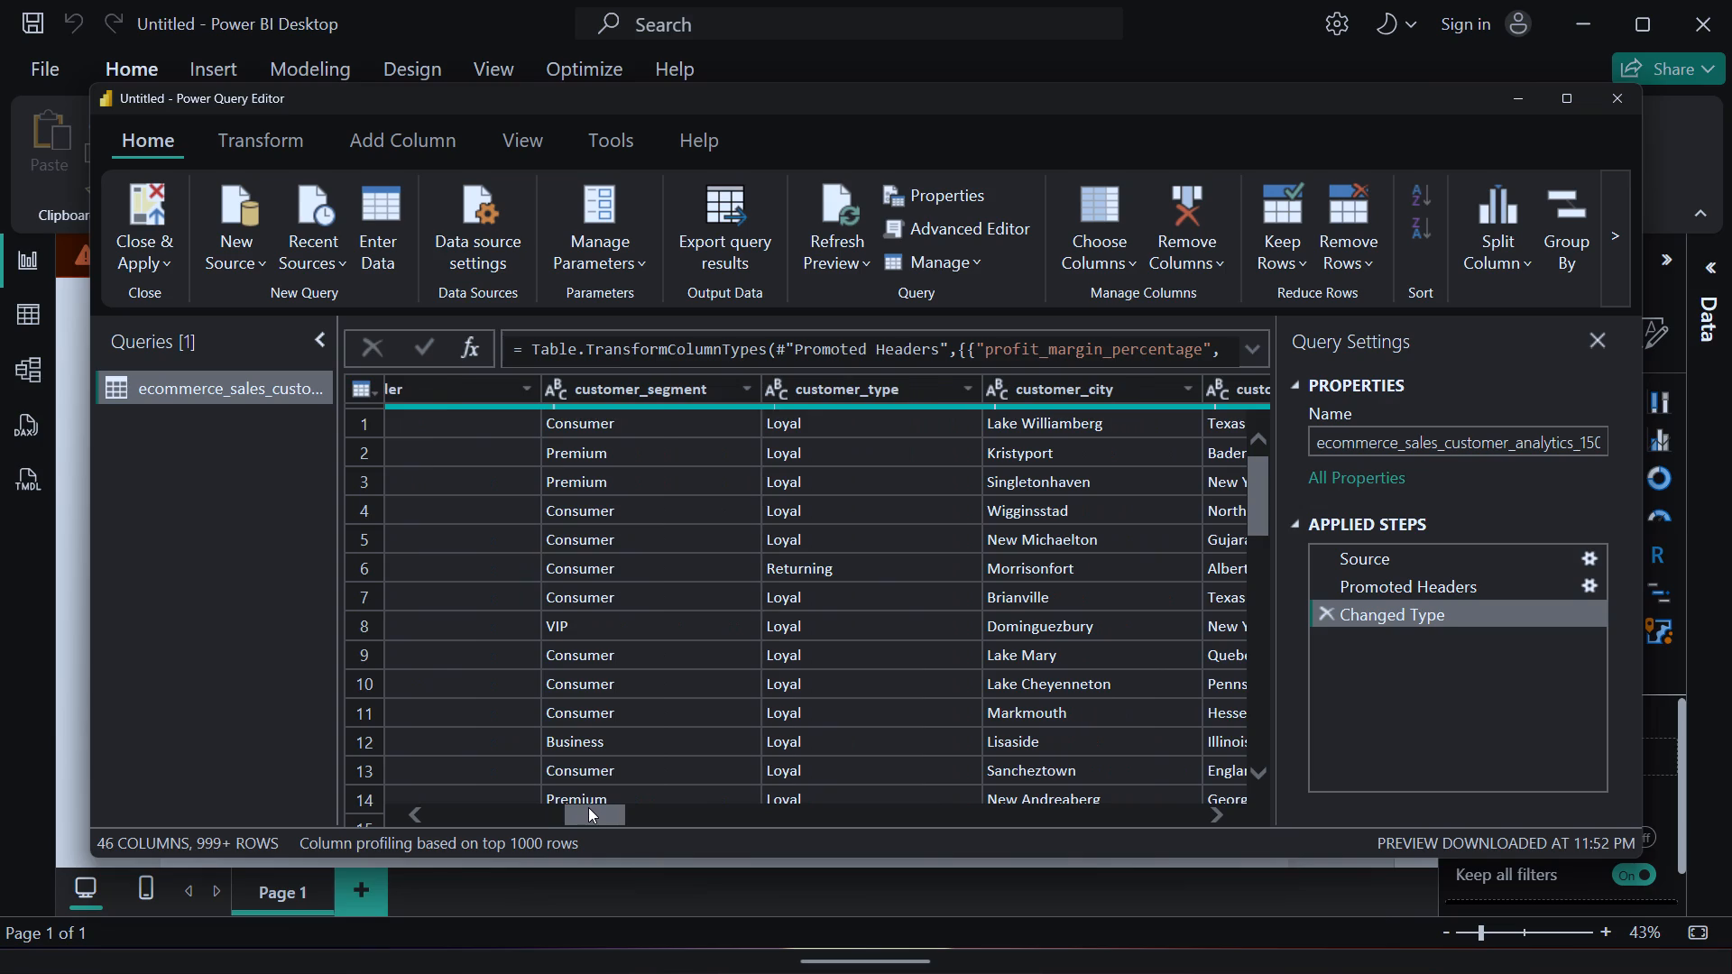
drag(588, 807, 611, 801)
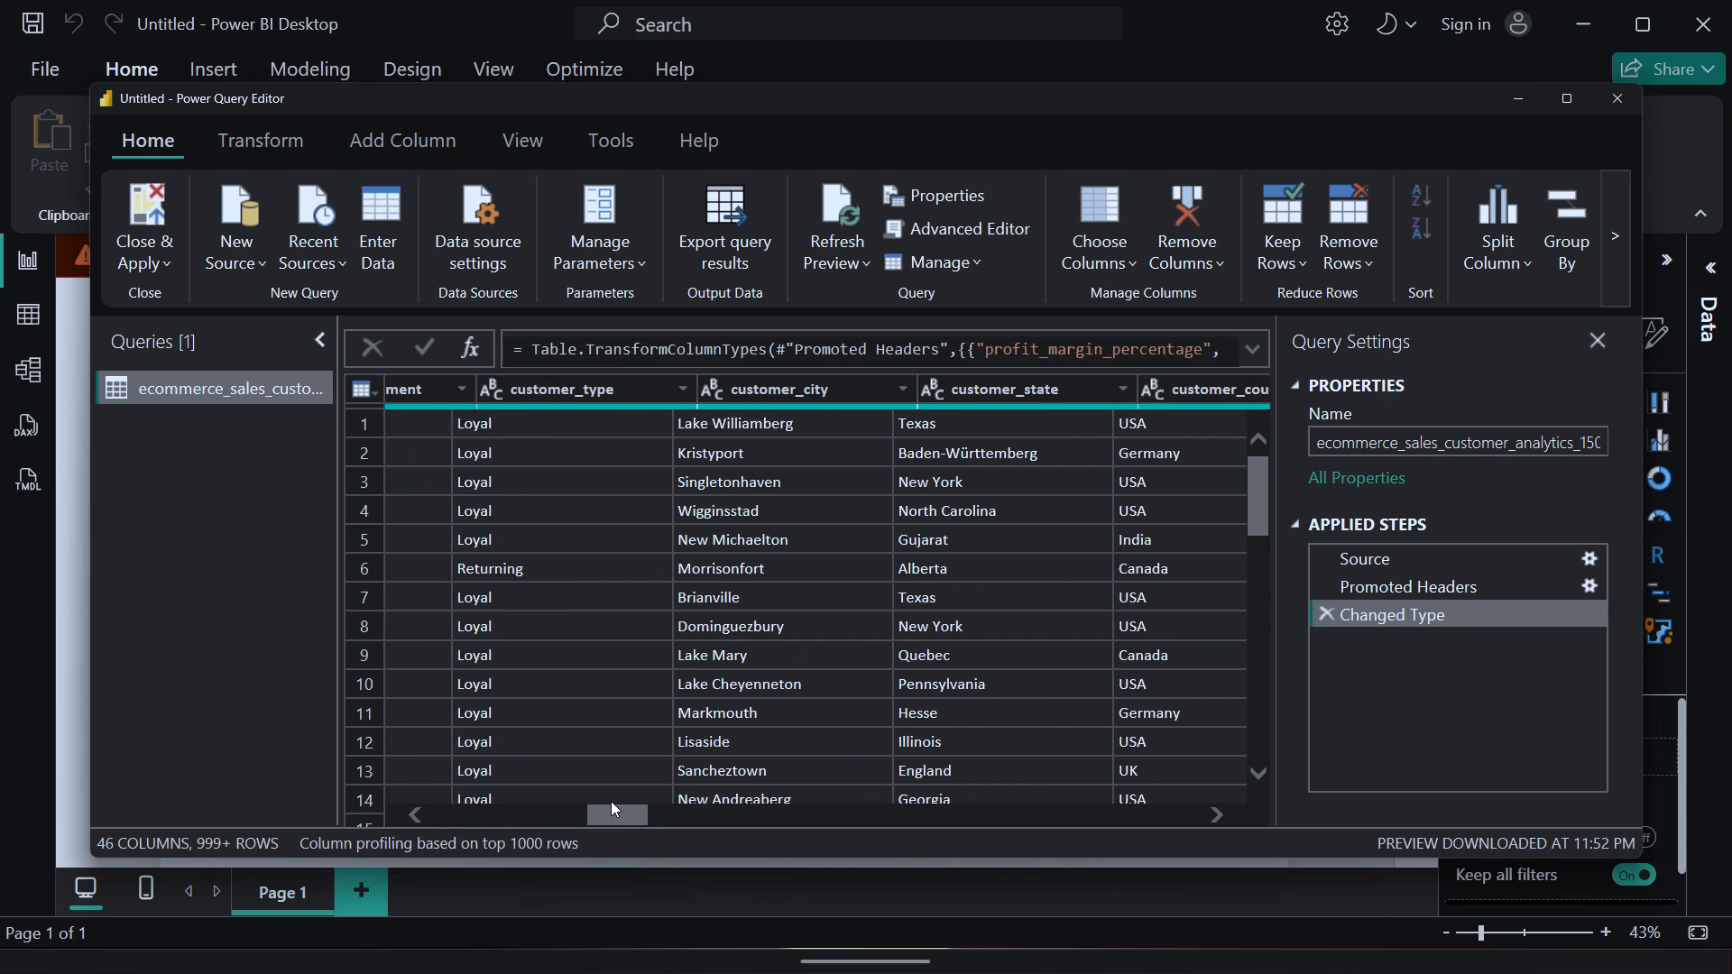
drag(611, 801, 635, 795)
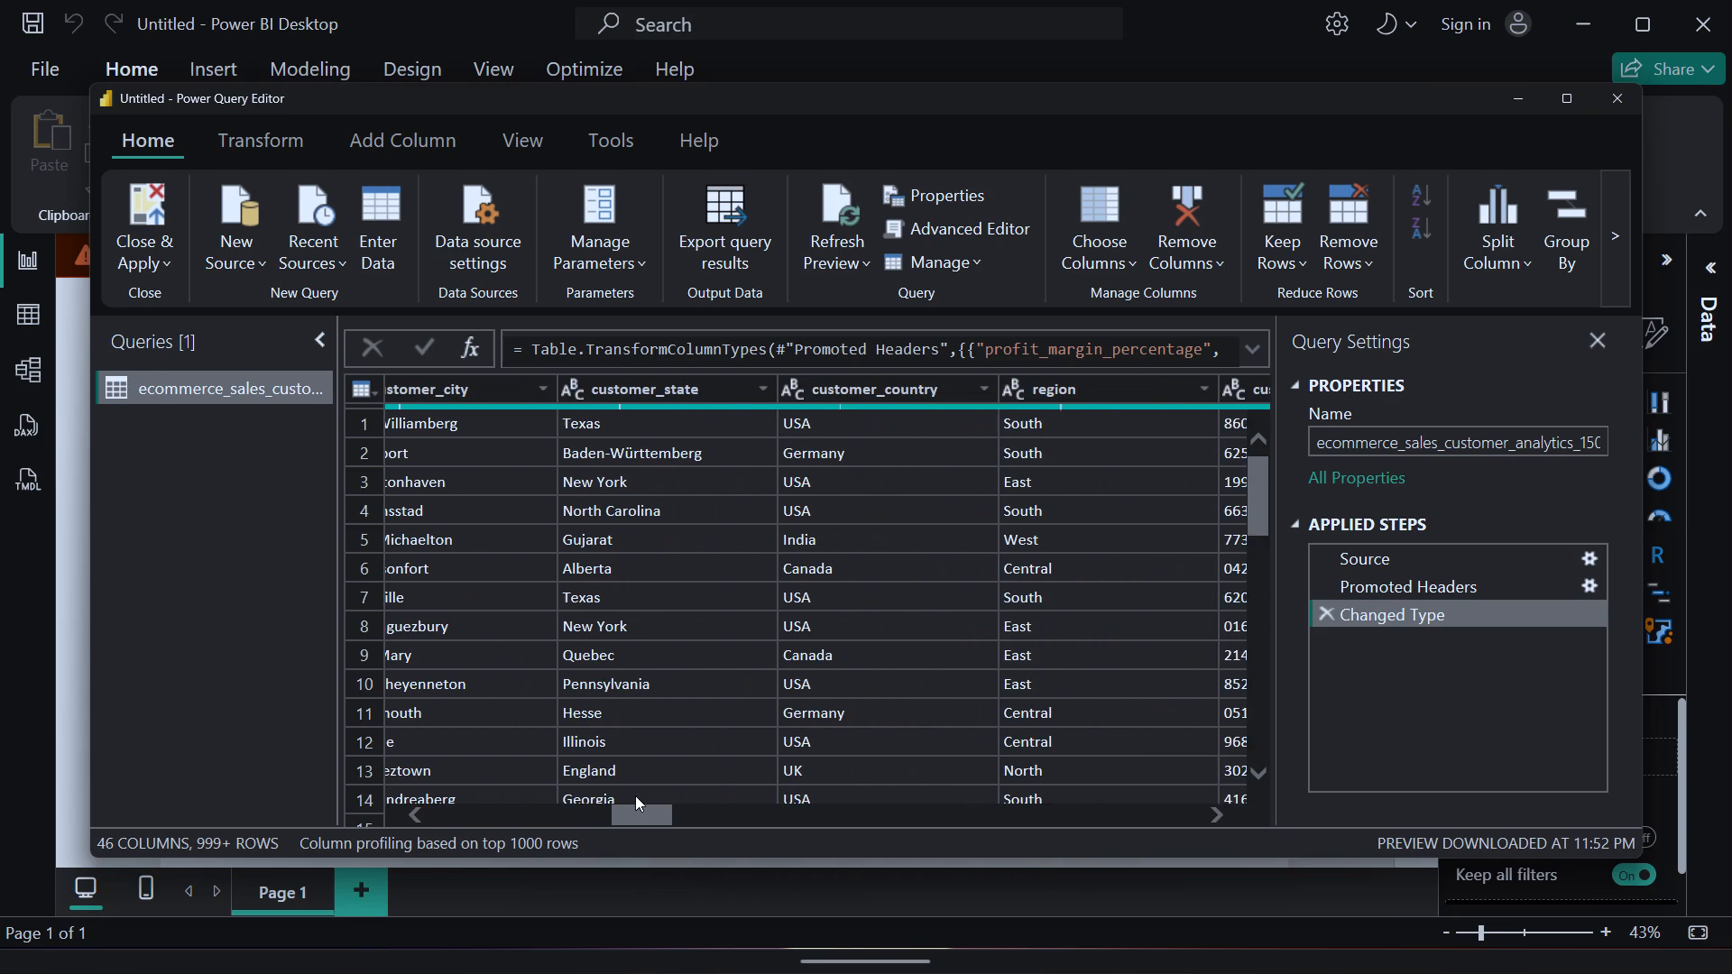
drag(635, 795, 657, 788)
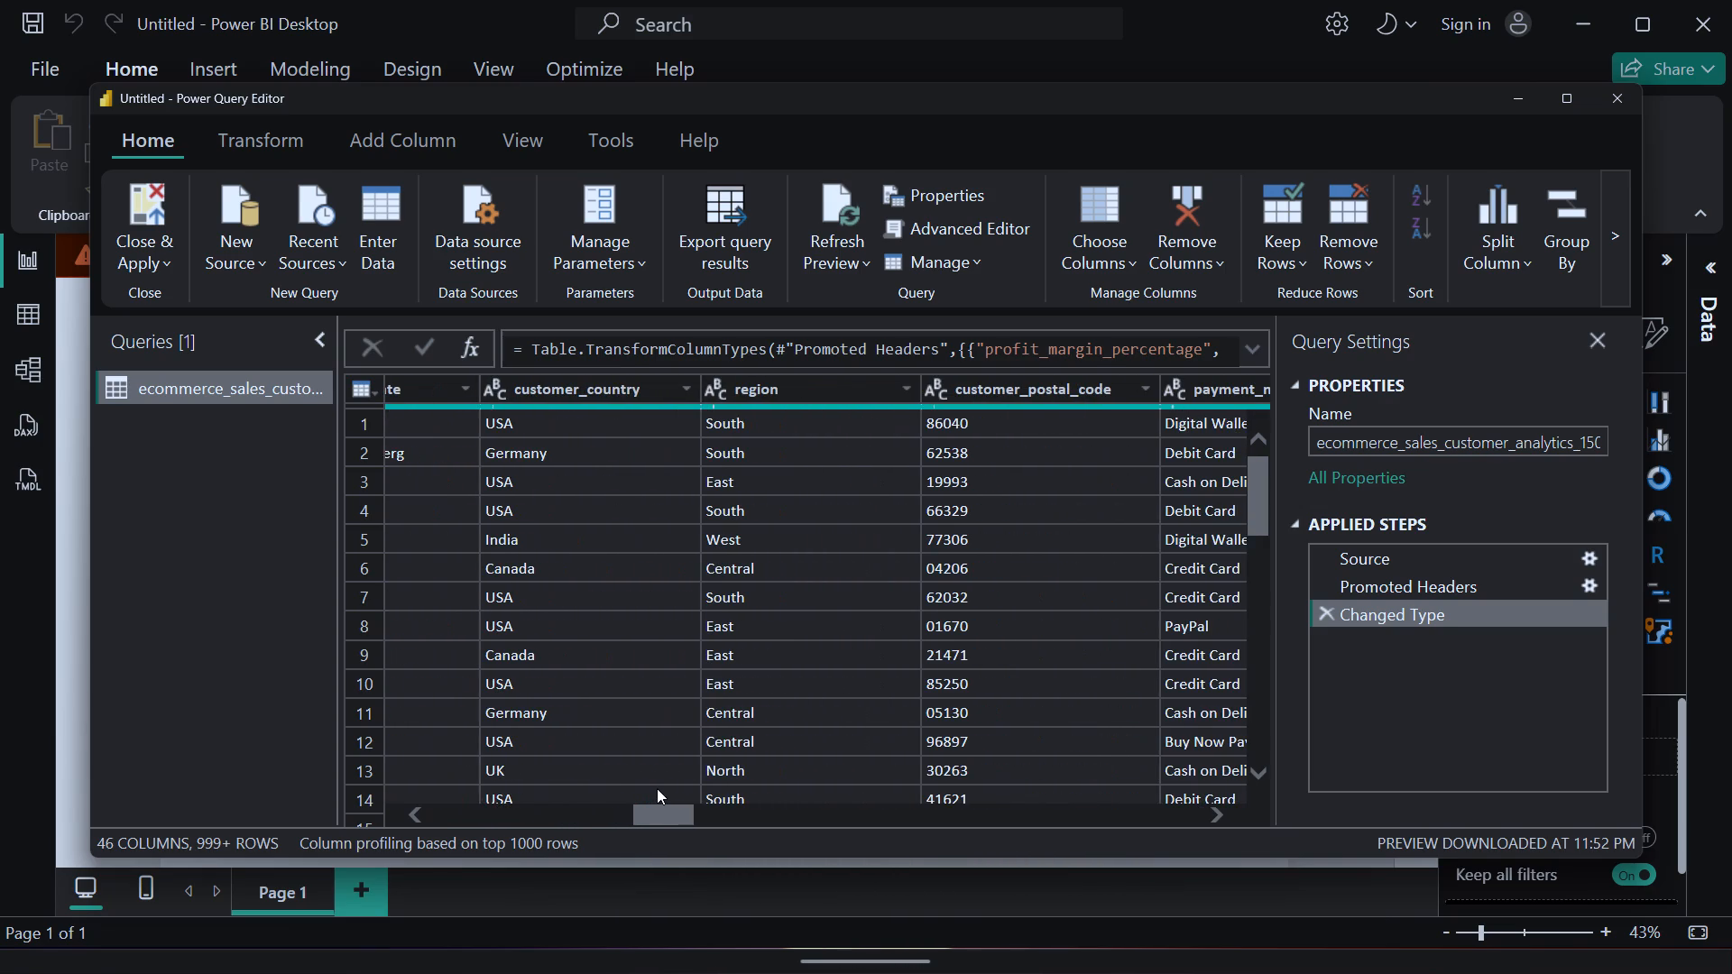
drag(657, 788, 670, 786)
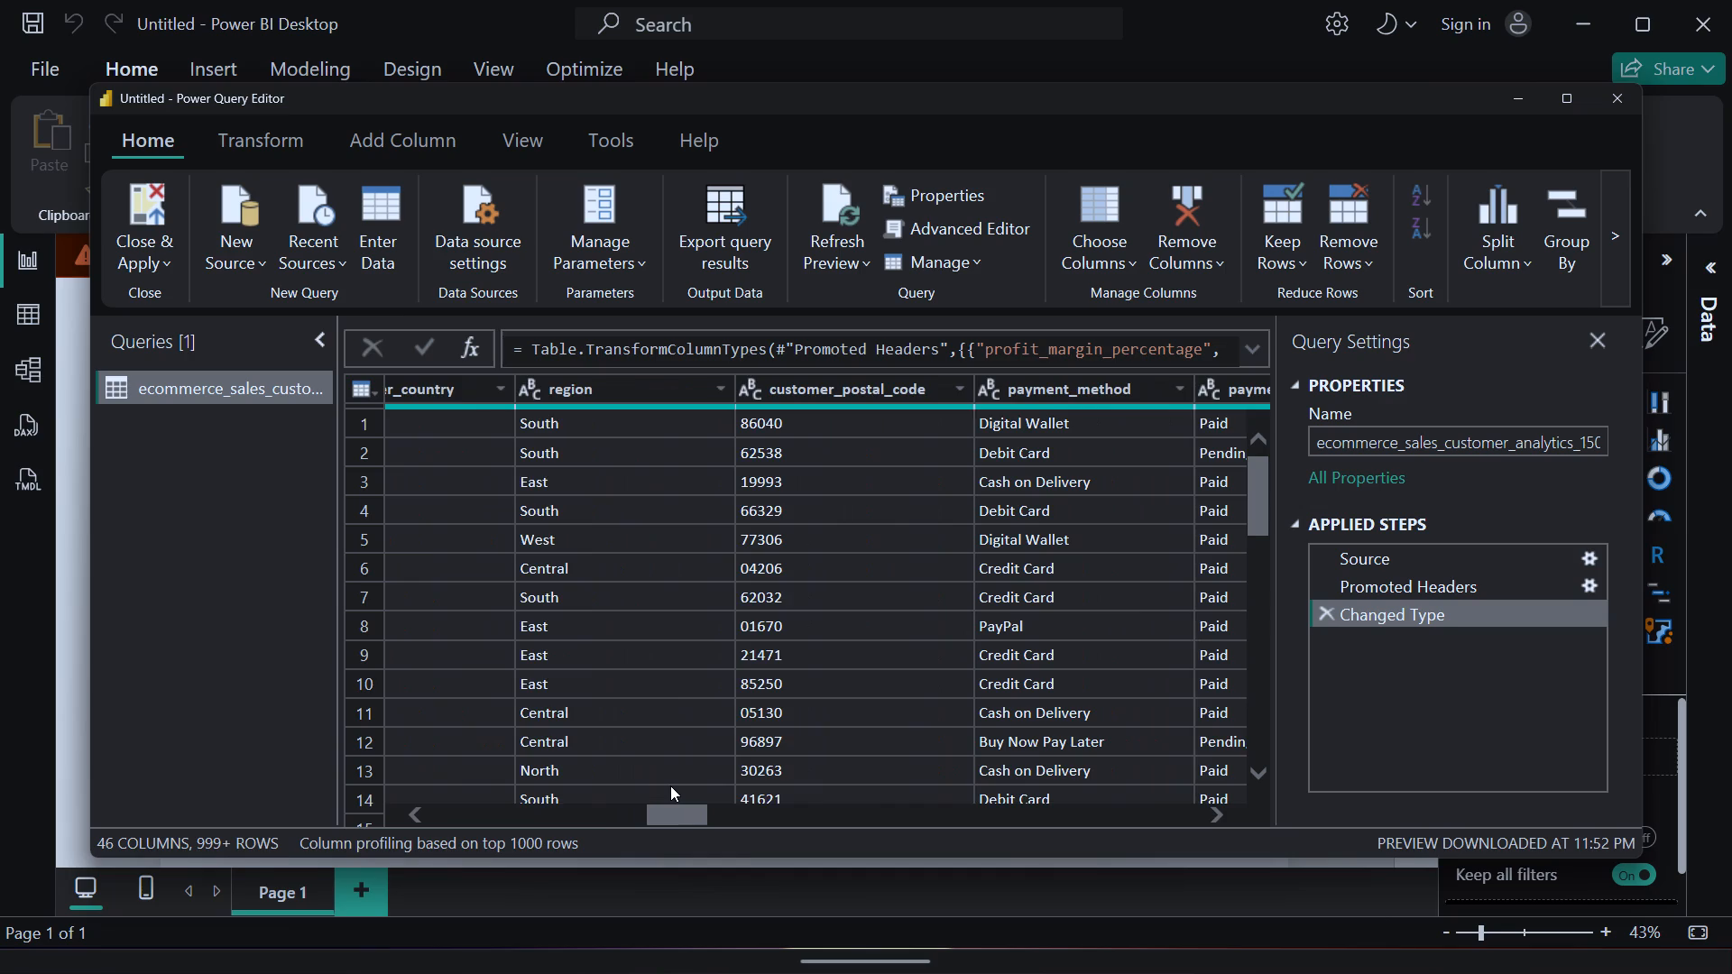
drag(670, 786, 688, 780)
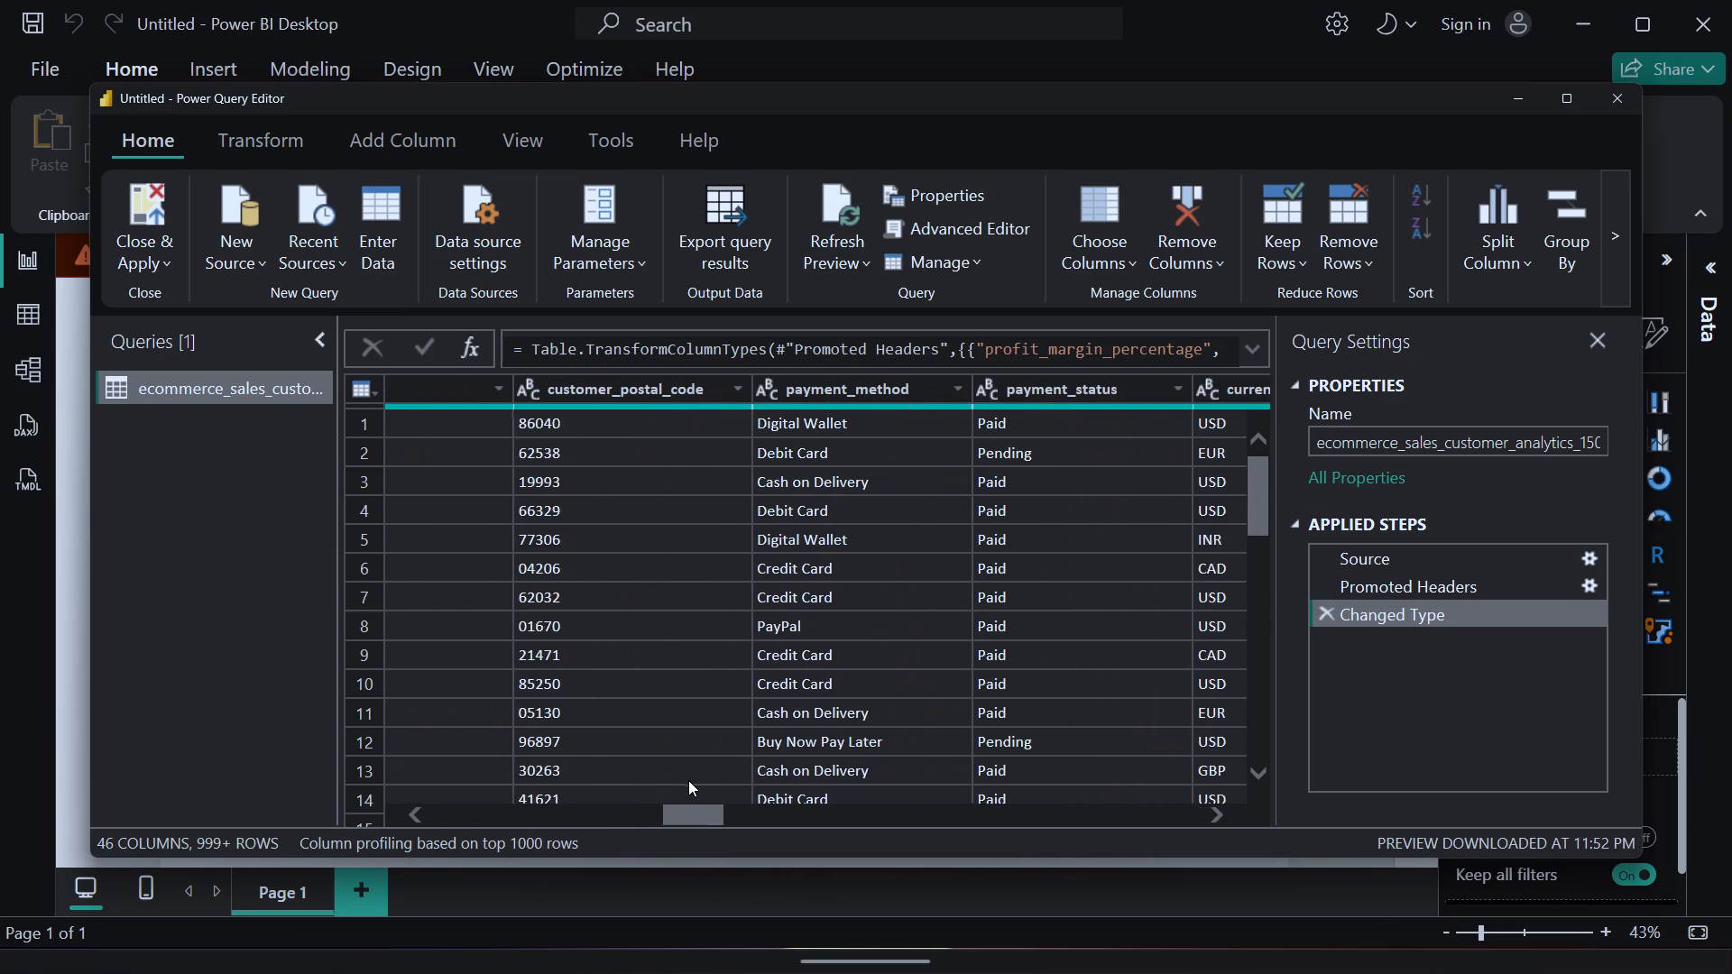
drag(688, 780, 703, 777)
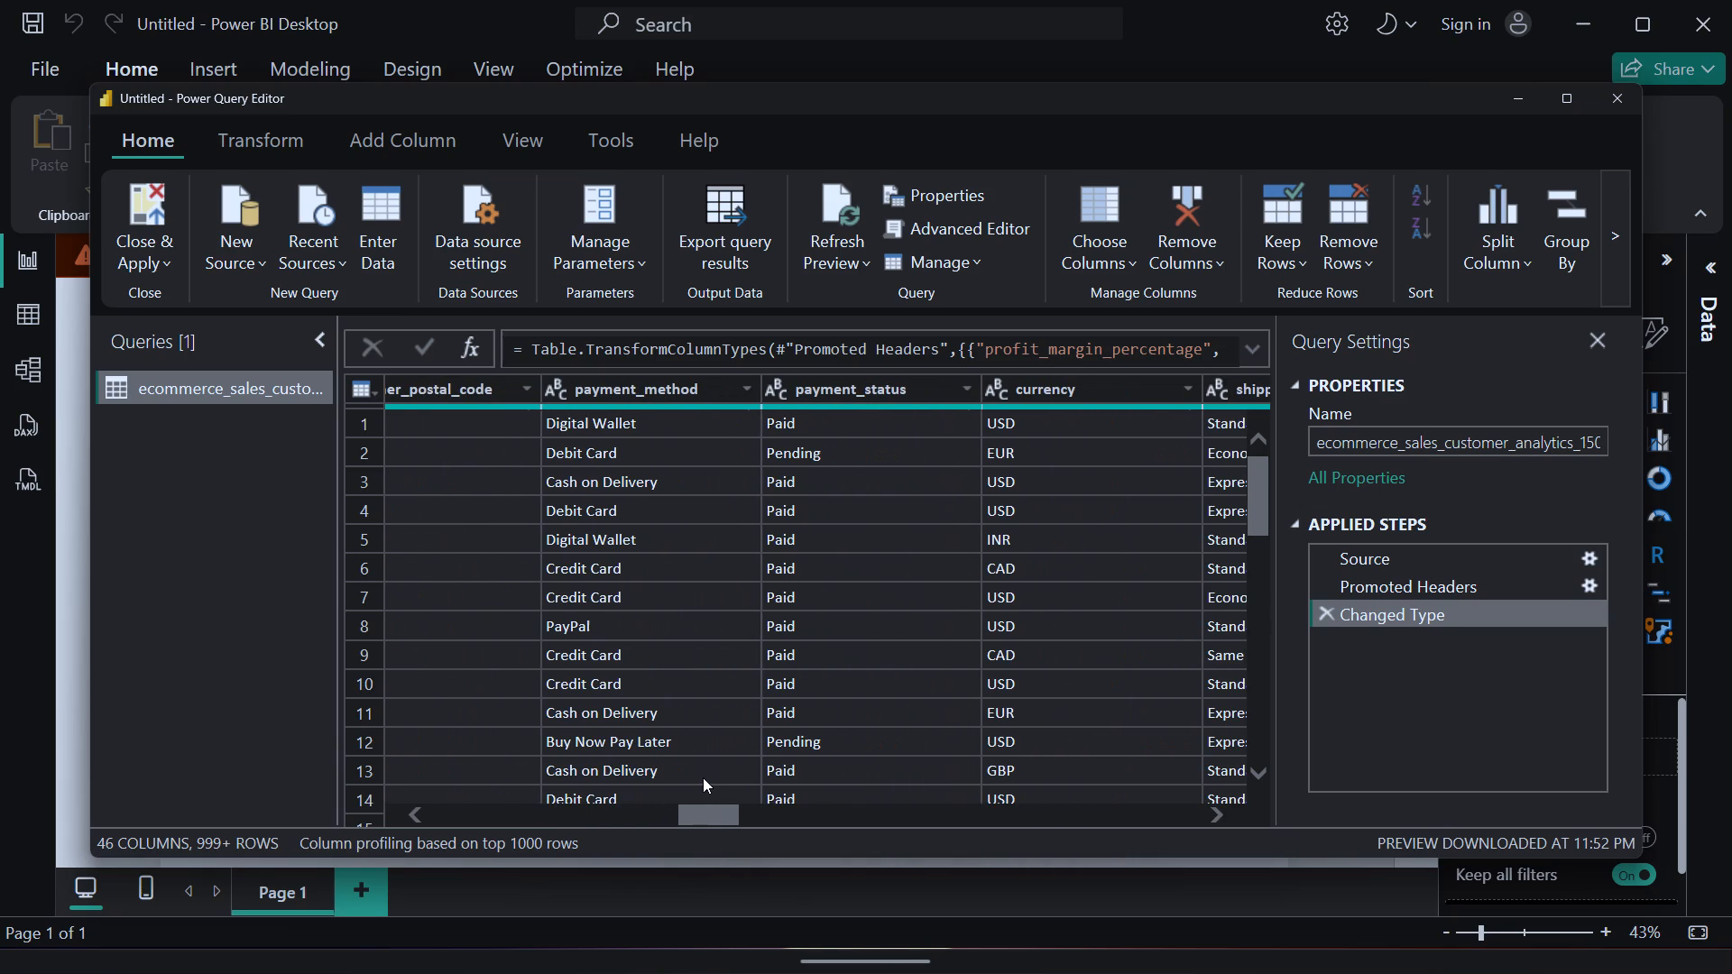
drag(703, 777, 730, 775)
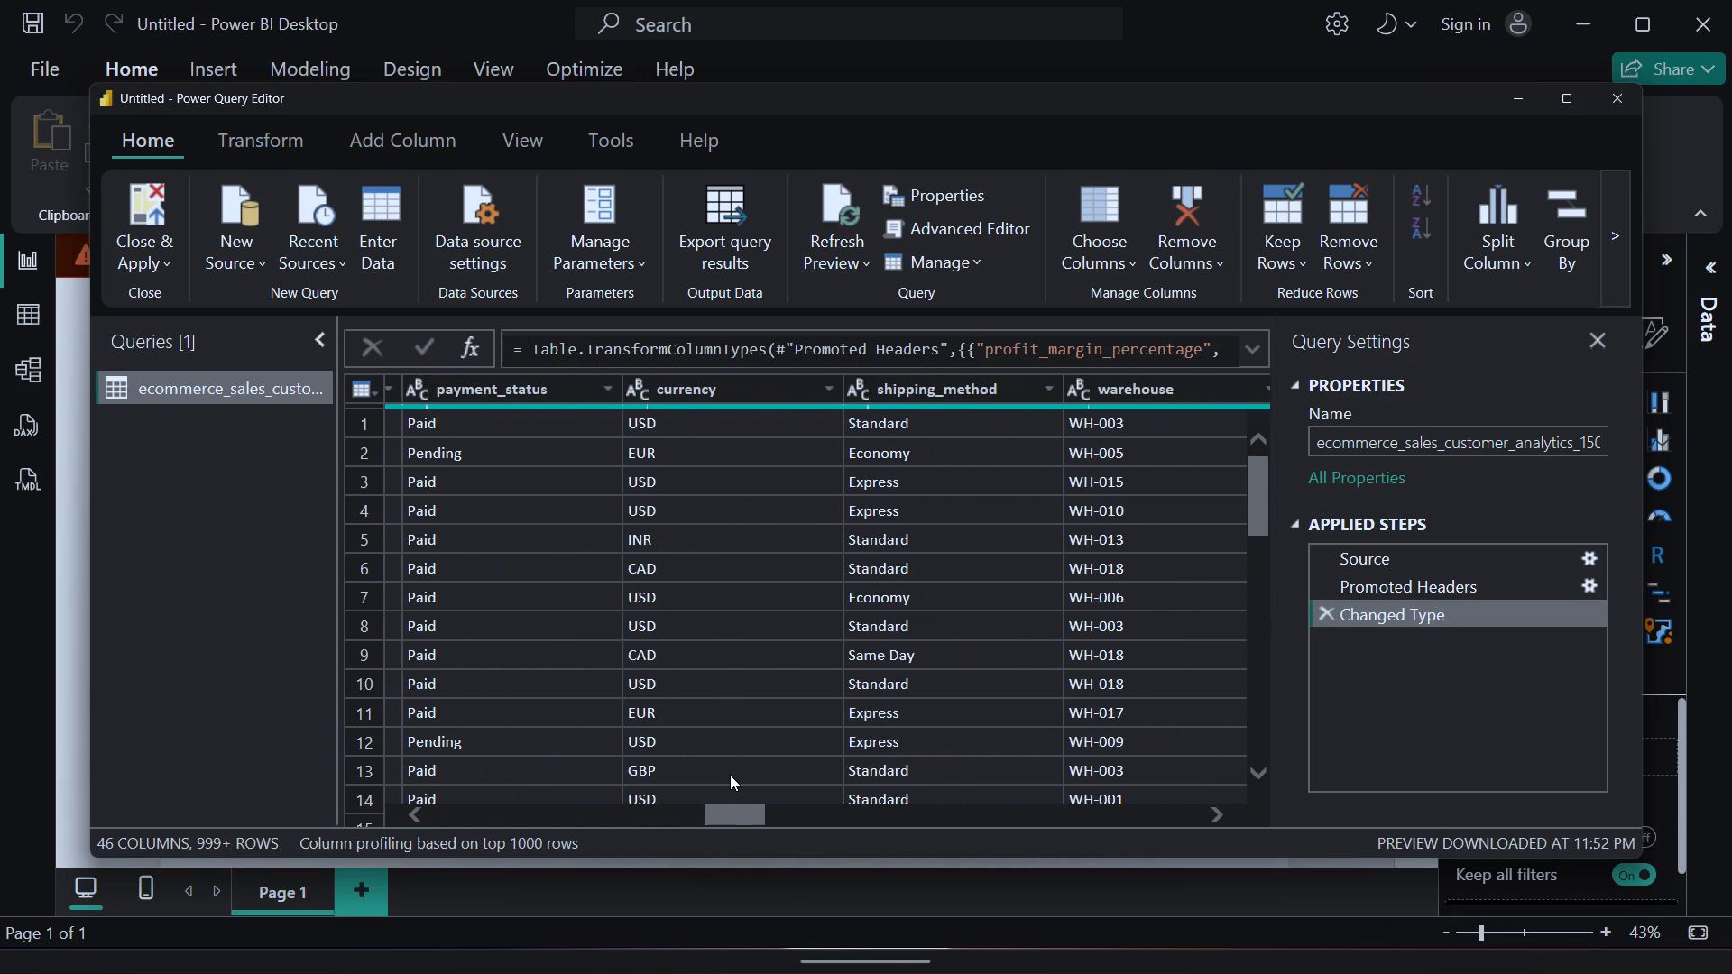
drag(730, 775, 751, 770)
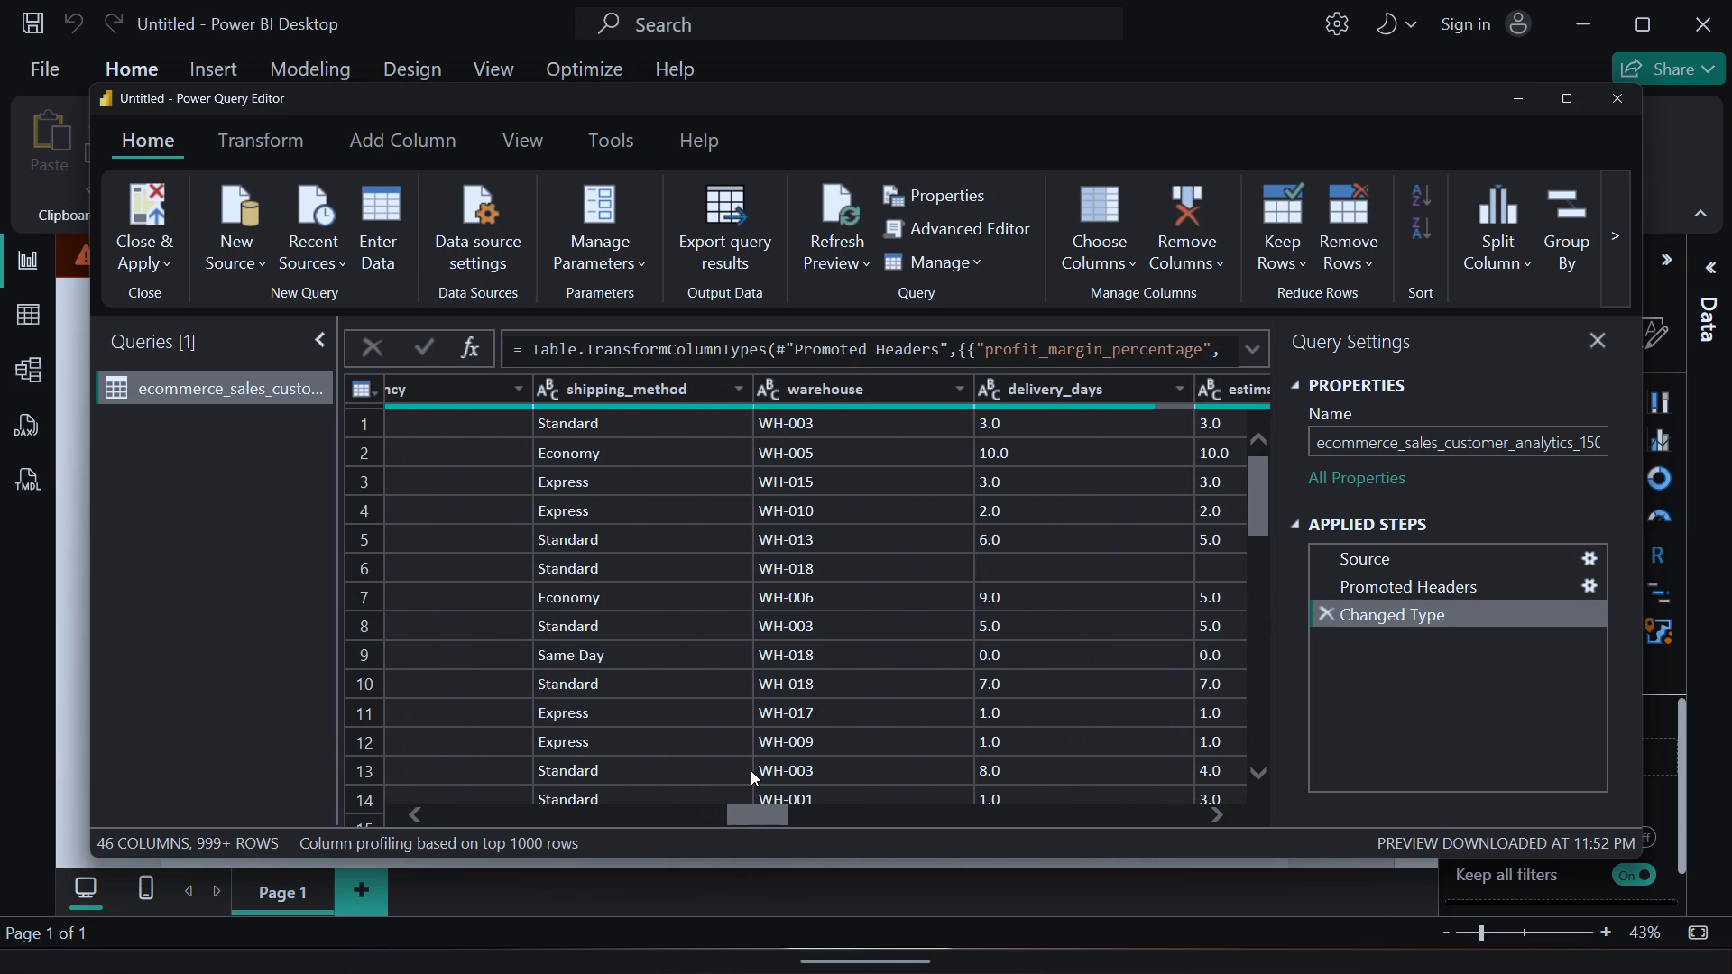
drag(751, 770, 763, 768)
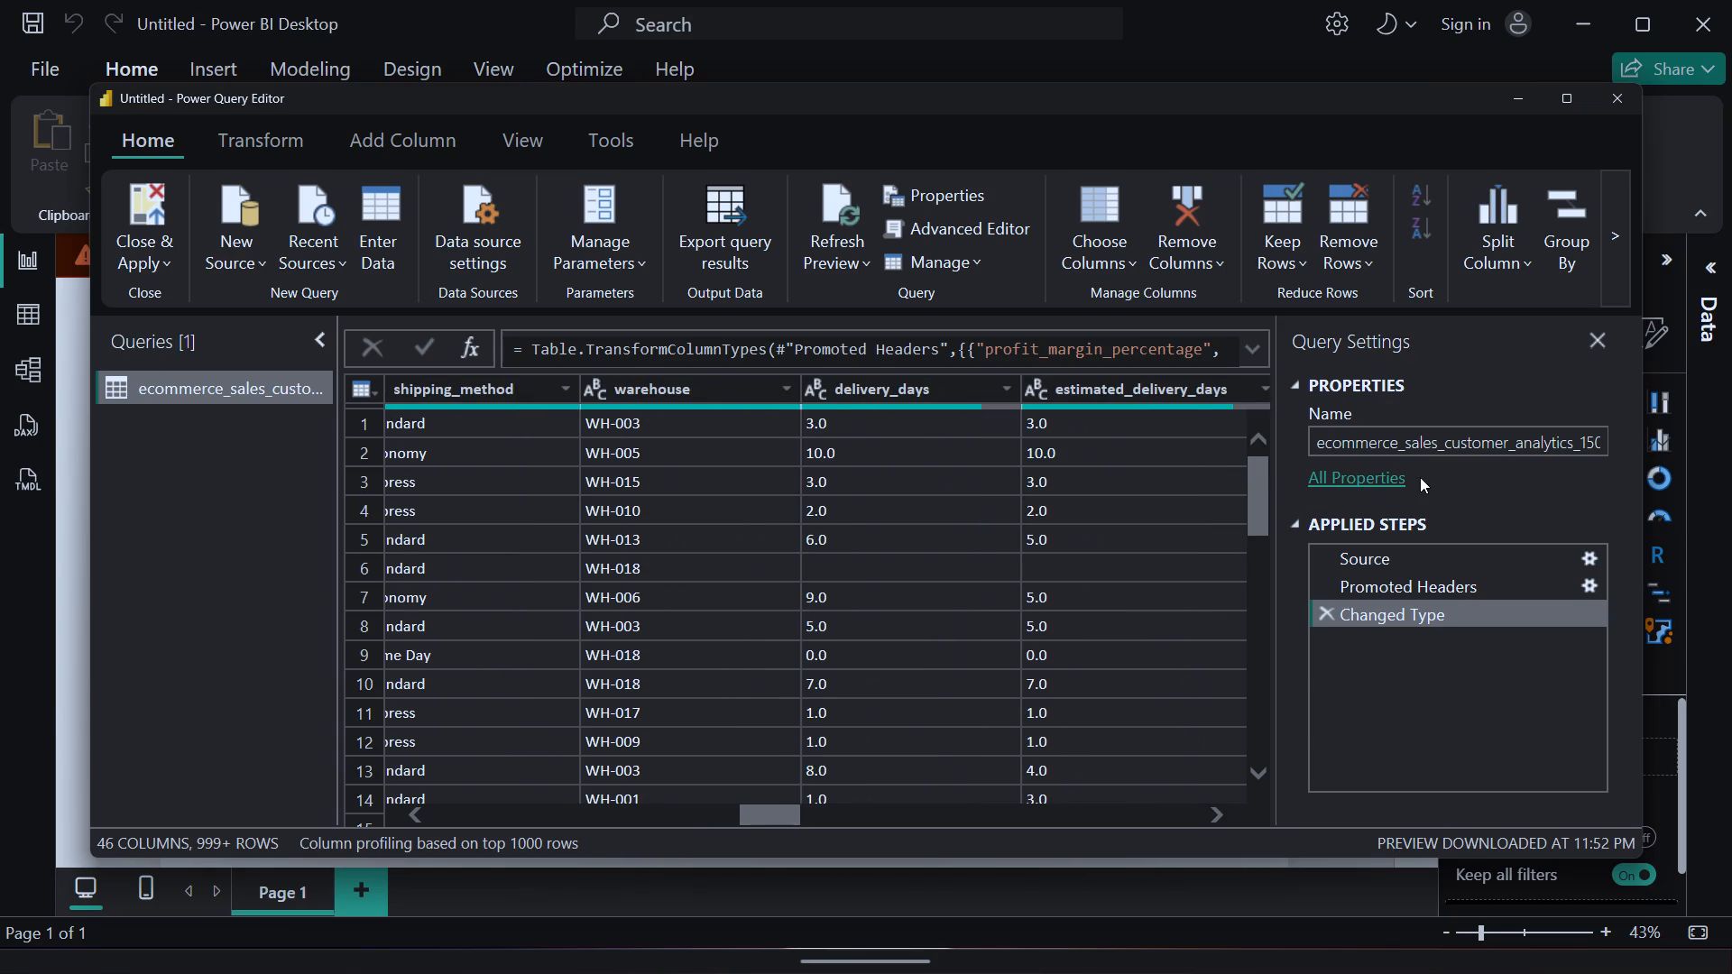
Examine the delivery_days and estimated_delivery_days values down through the preview rows to judge which number type suits them.
drag(1257, 505, 1258, 506)
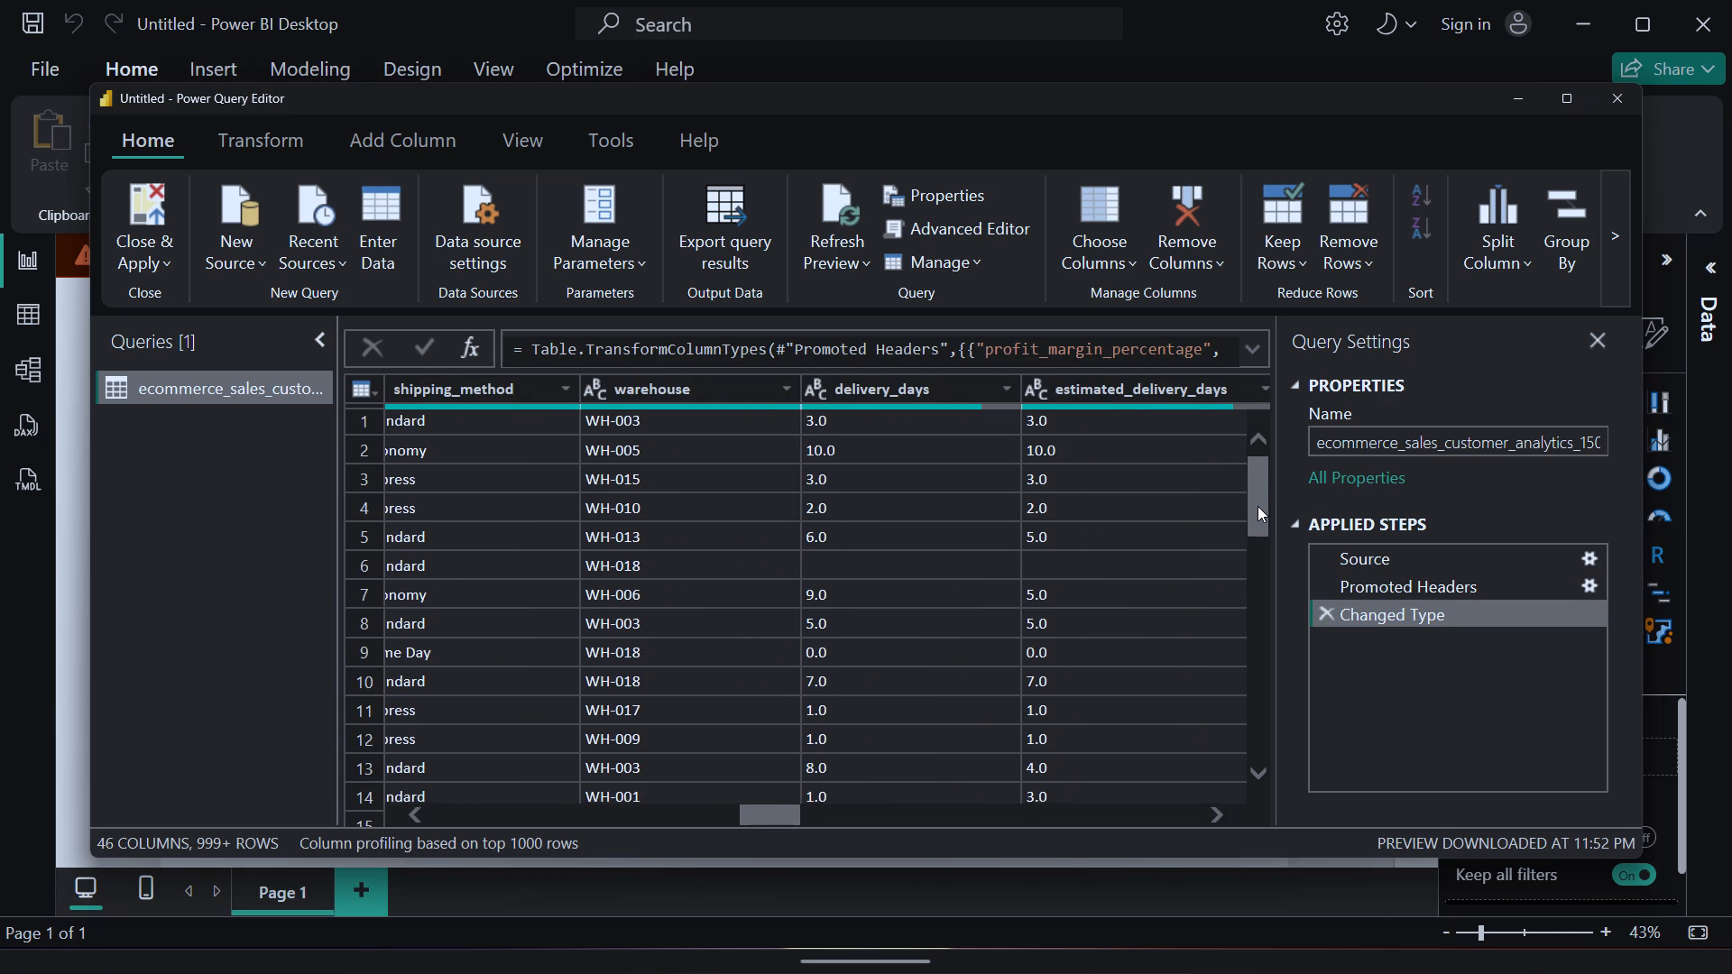
drag(1258, 506, 1271, 583)
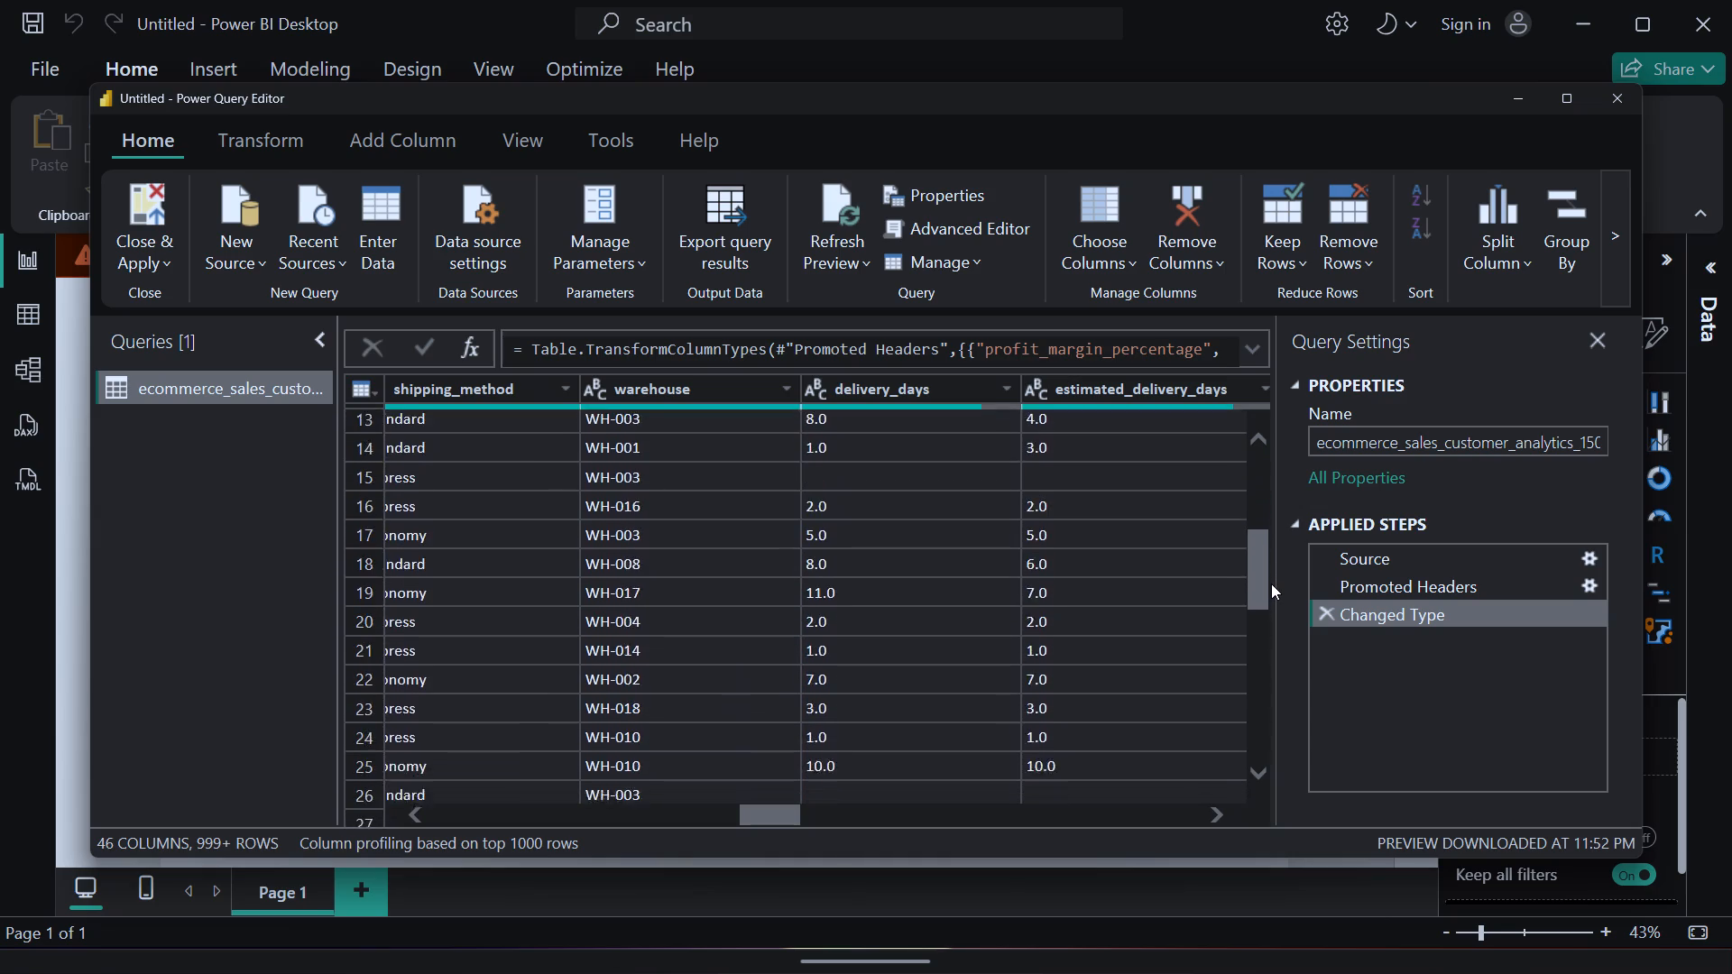
drag(1271, 583, 1275, 685)
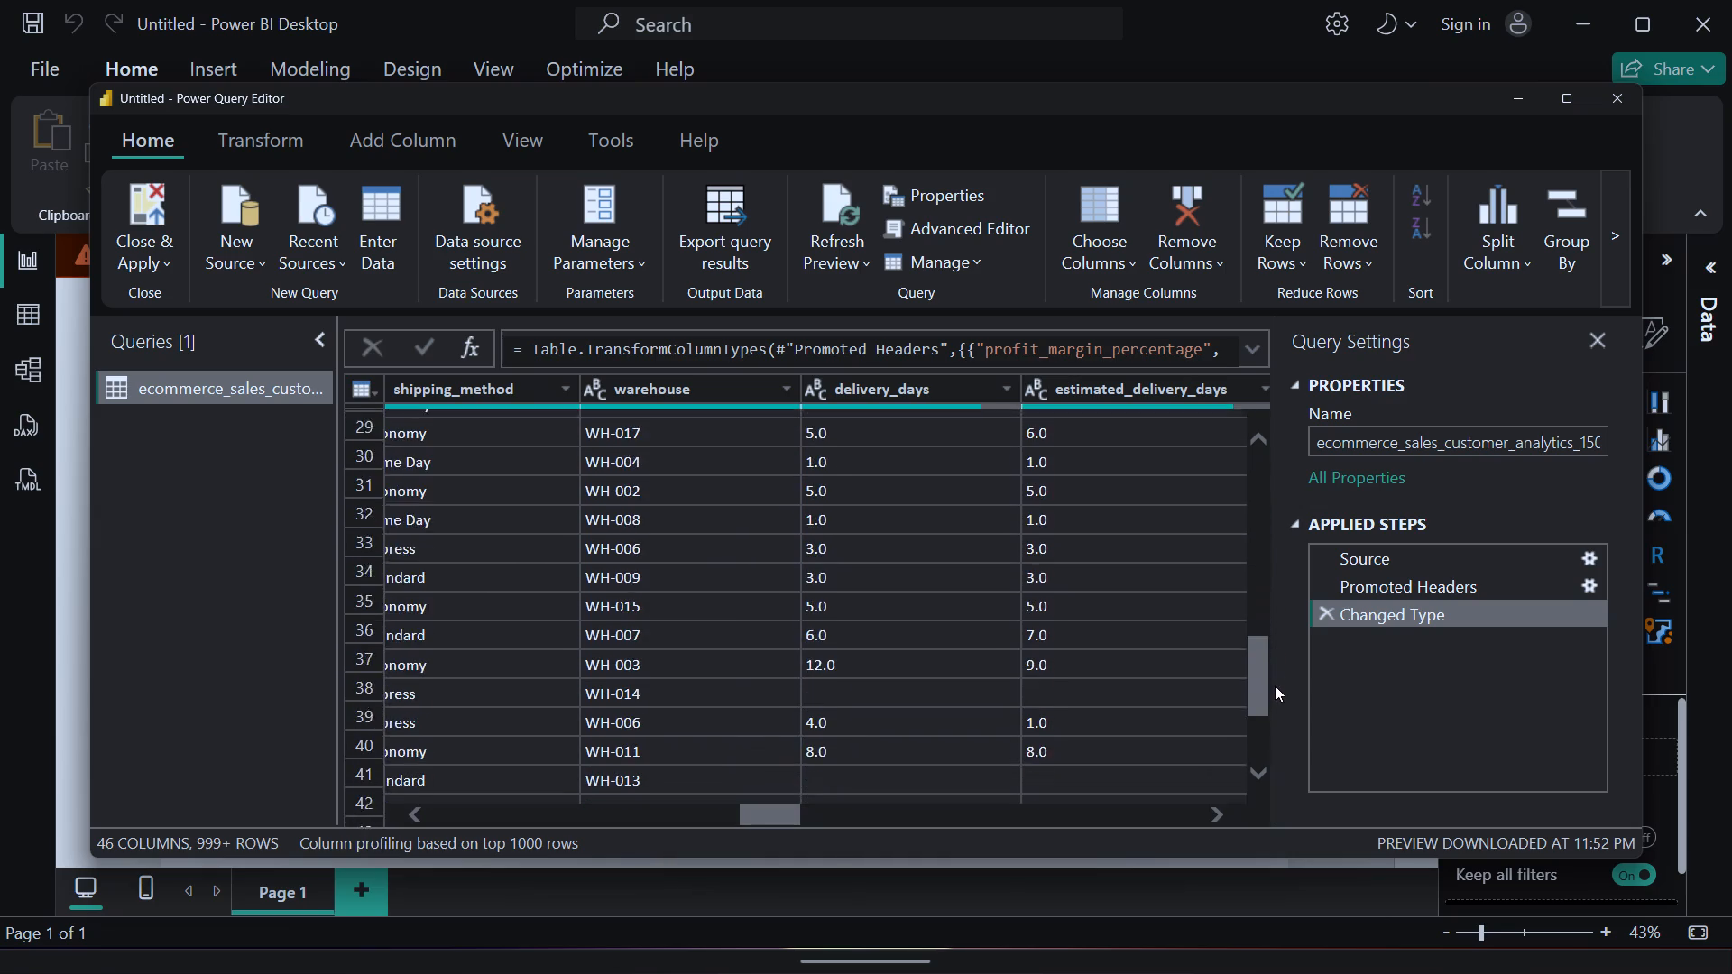
drag(1275, 685, 1276, 797)
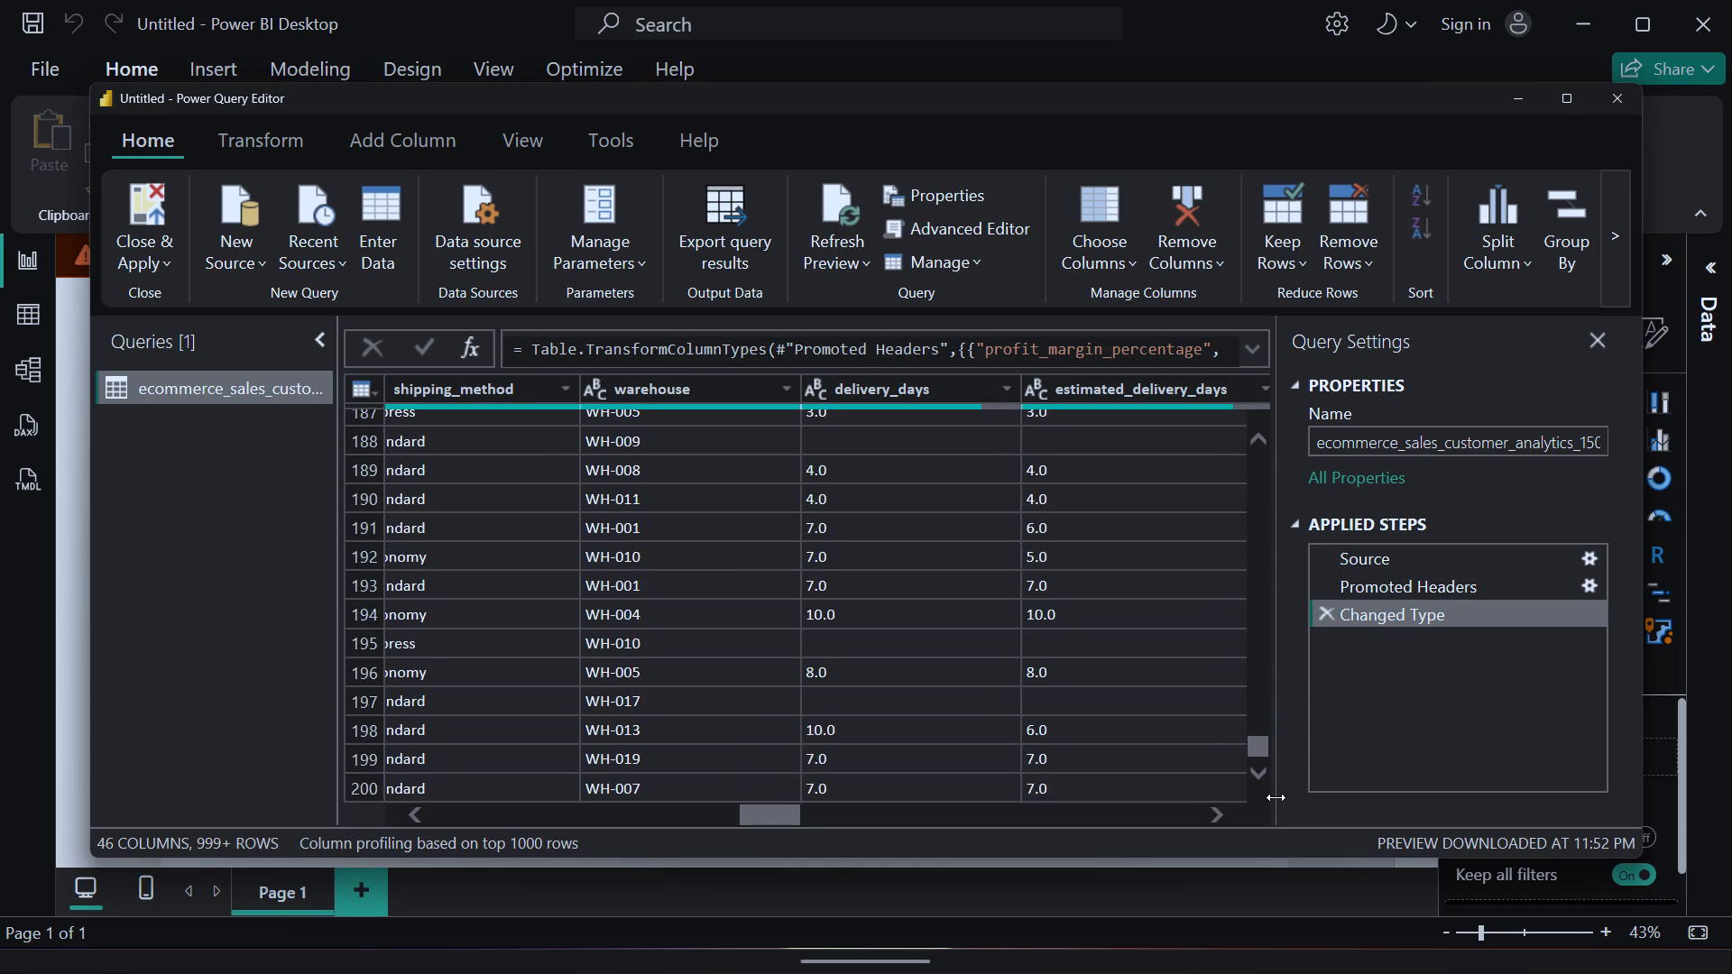
drag(1276, 797, 1261, 866)
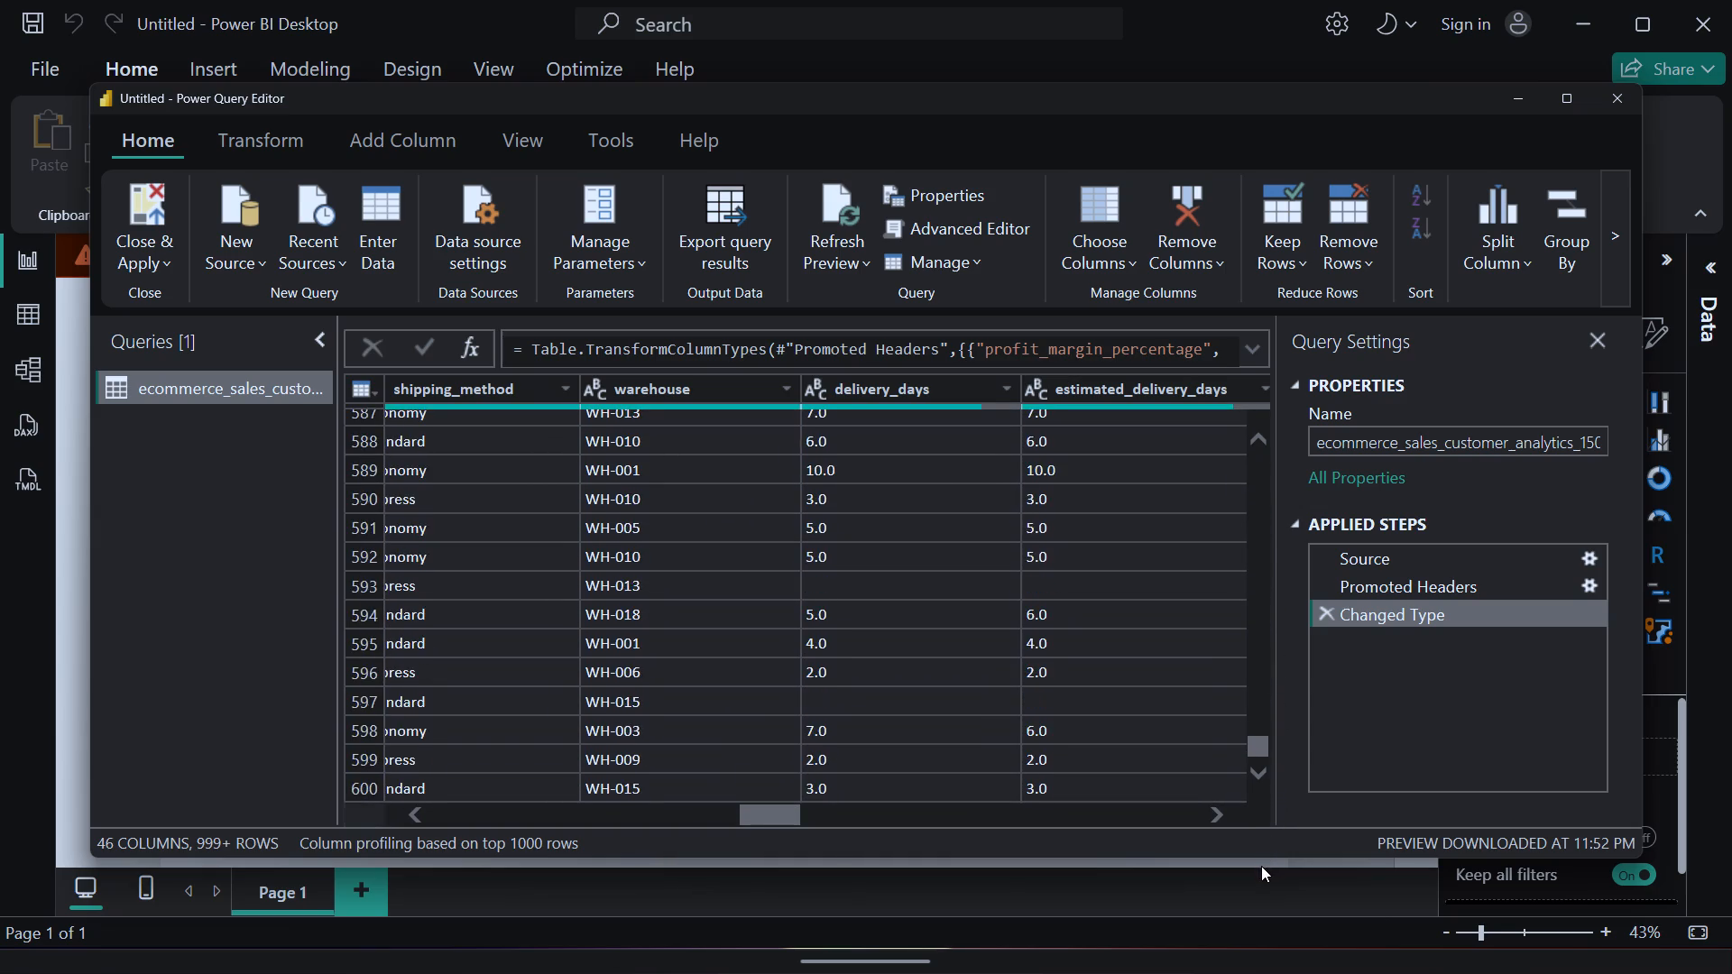
drag(1261, 866, 1257, 929)
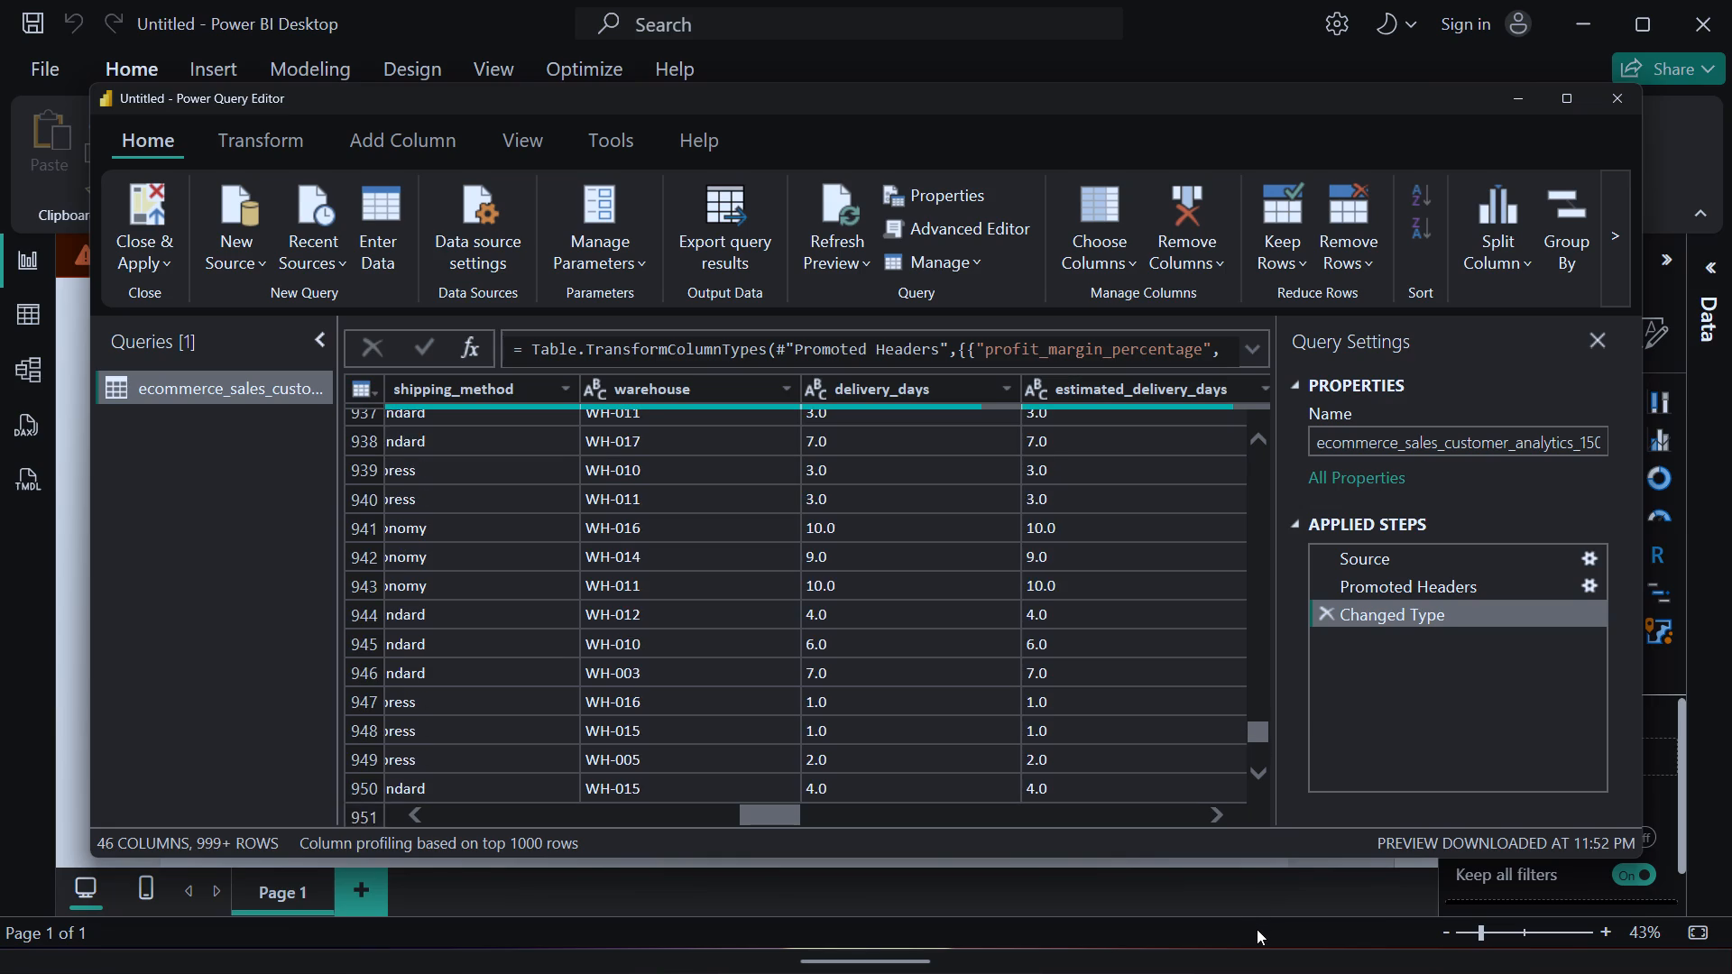
drag(1257, 929, 1292, 596)
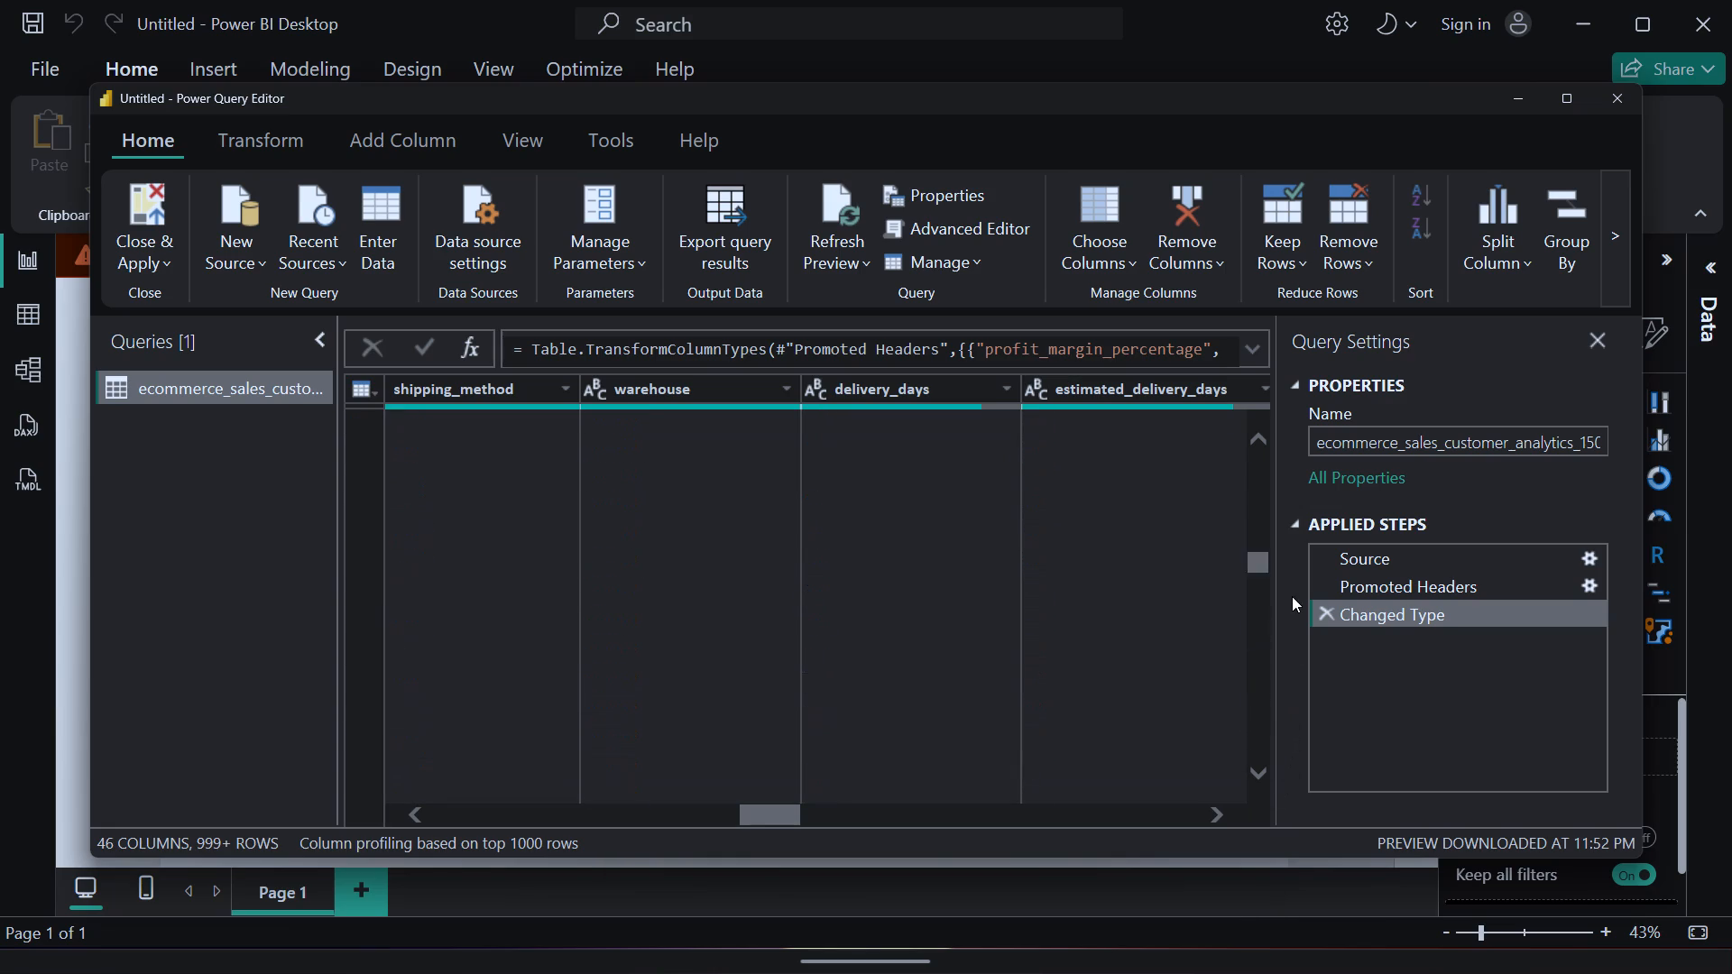
drag(1292, 596, 1278, 432)
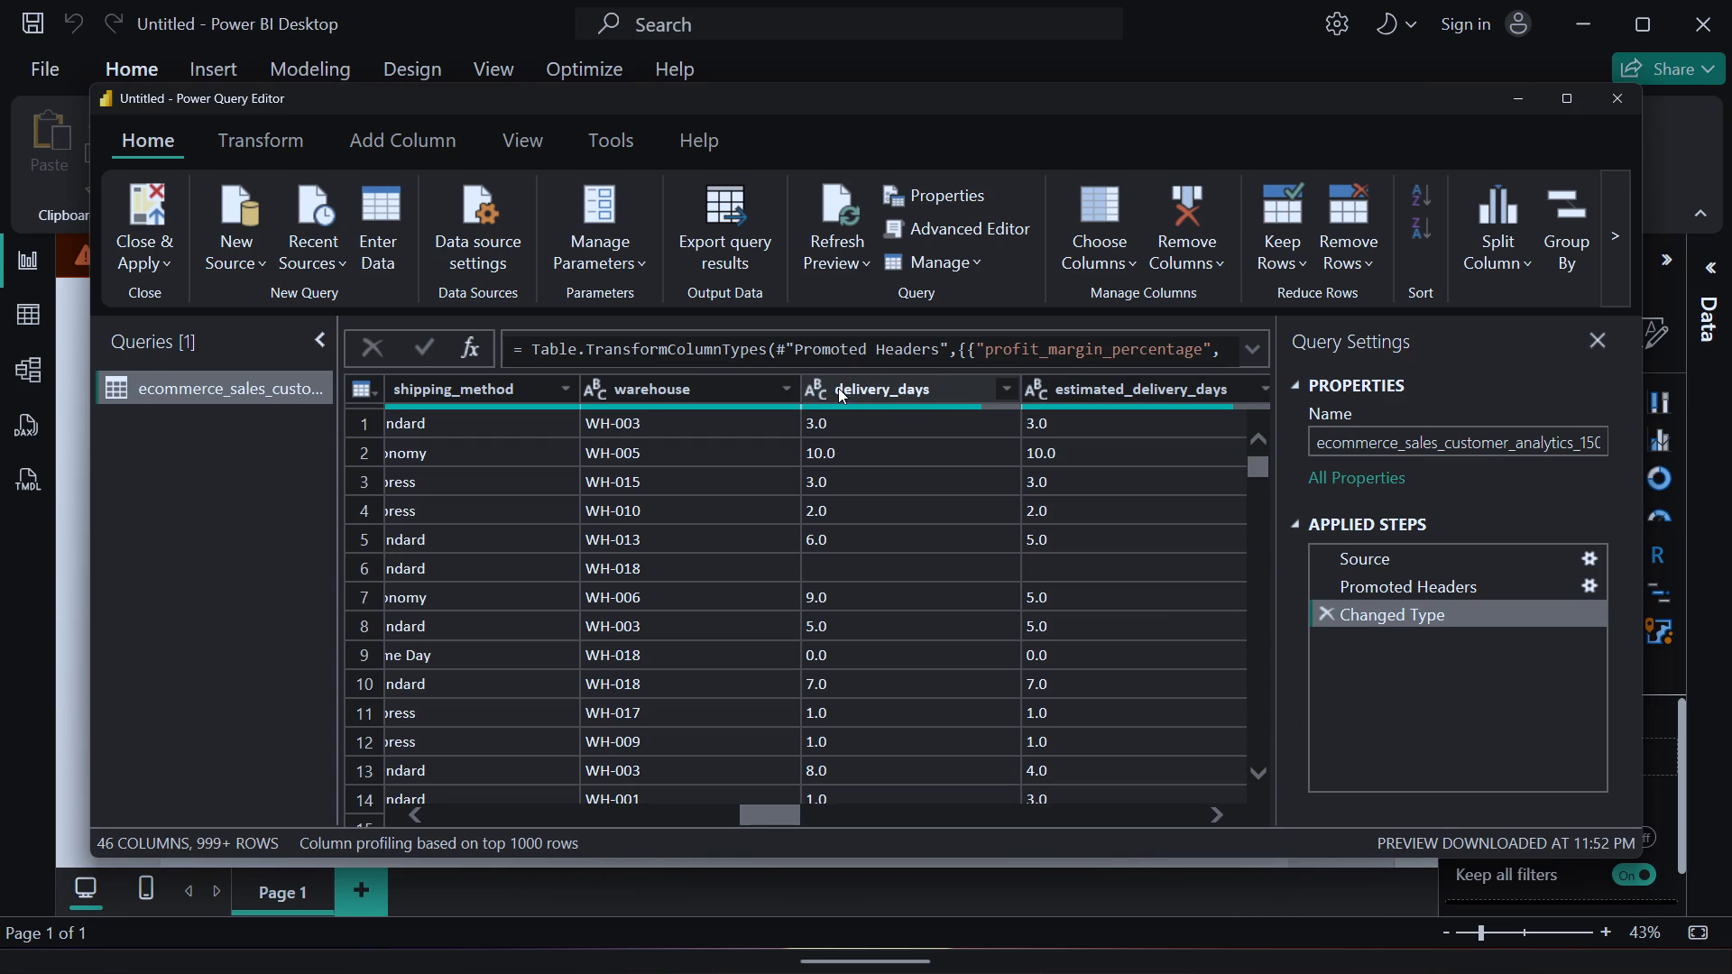
Set the data type of the delivery_days column to Whole Number.
click(815, 386)
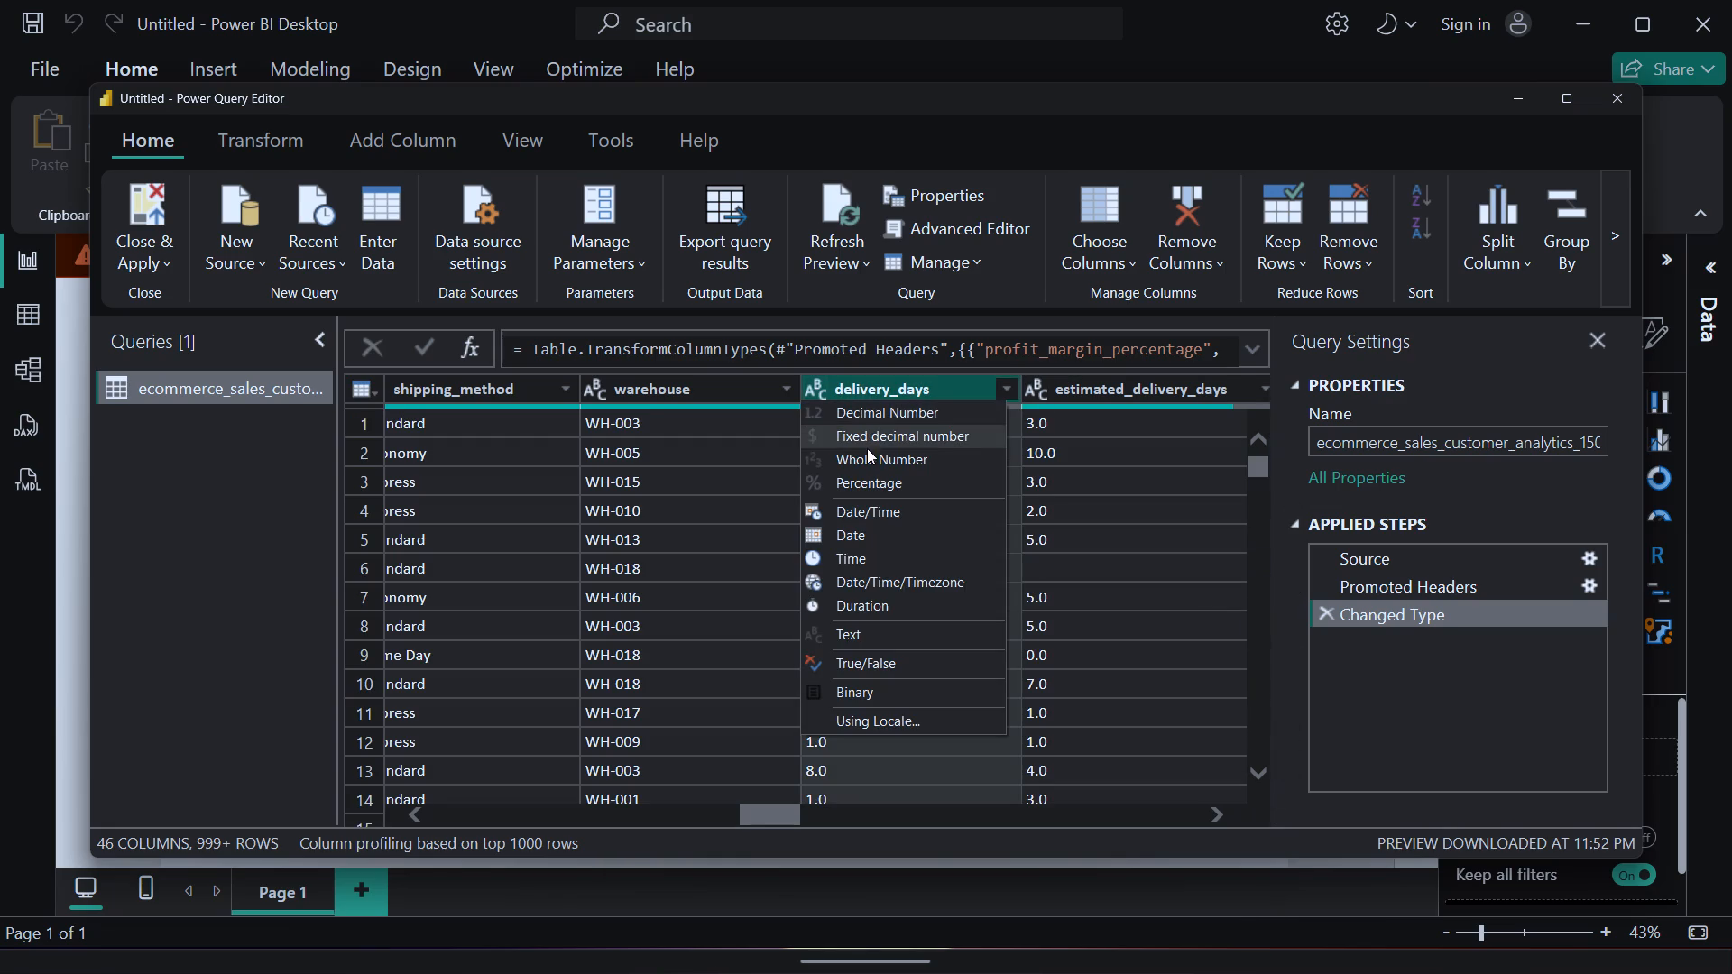
click(880, 461)
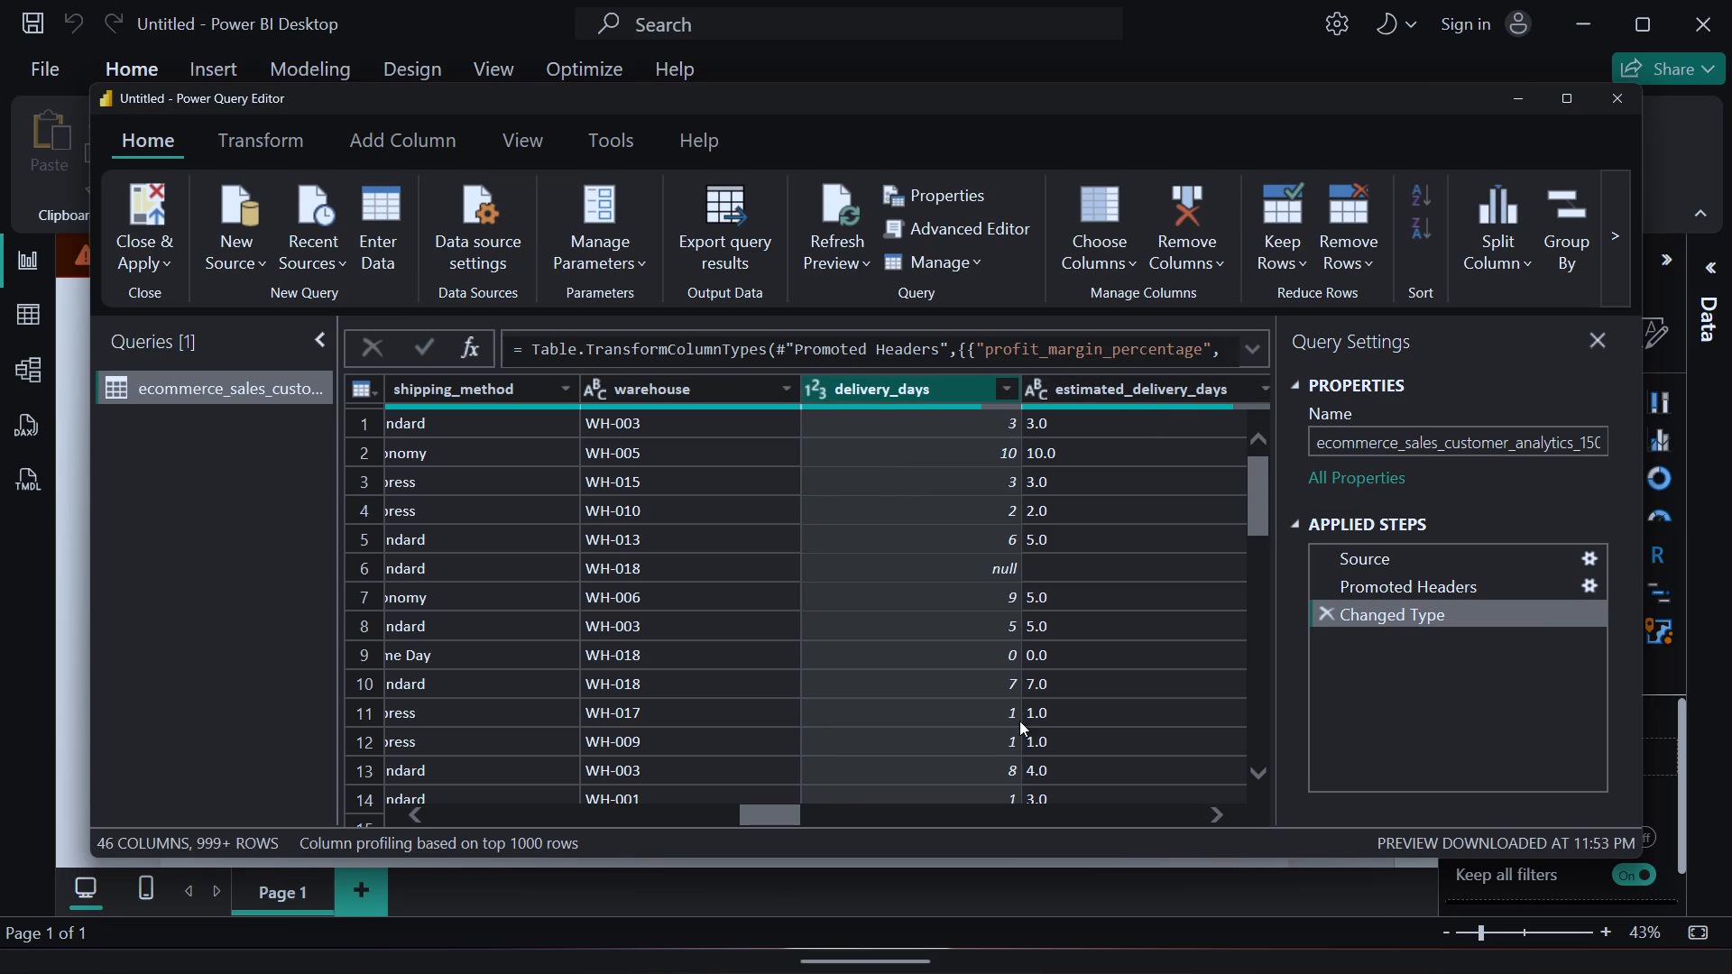
Set the data type of the estimated_delivery_days column to Whole Number.
drag(781, 811, 790, 811)
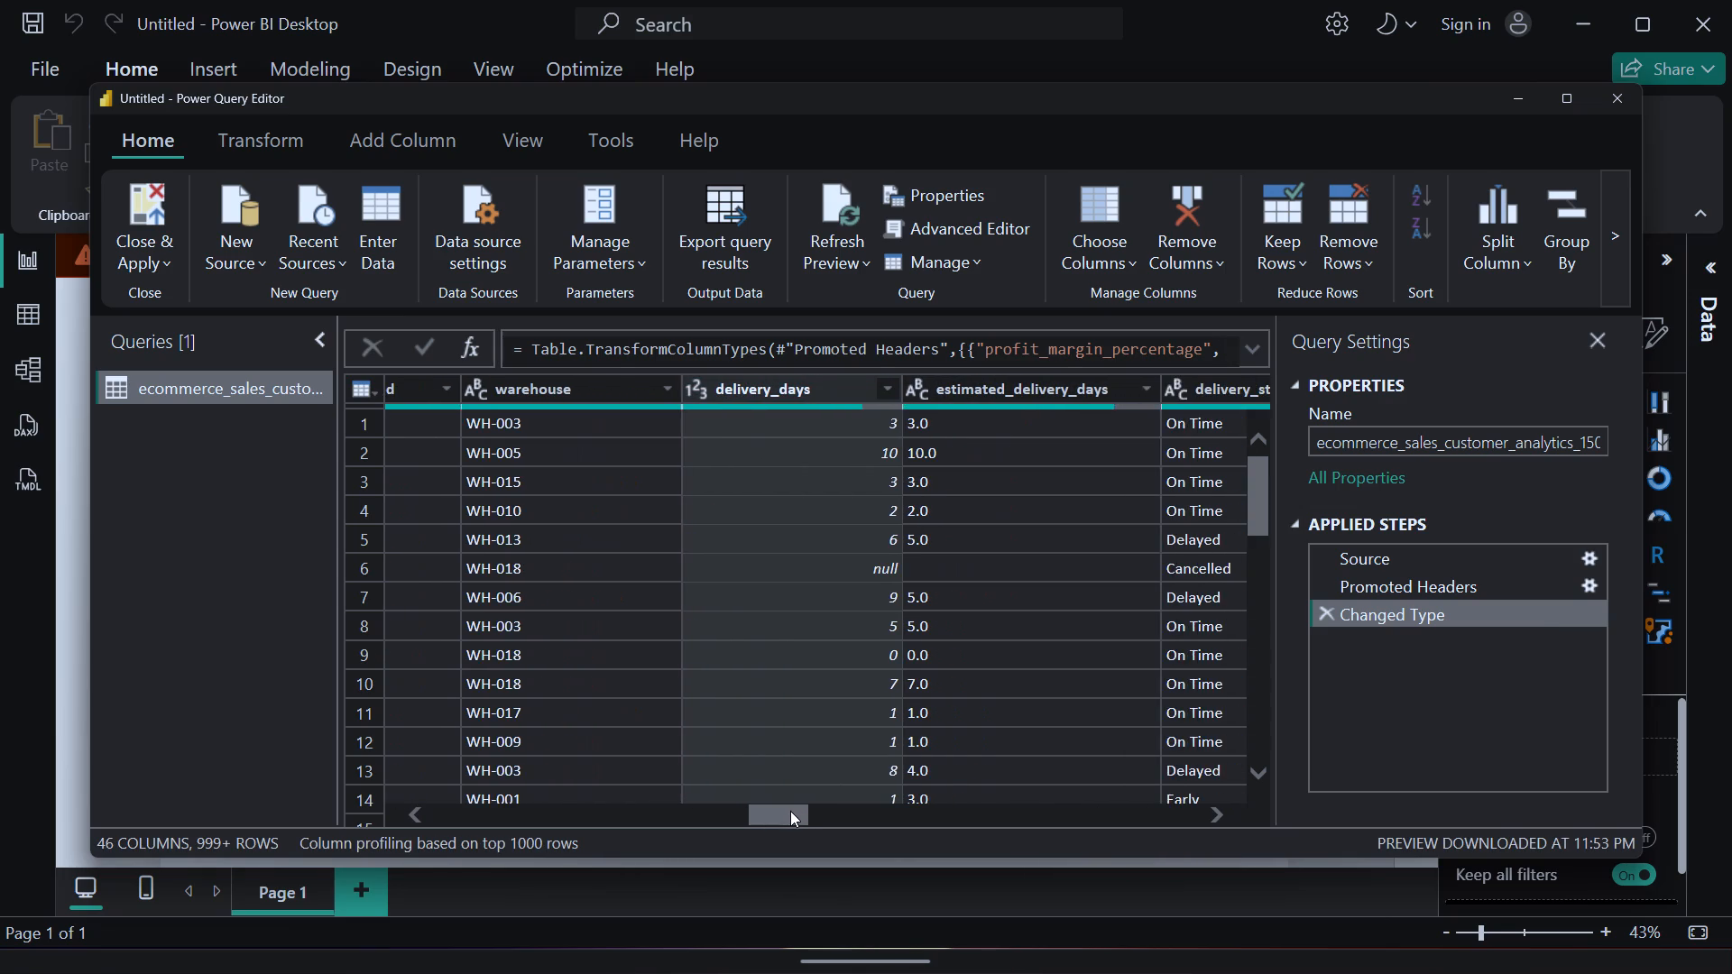
drag(790, 811, 803, 810)
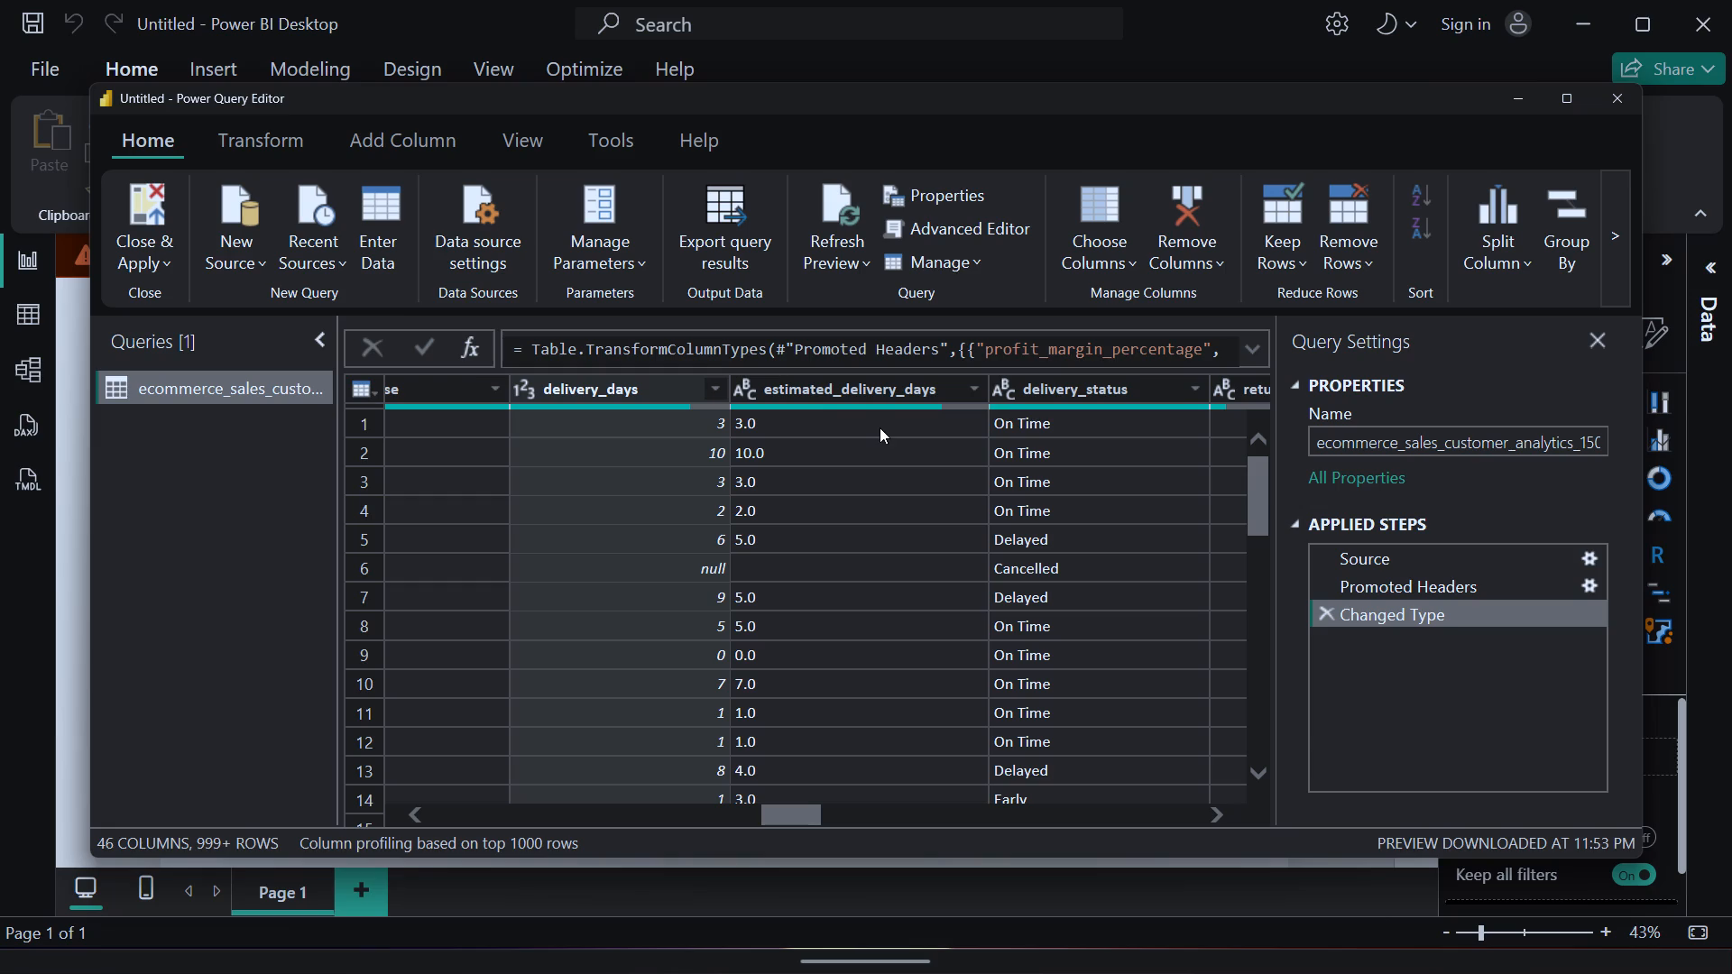
click(746, 387)
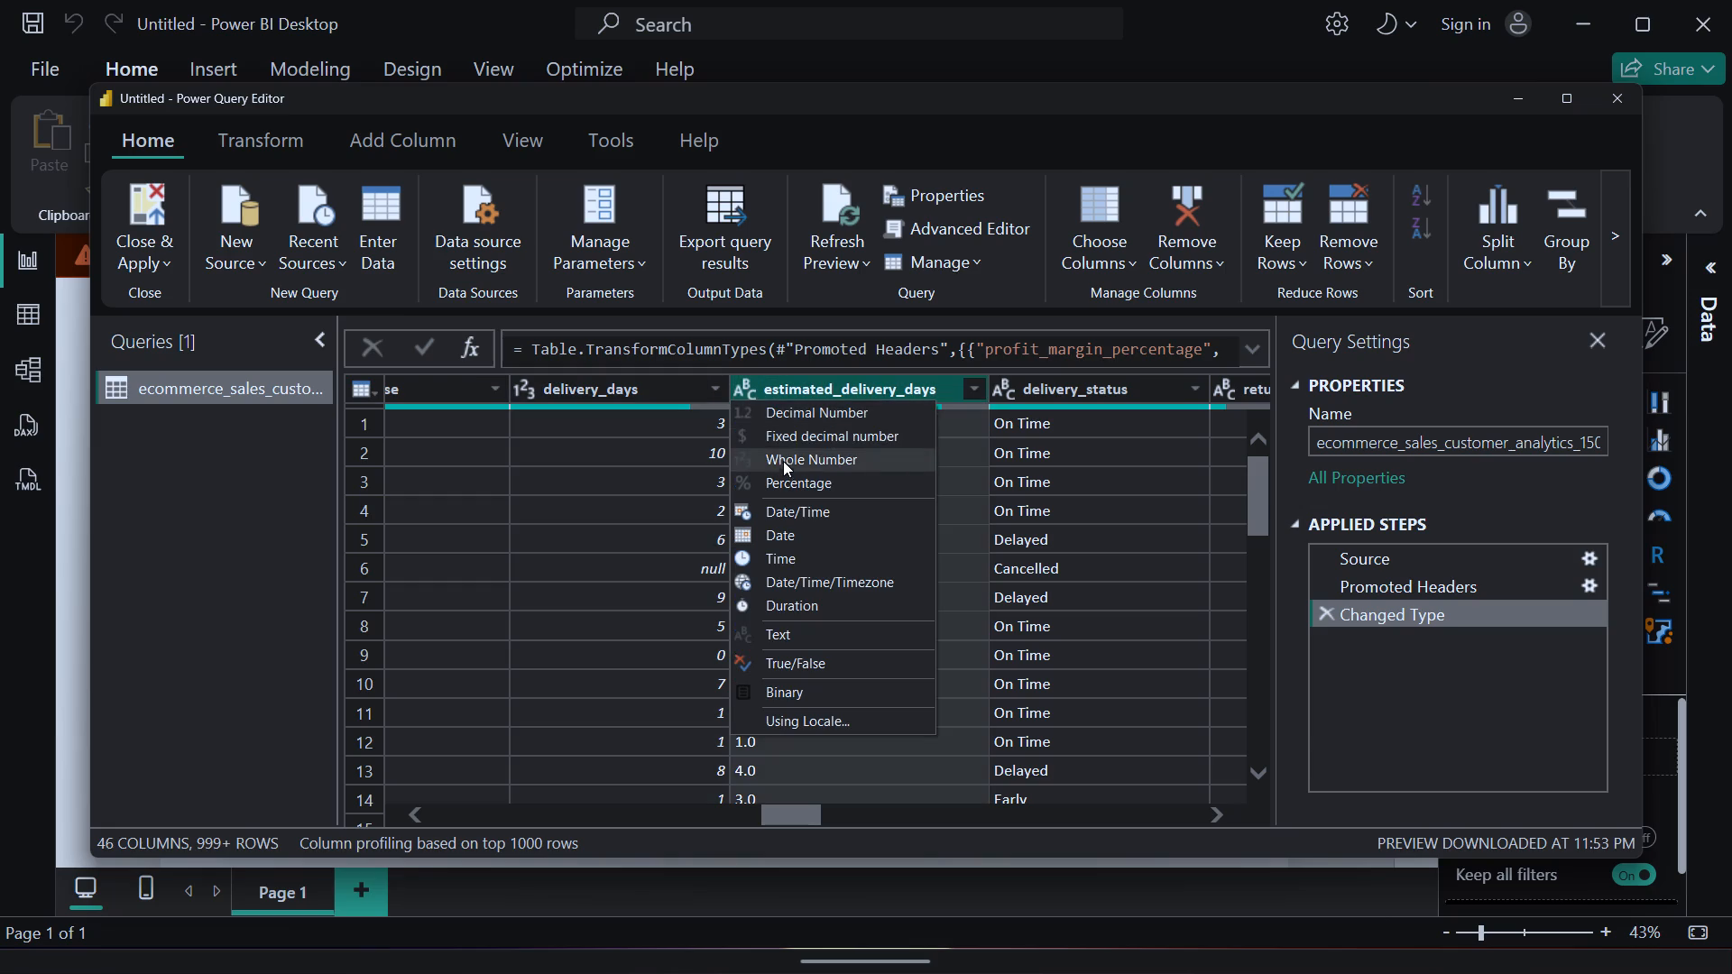
click(786, 464)
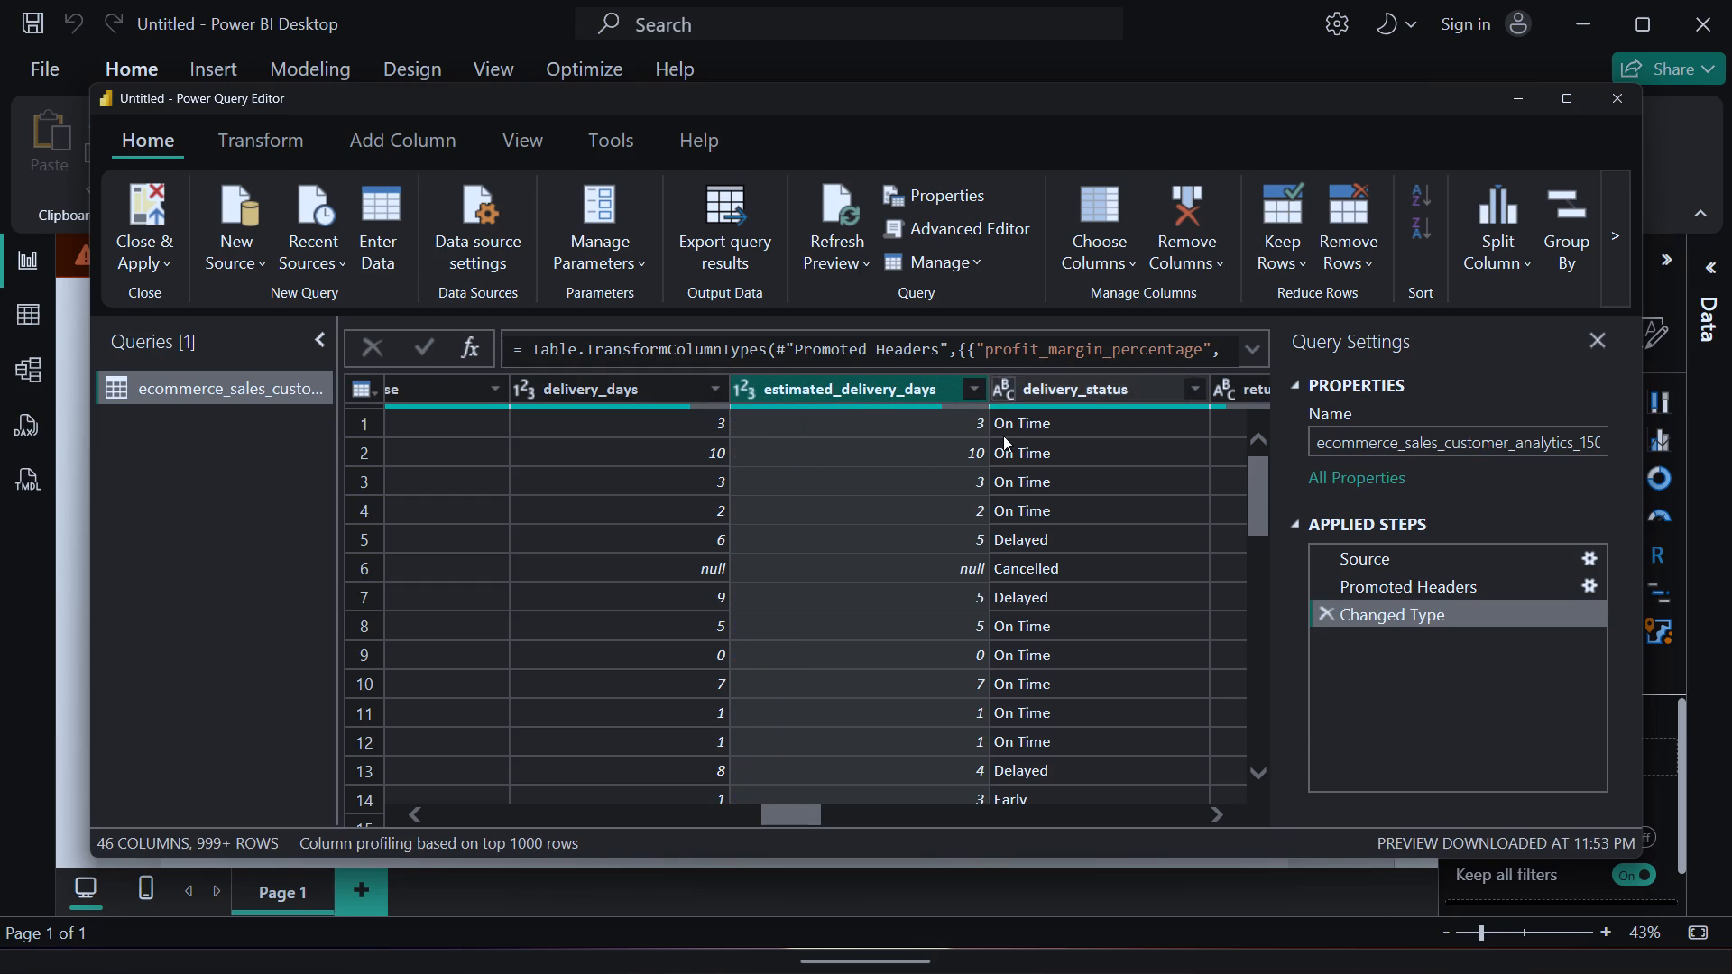
Review the columns from delivery_status through customer_rating for data types that still need changing.
drag(788, 810, 803, 807)
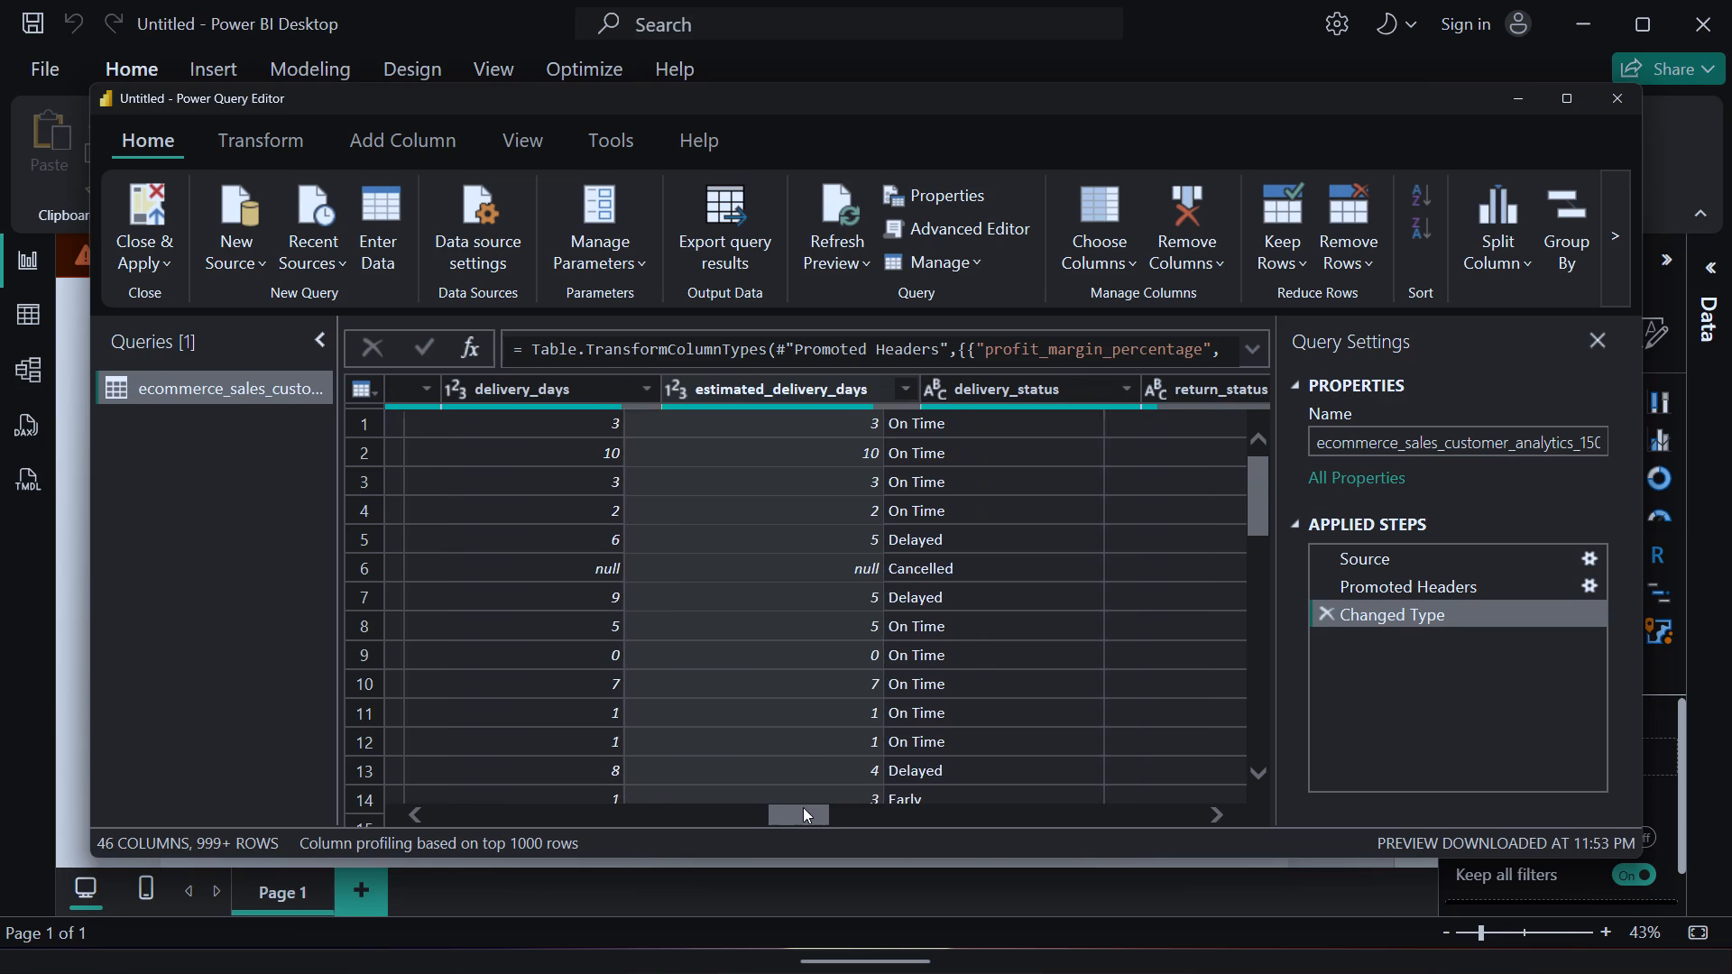
drag(803, 807, 804, 807)
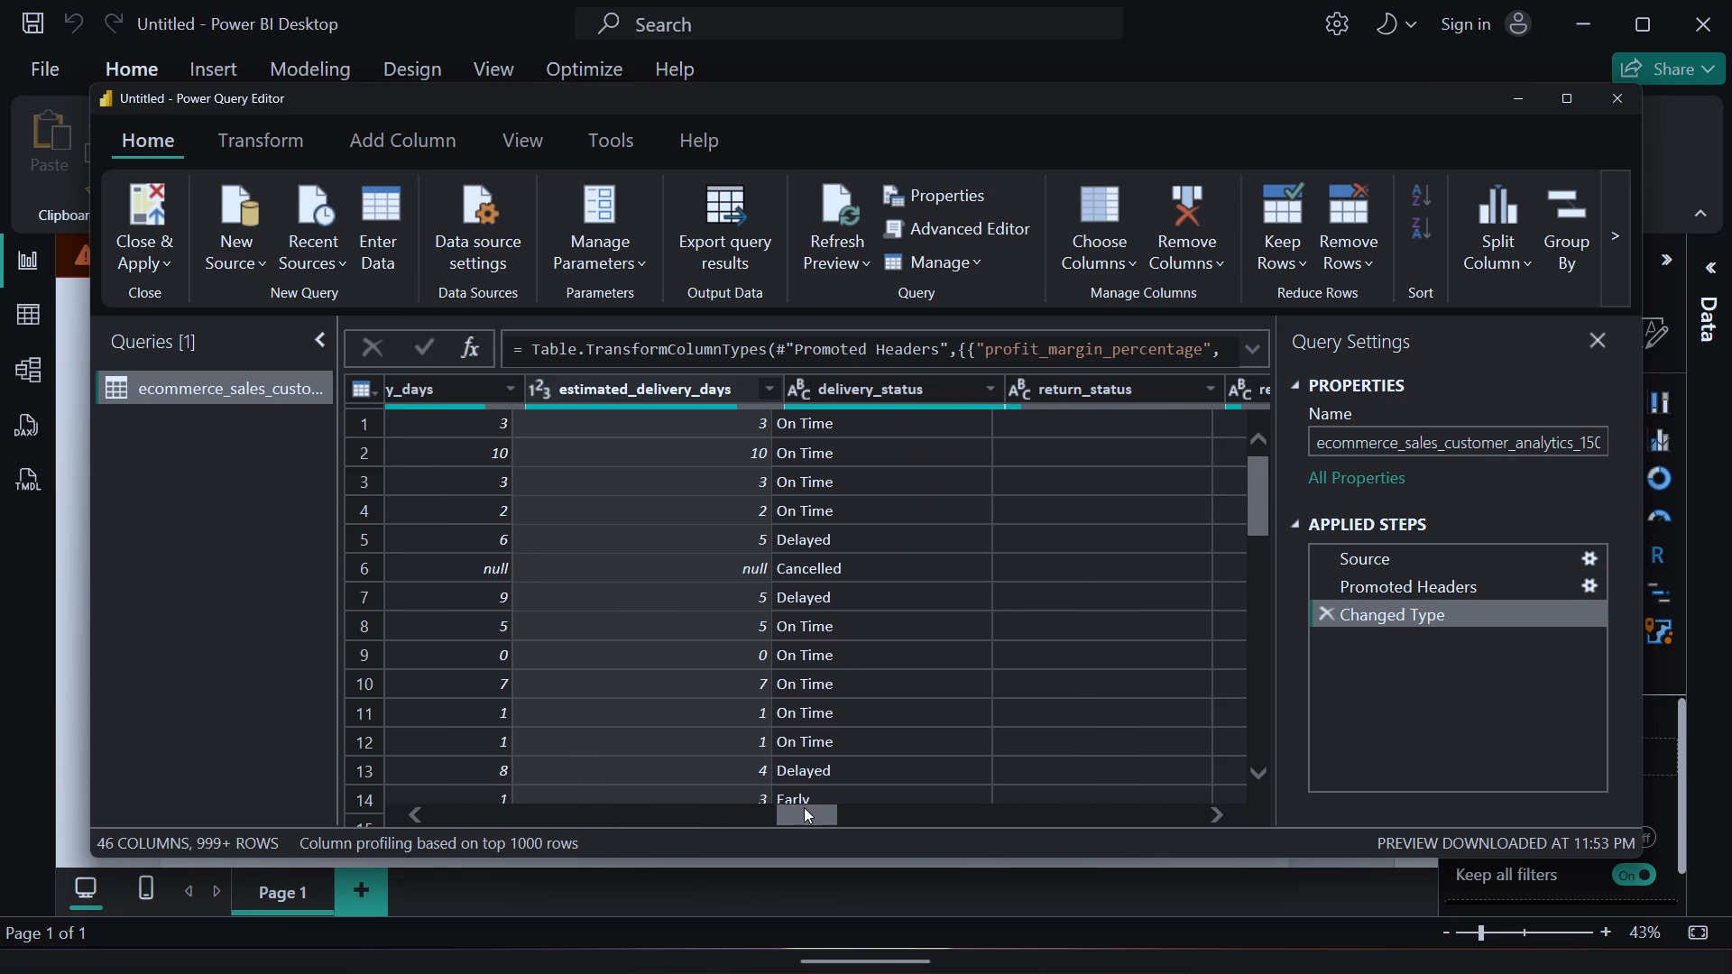
drag(804, 807, 827, 805)
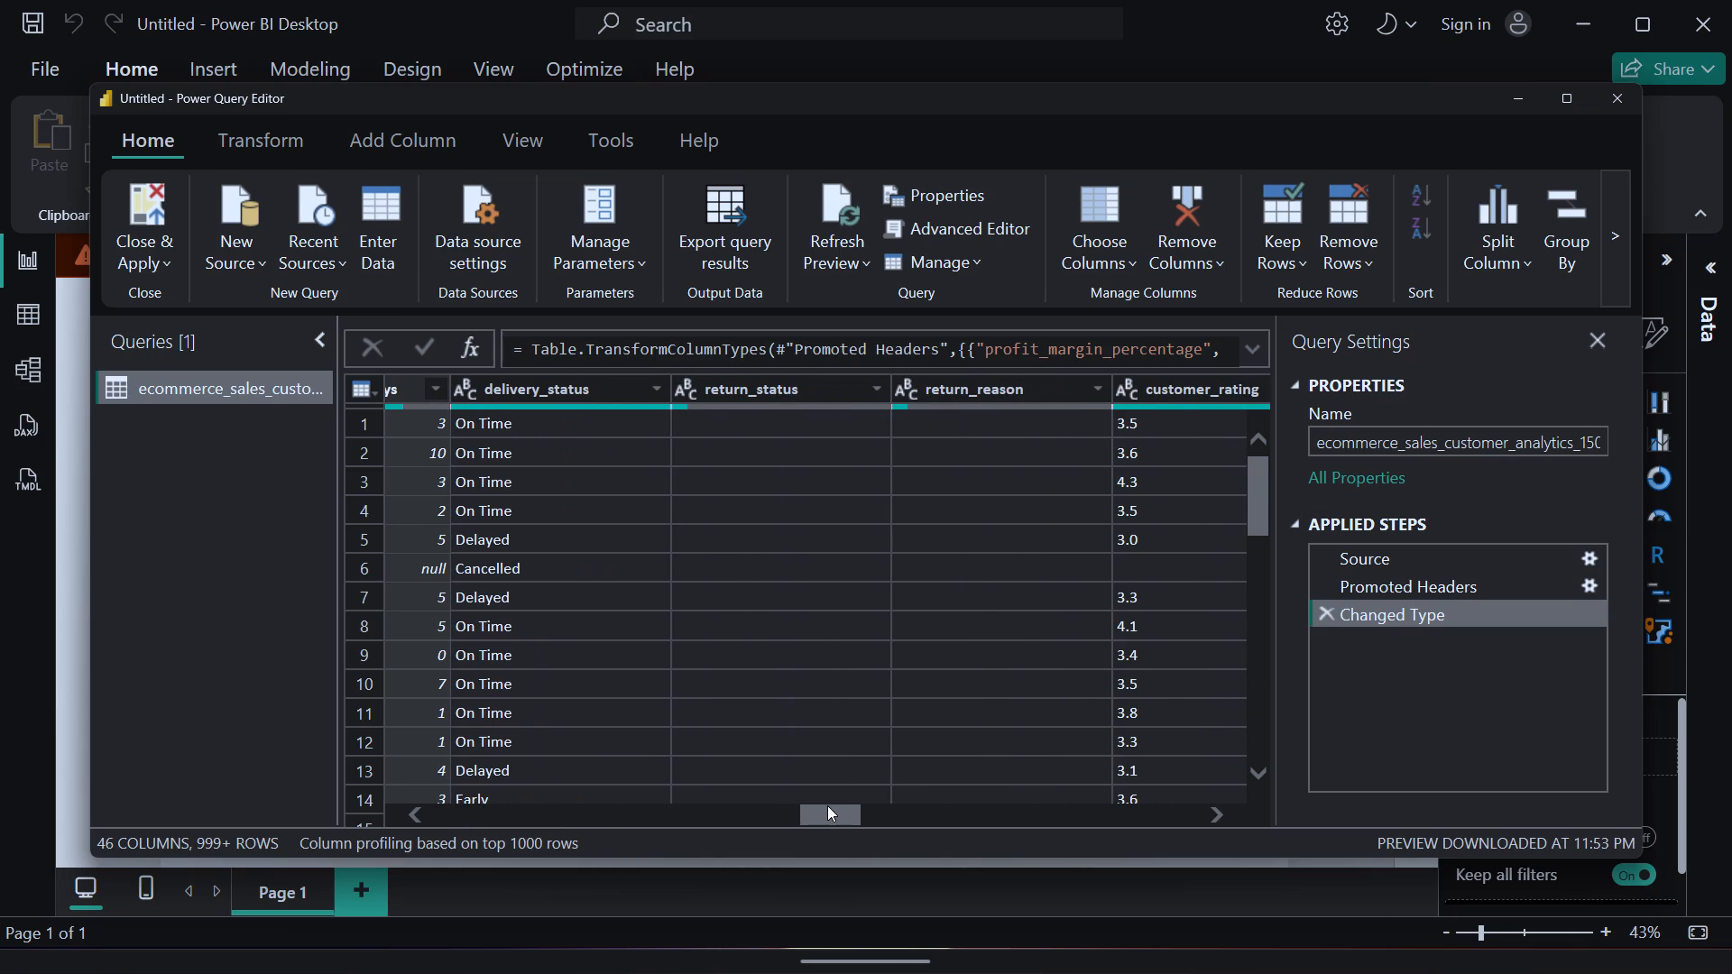
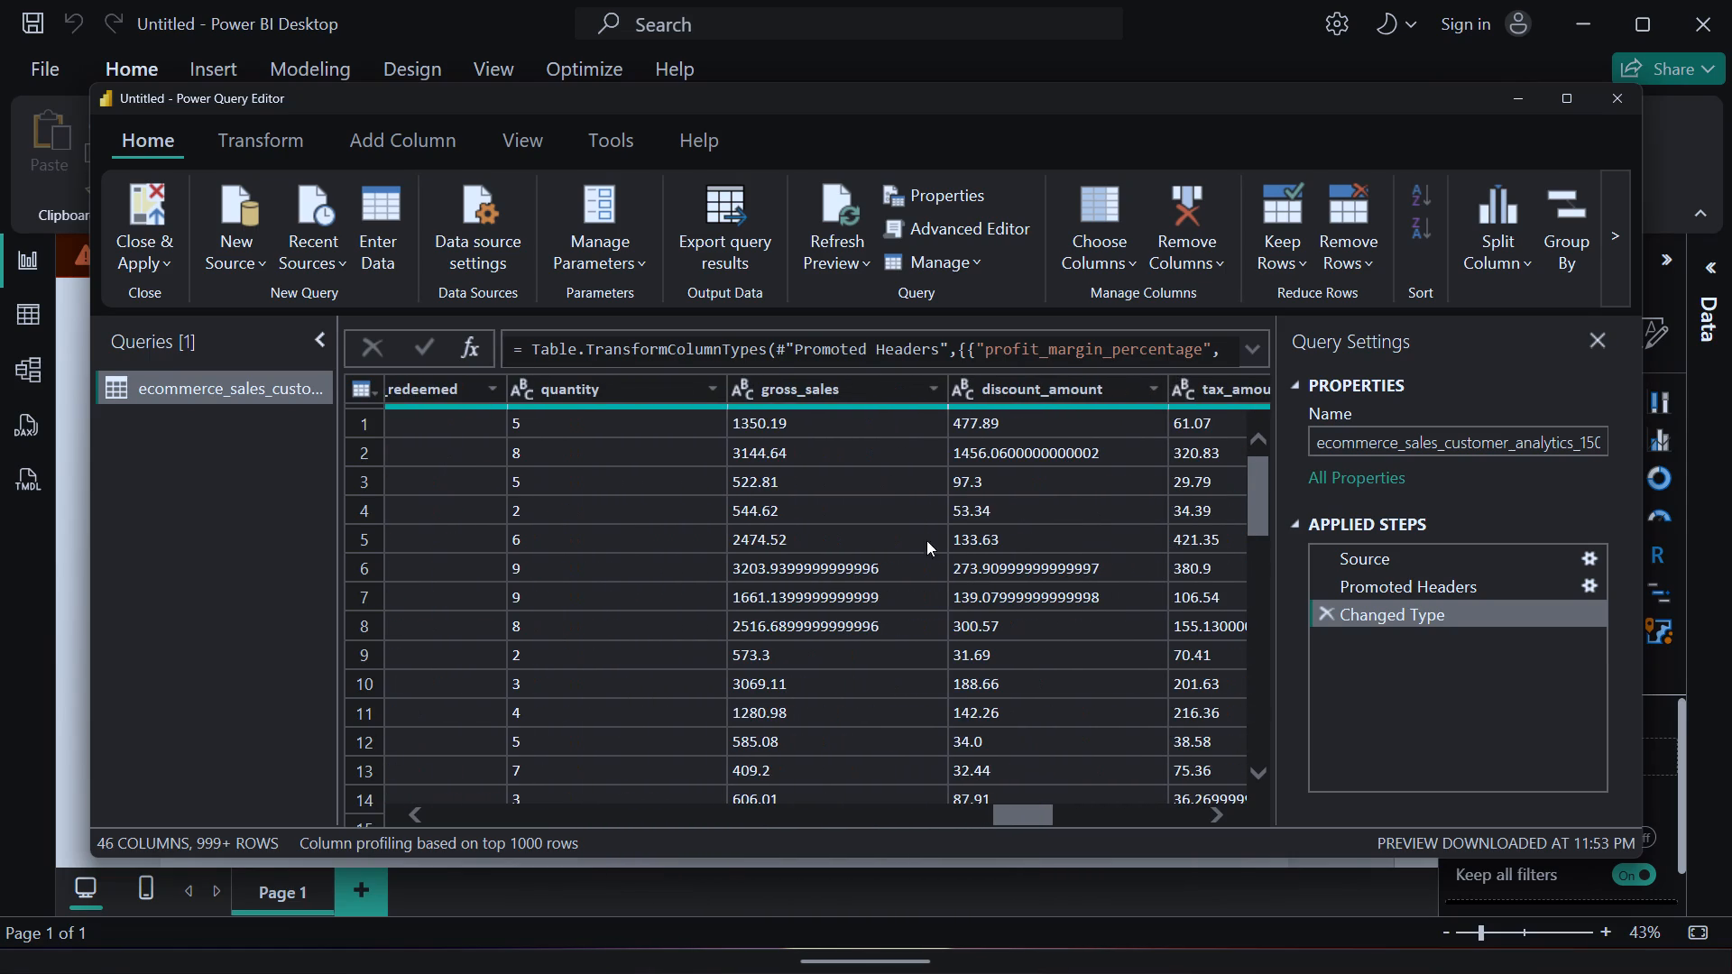
Set the data type of the gross_sales column to Fixed decimal number.
click(754, 386)
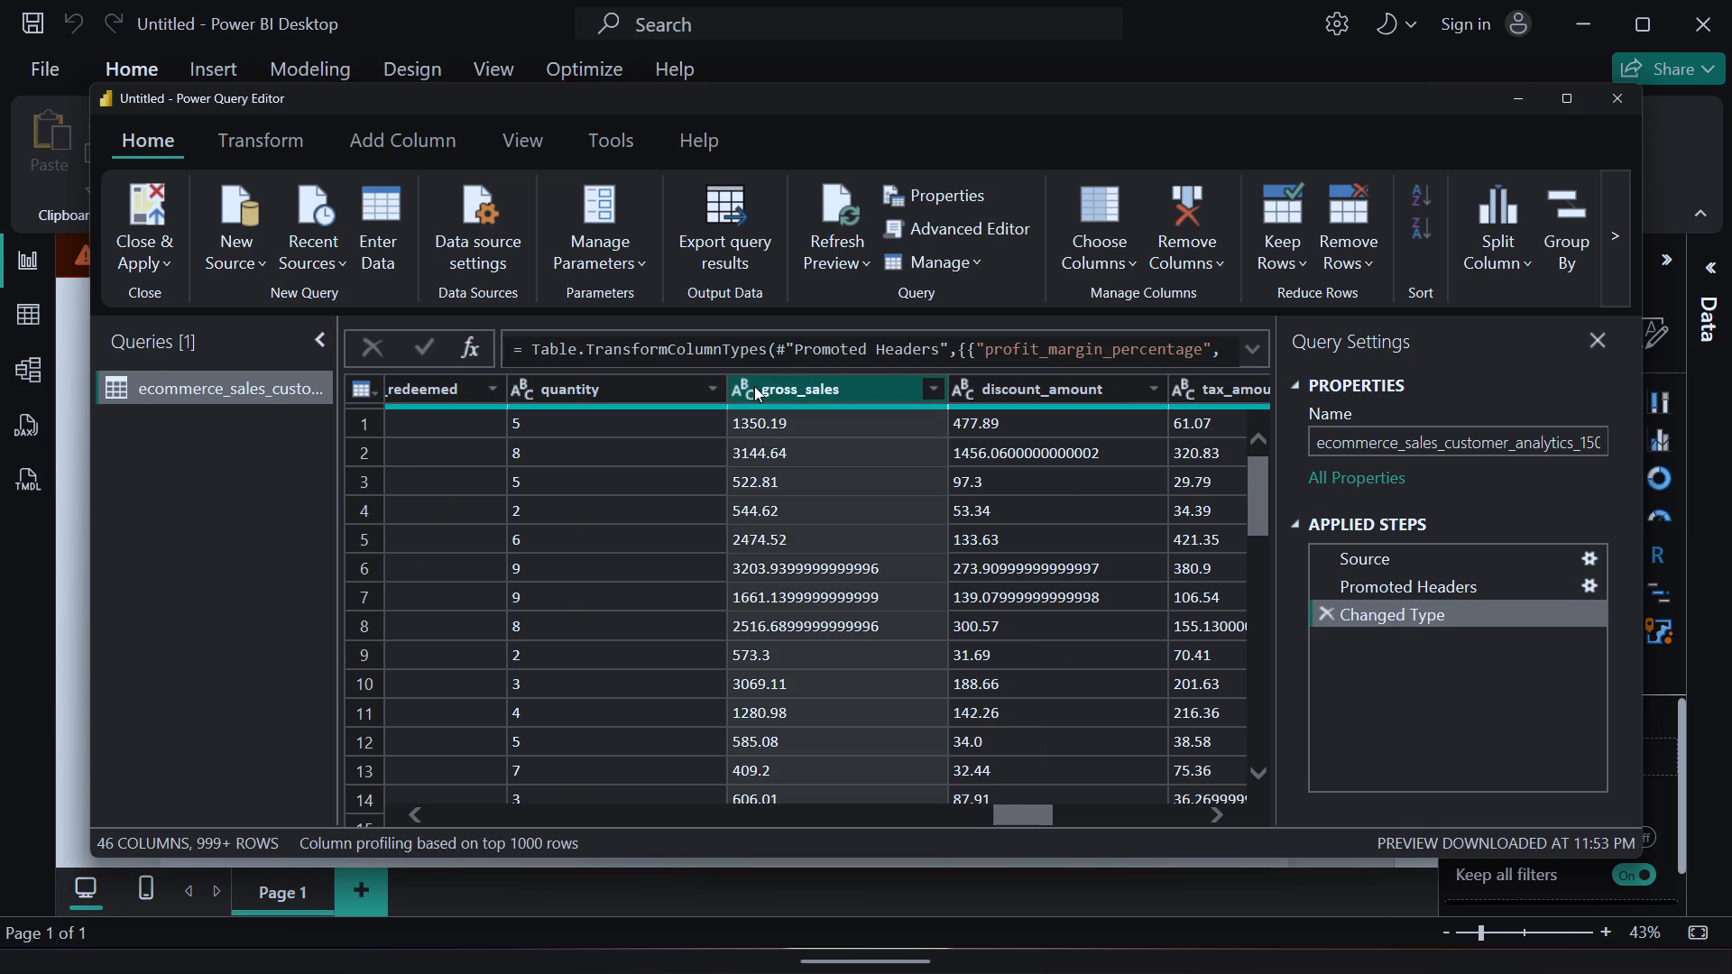
click(747, 389)
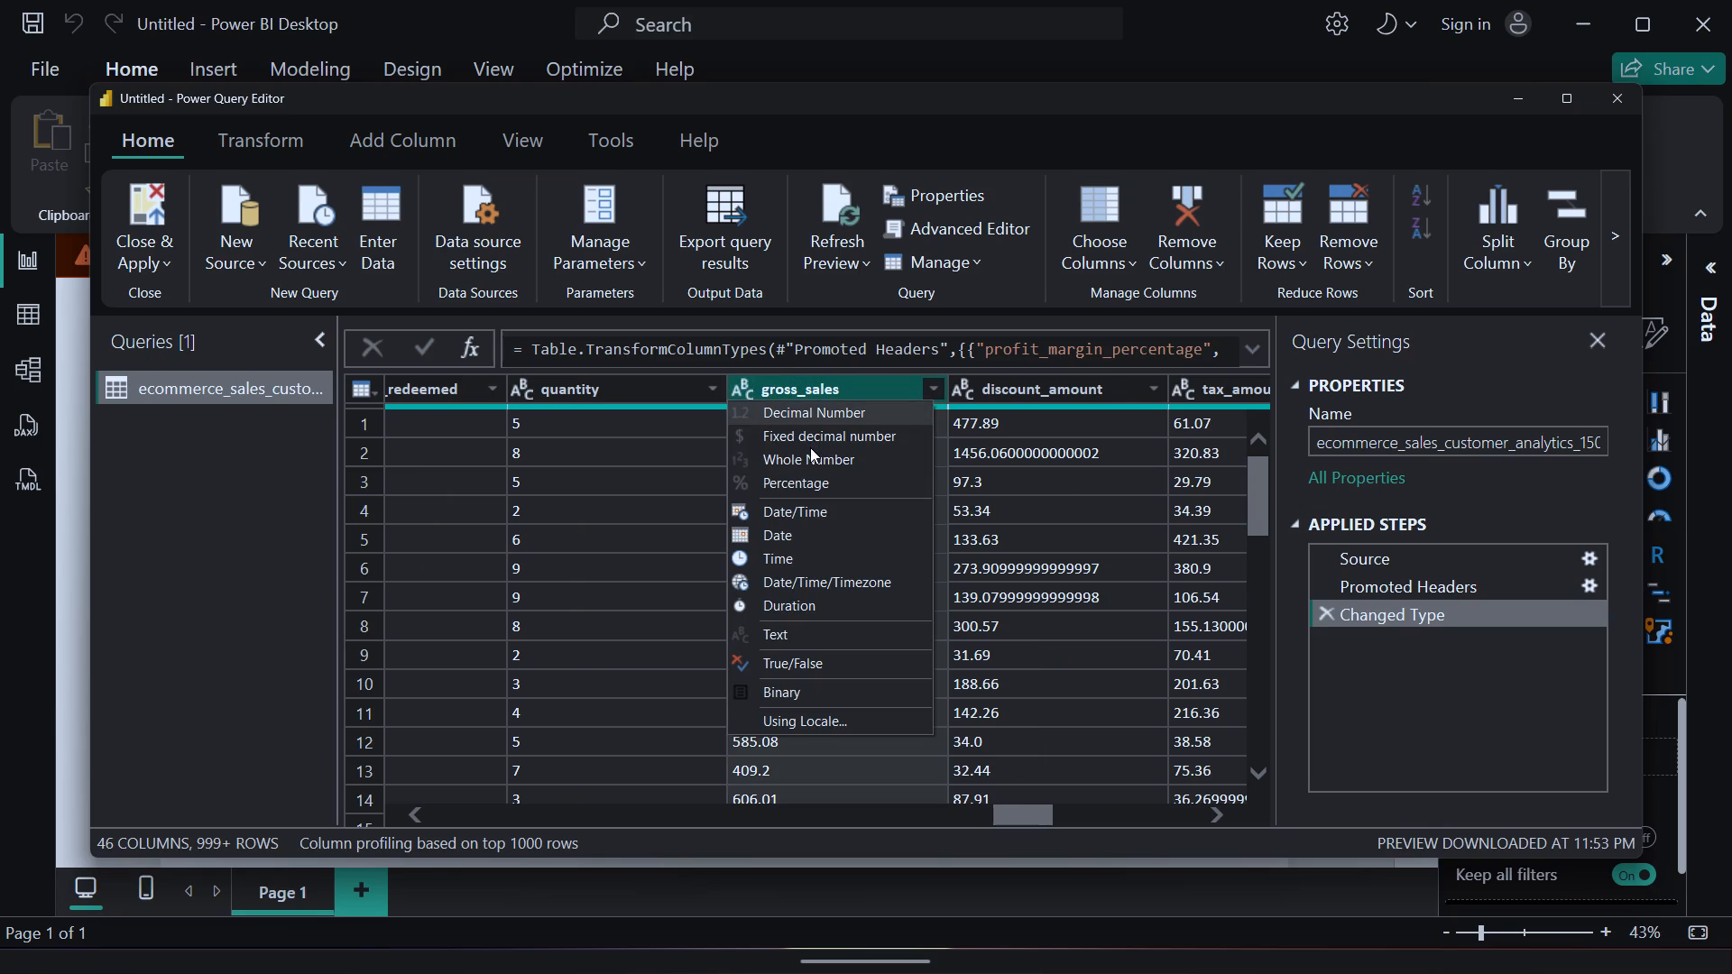
click(814, 440)
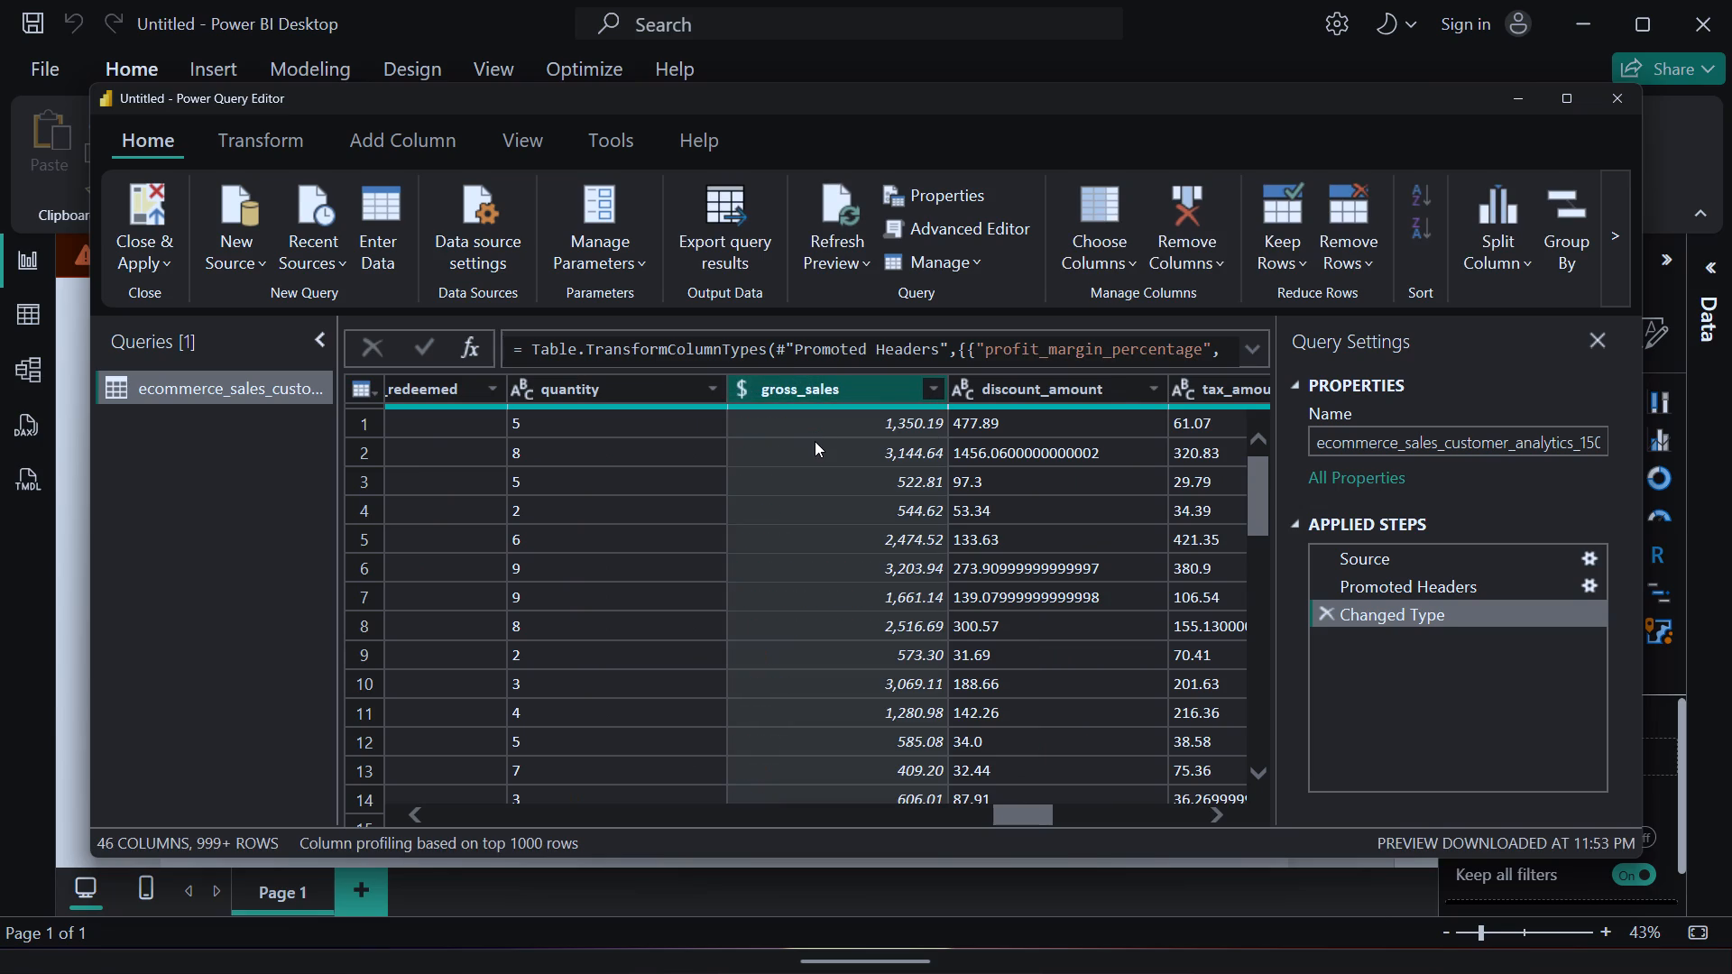
Set the data type of the discount_amount column to Fixed decimal number.
click(1019, 816)
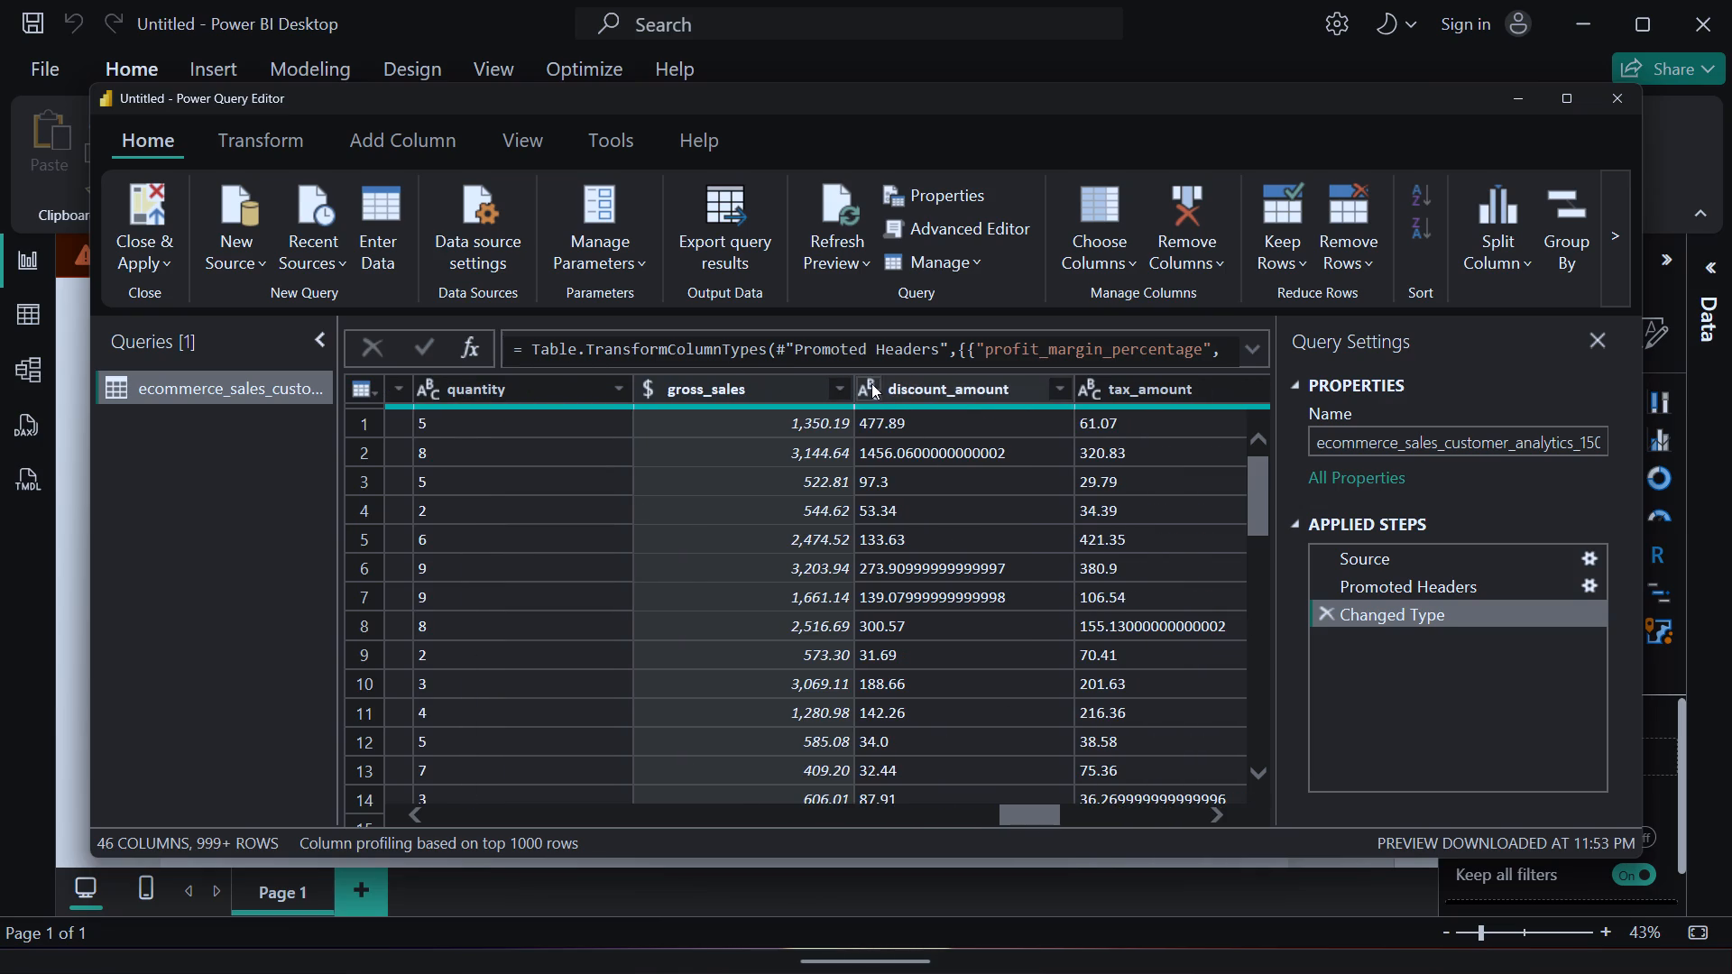
click(871, 383)
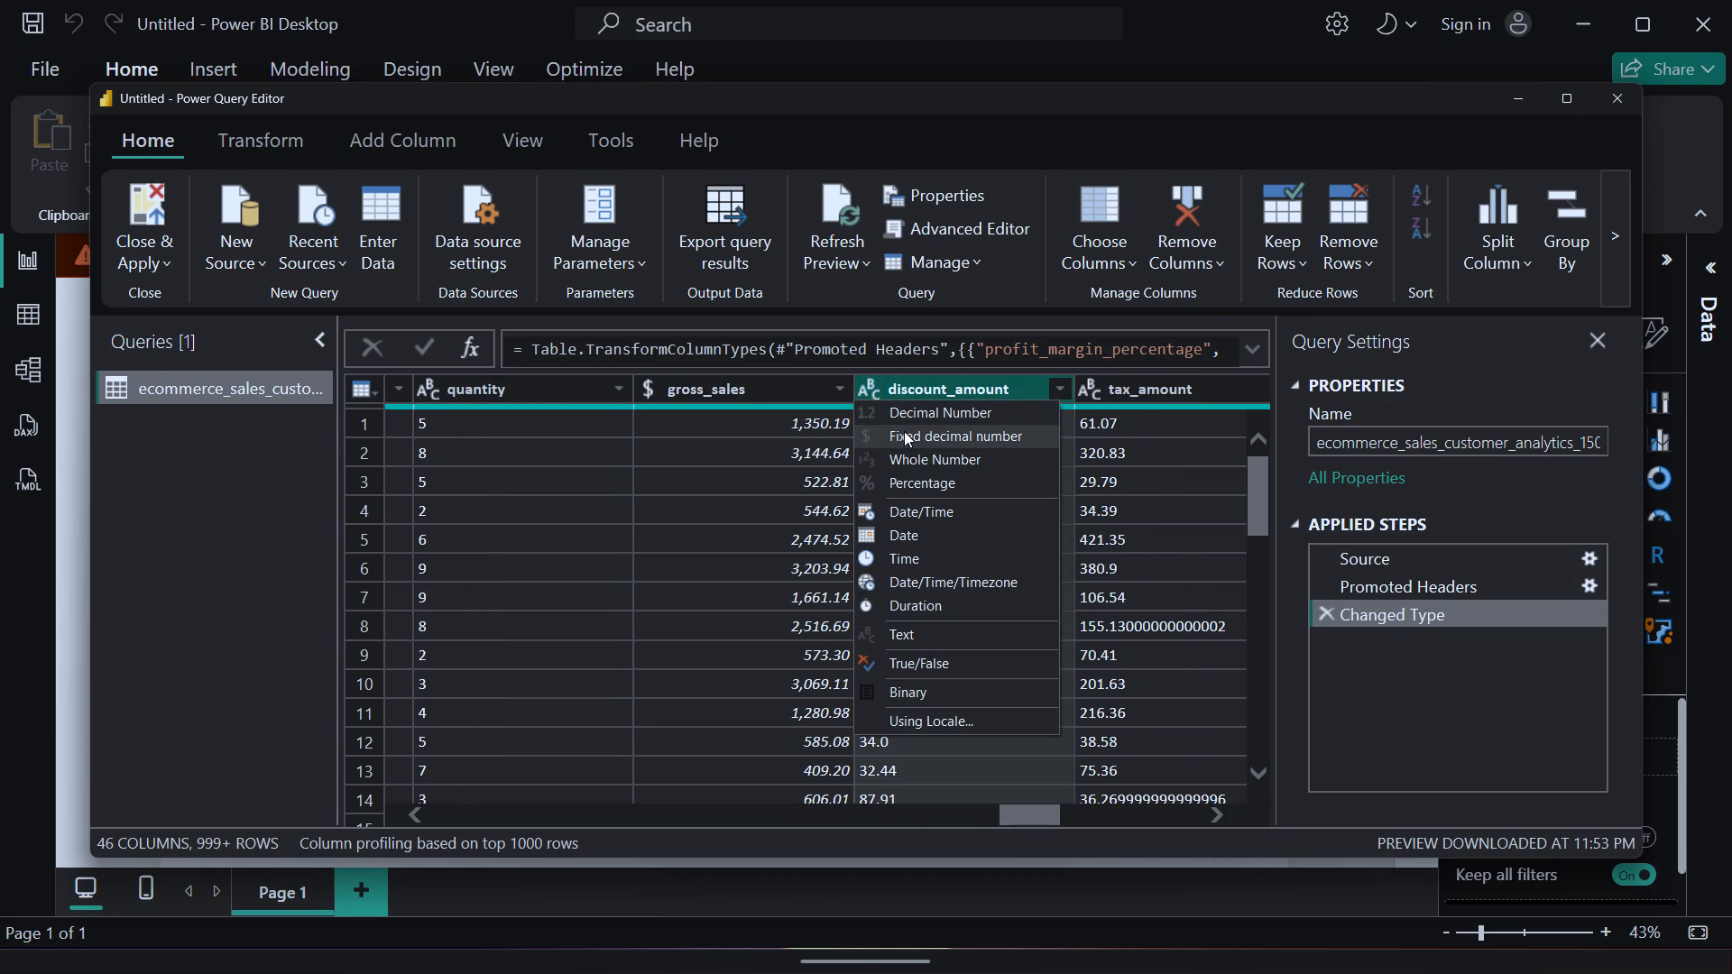
click(905, 431)
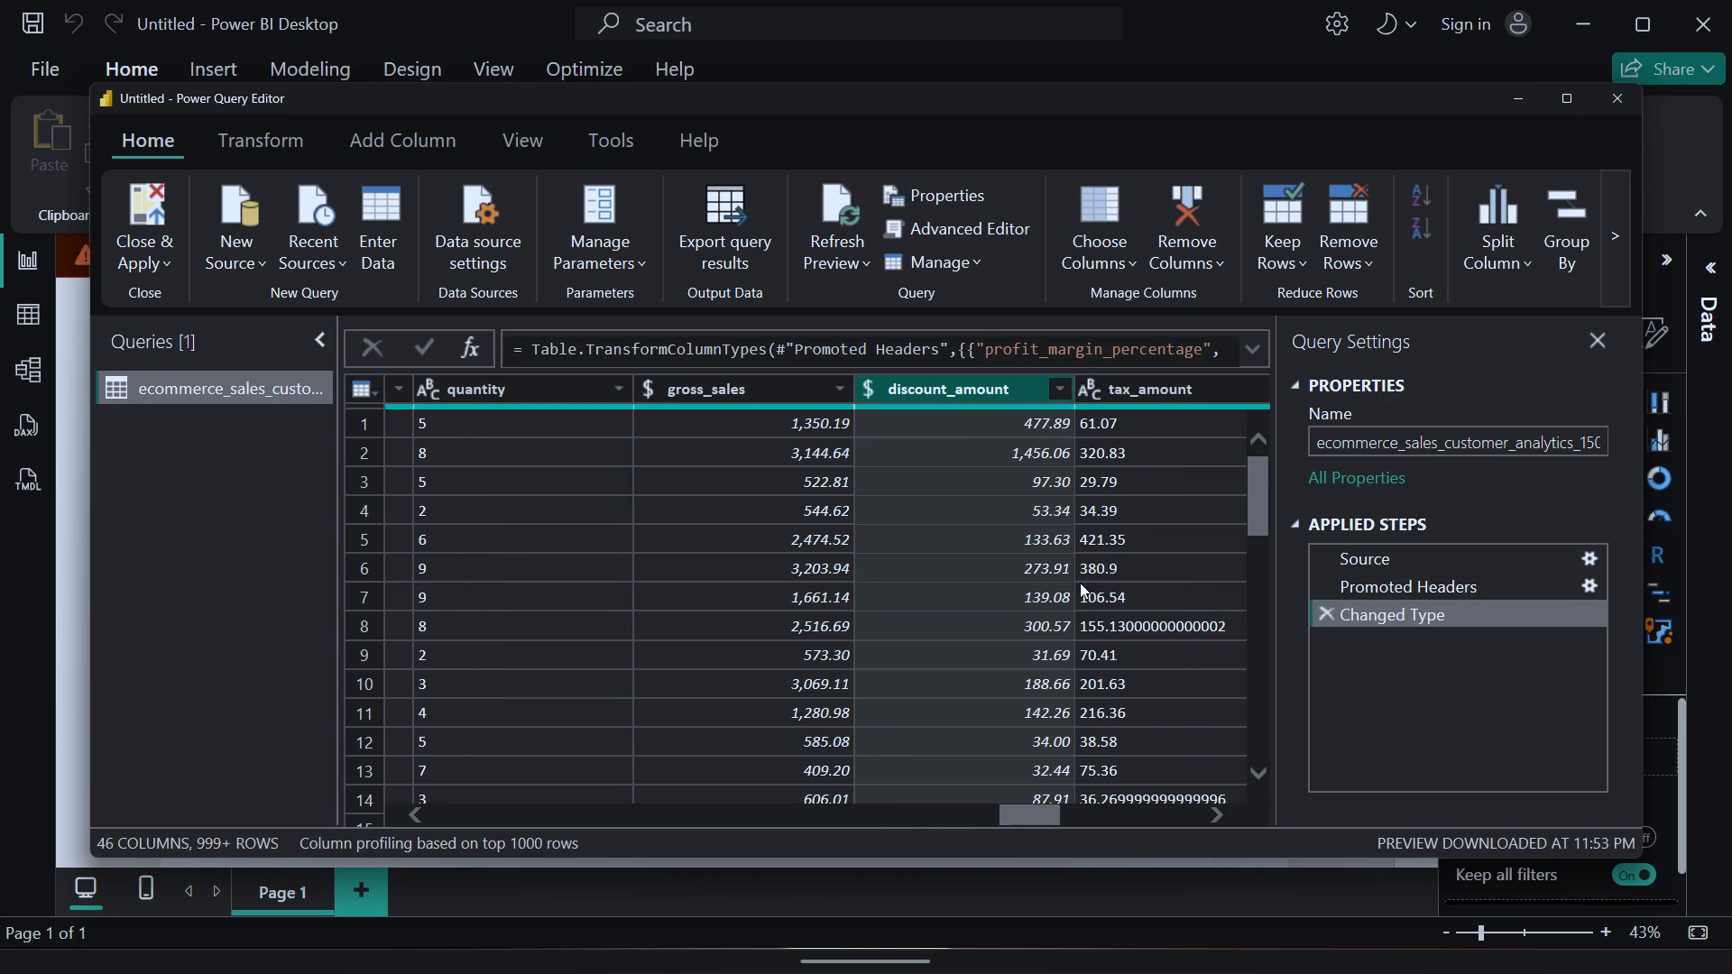
Set the data type of the tax_amount column to Fixed decimal number.
drag(1029, 809, 1035, 809)
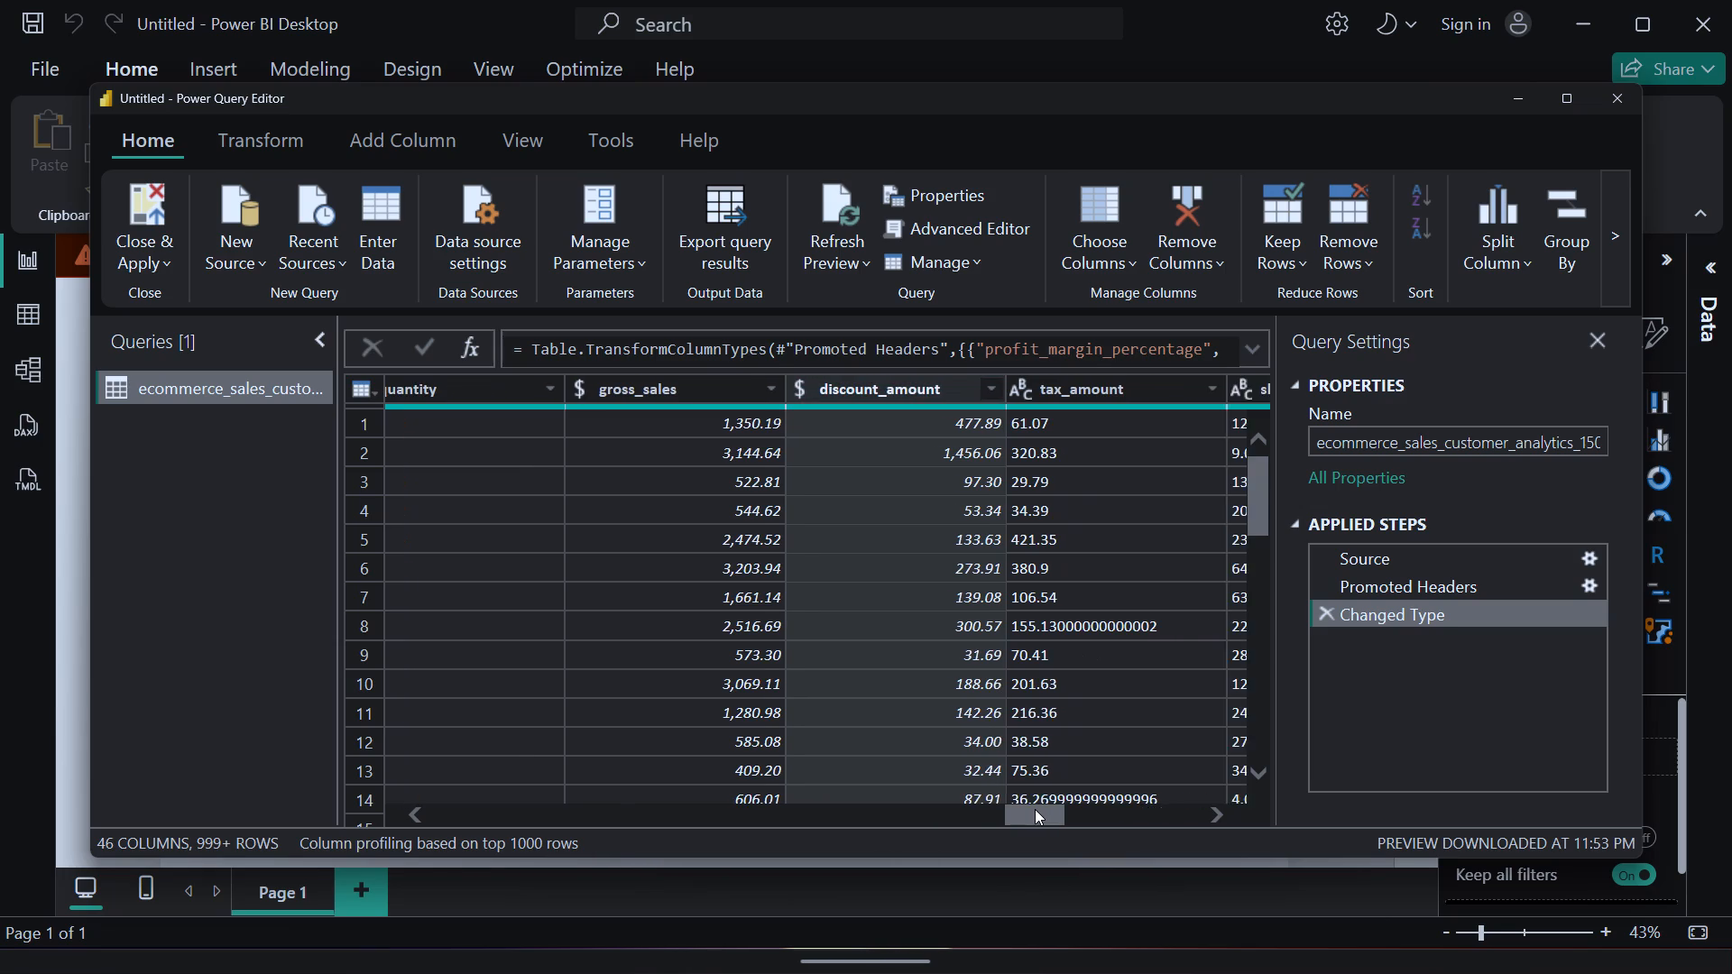
drag(1035, 809, 1049, 809)
click(829, 386)
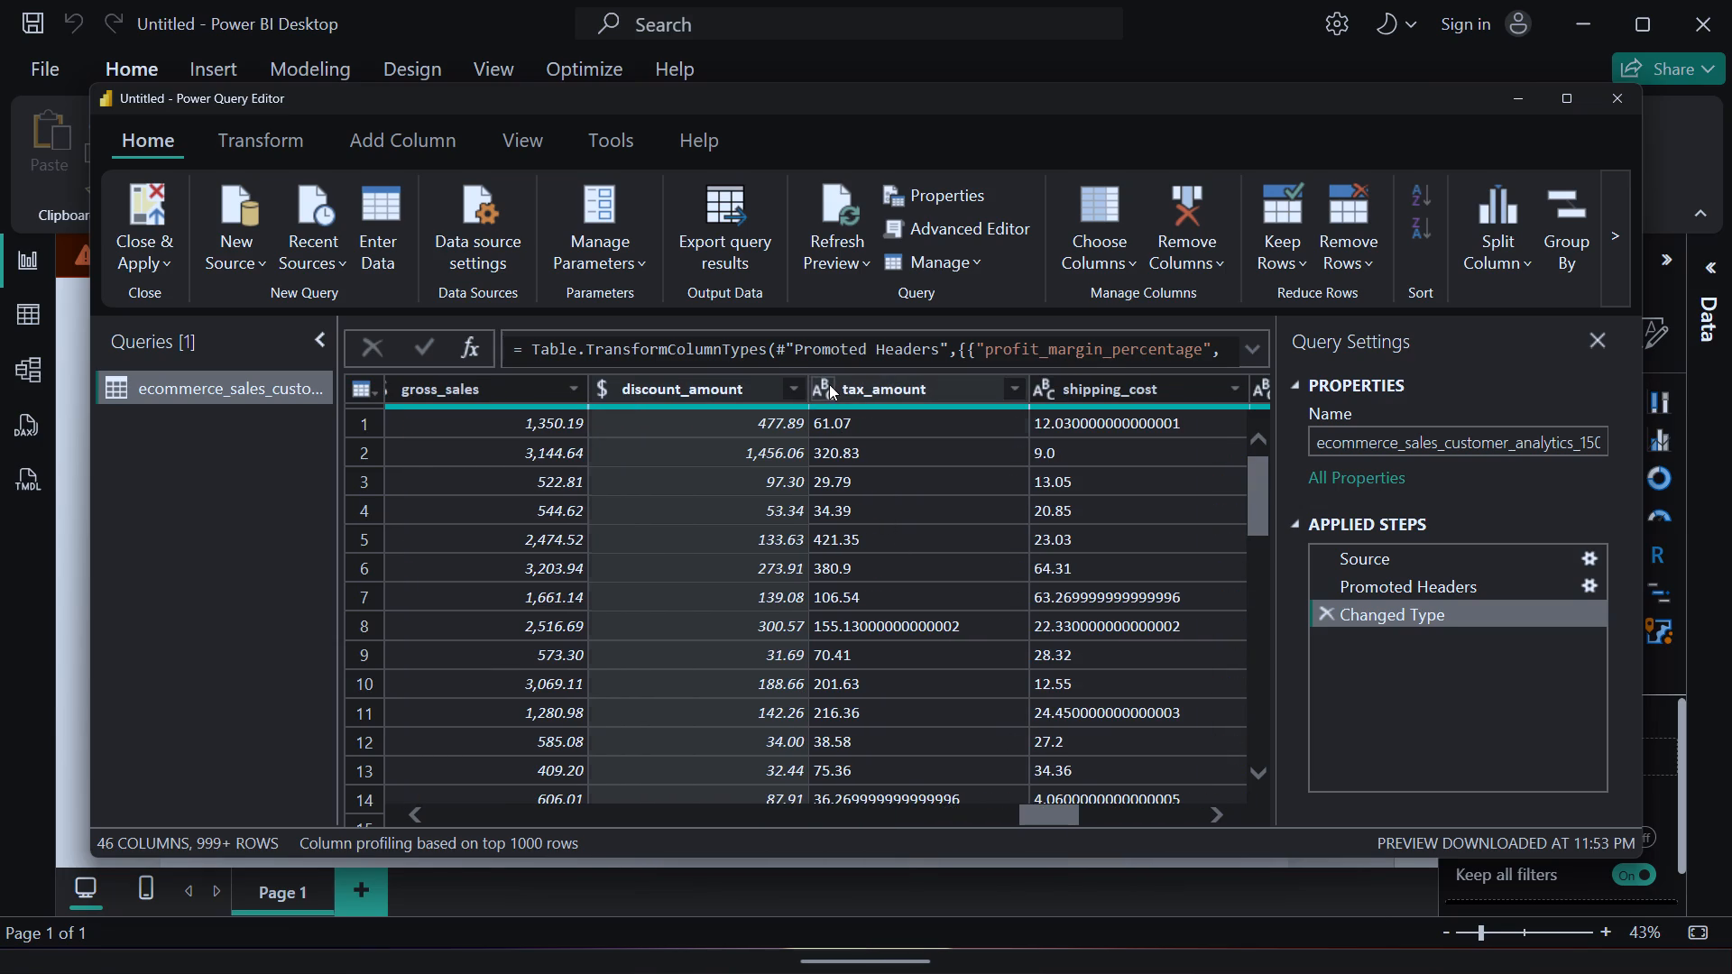
click(885, 428)
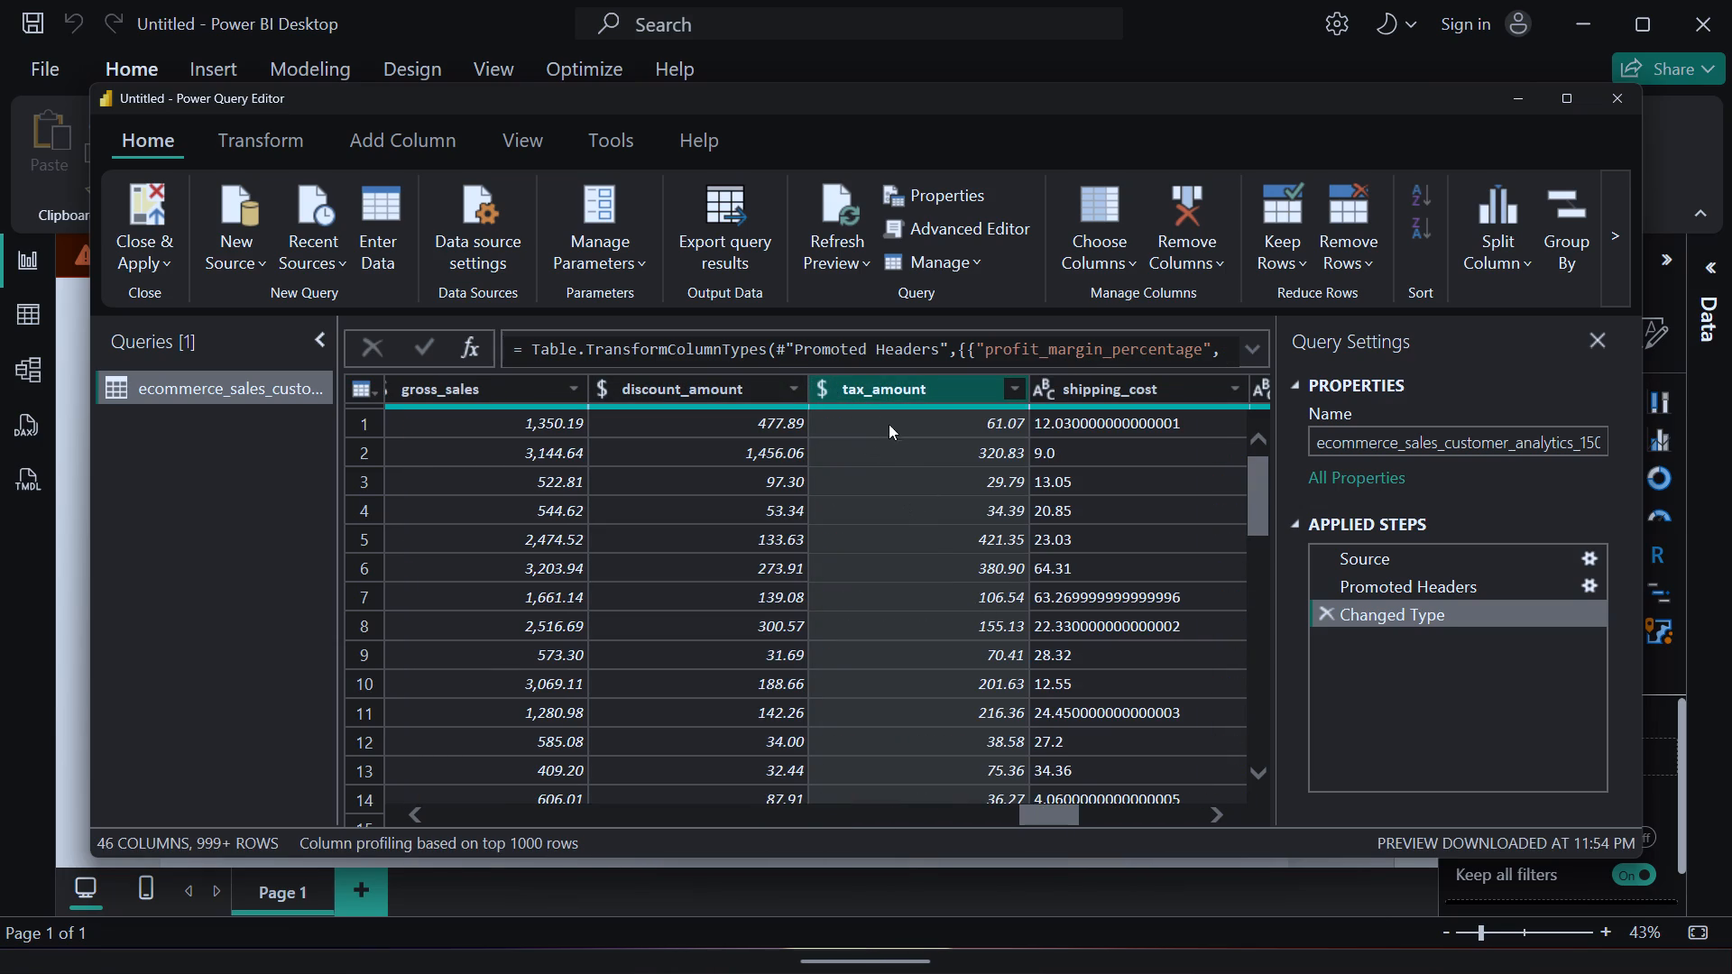
Set the data type of the shipping_cost column to Fixed decimal number.
click(1041, 390)
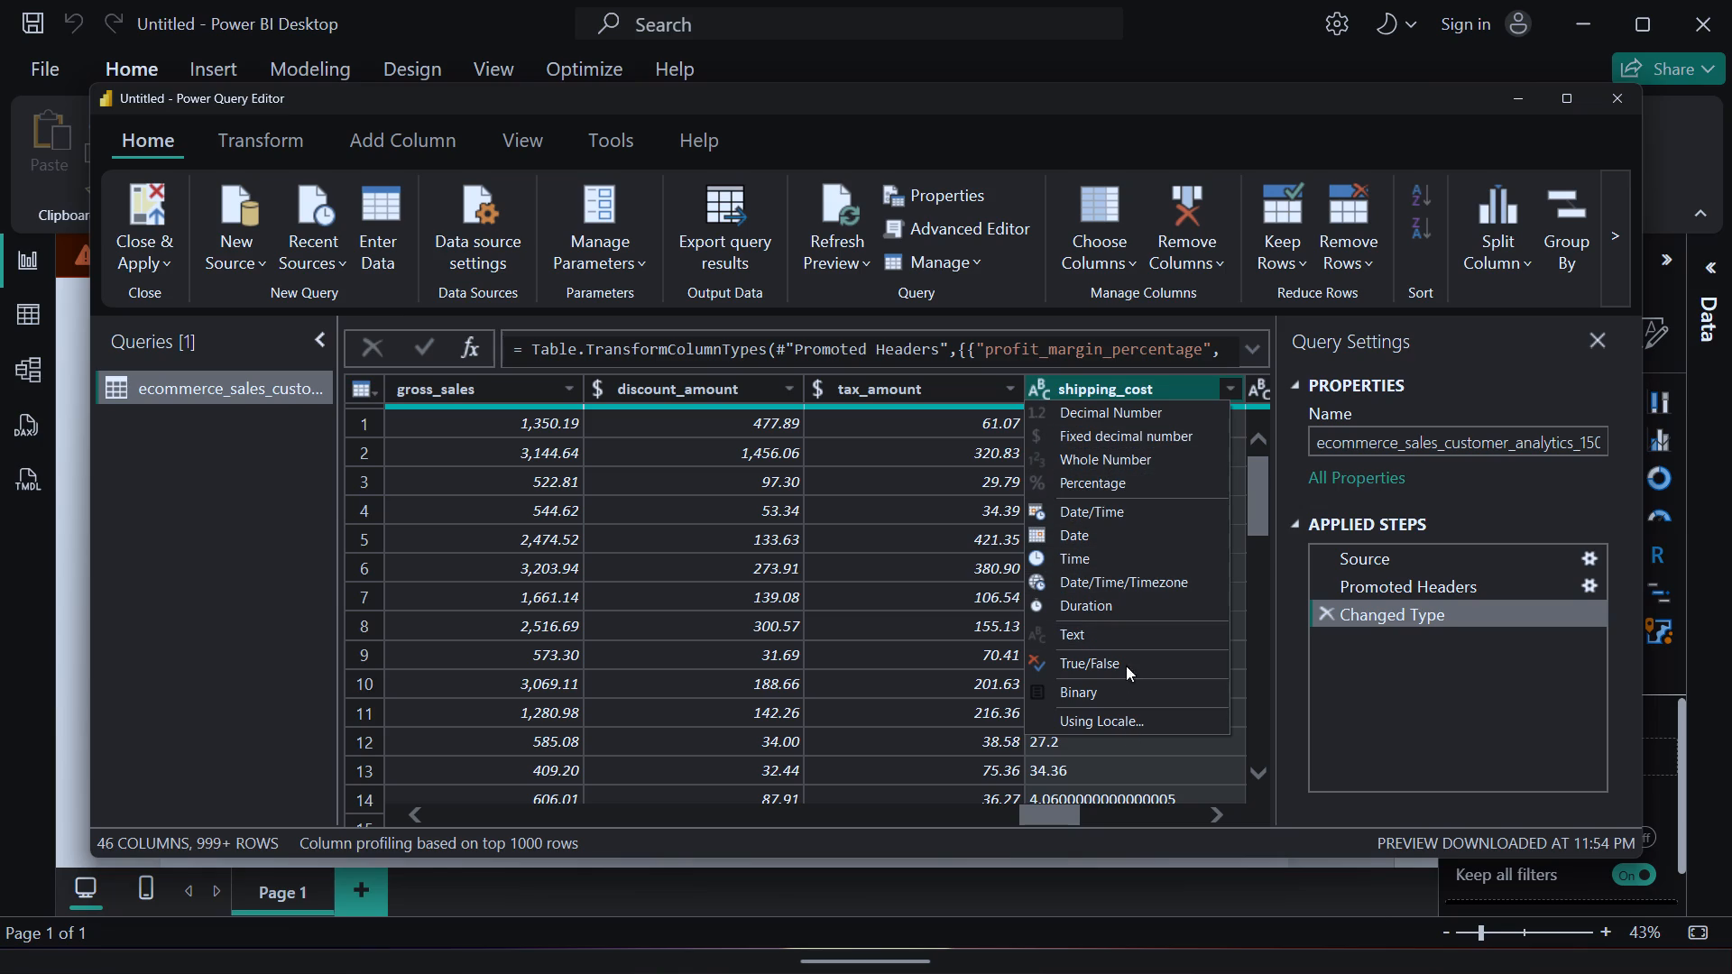
click(1101, 437)
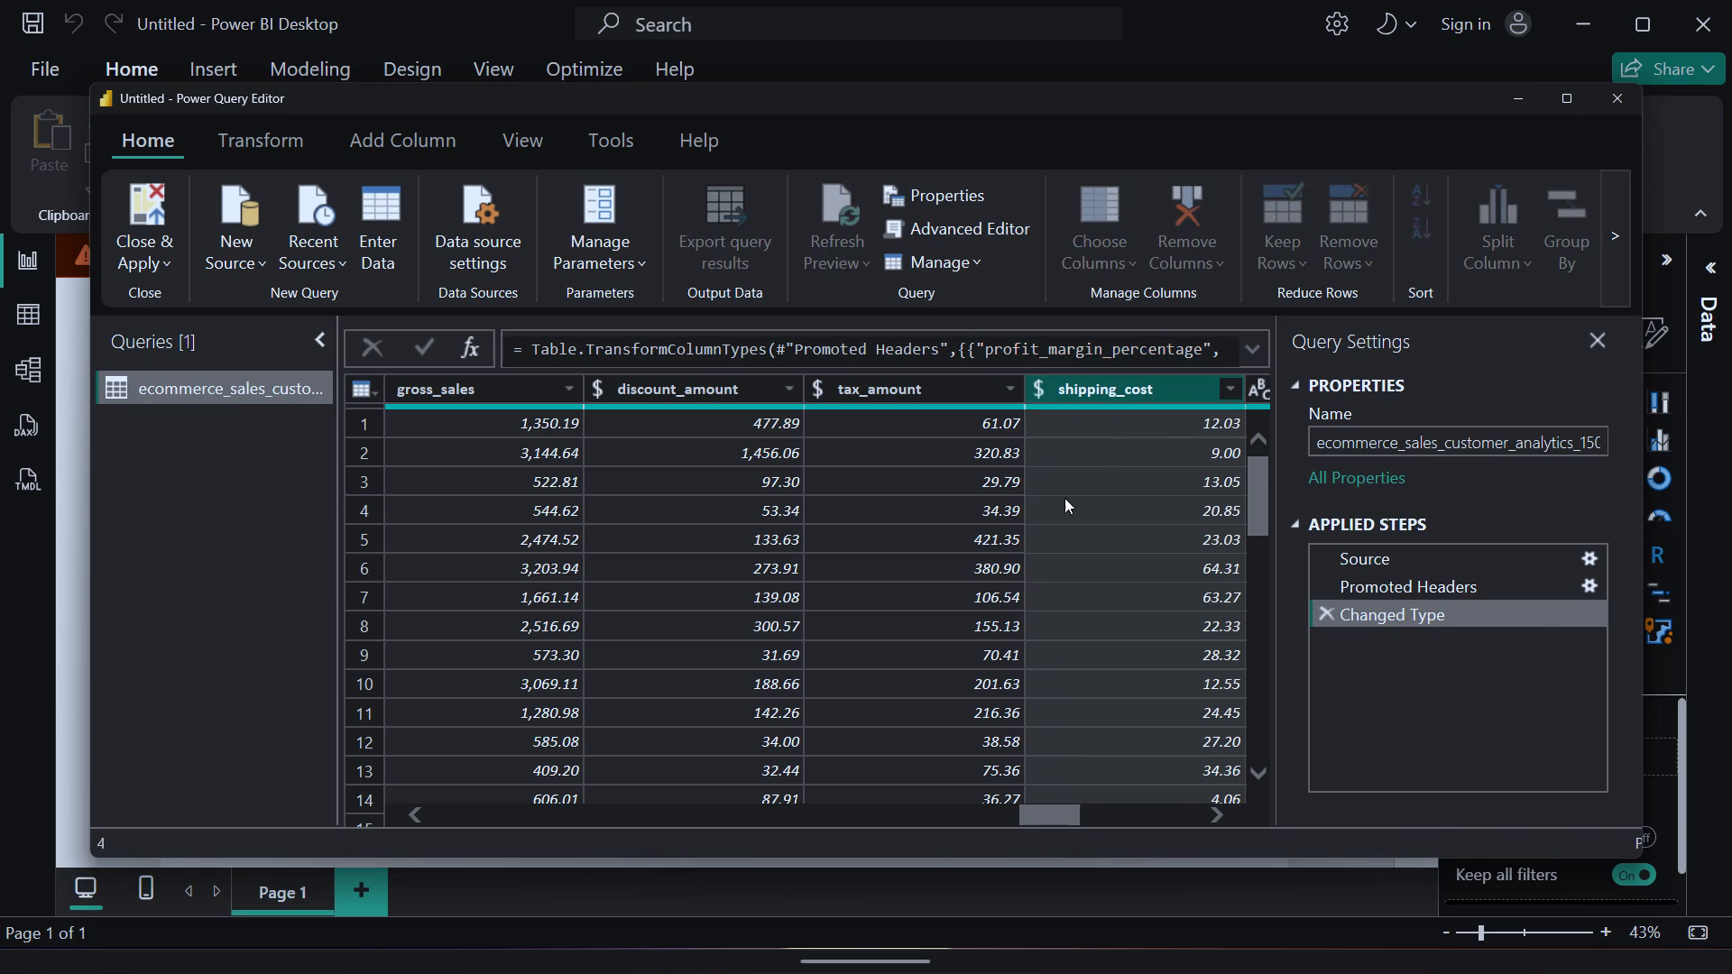
Set the data type of the net_sales column to Fixed decimal number.
drag(1052, 805, 1063, 803)
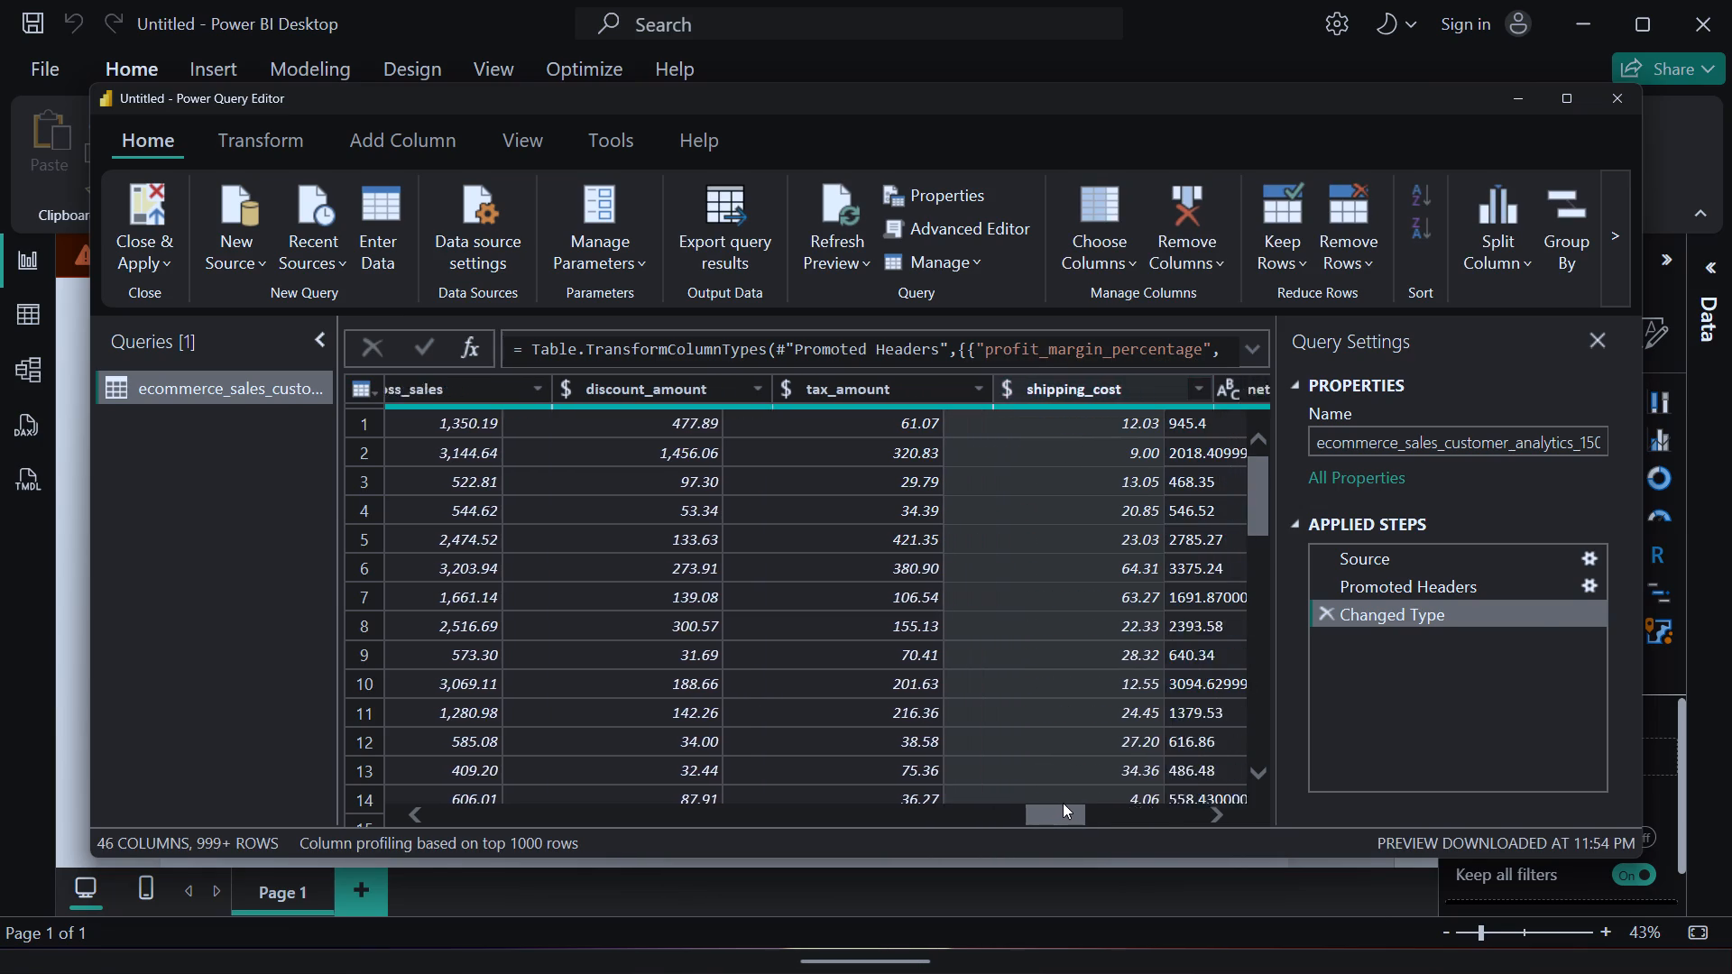
drag(1063, 803, 1082, 799)
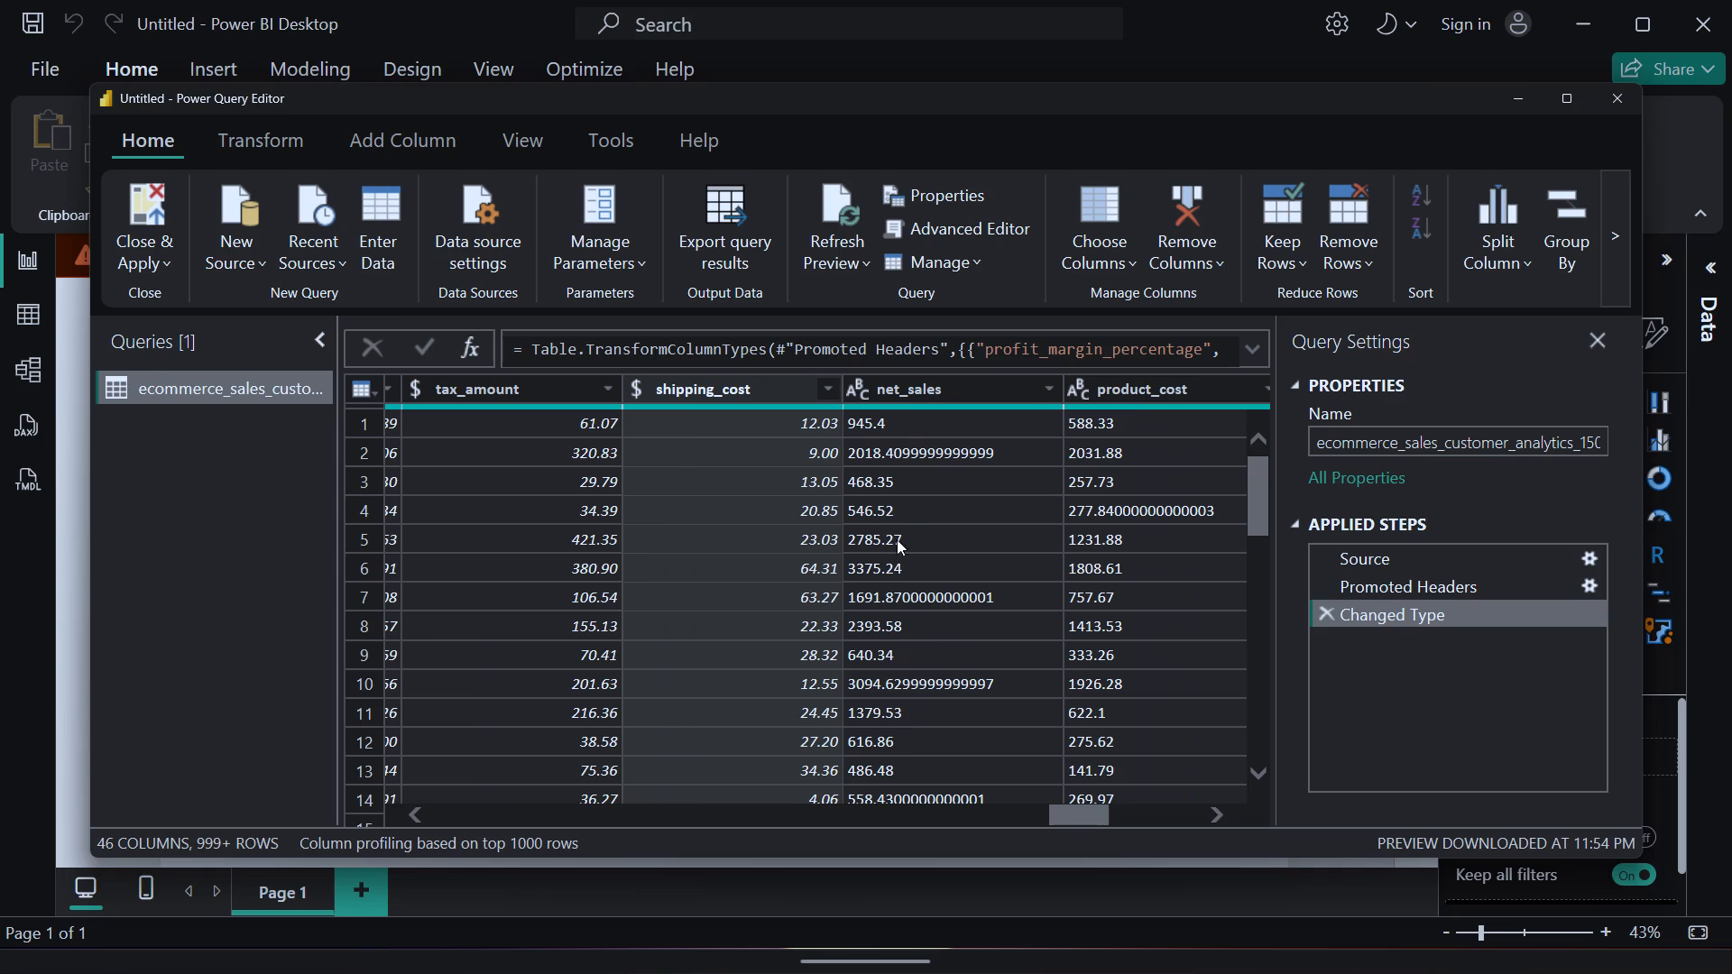
click(858, 389)
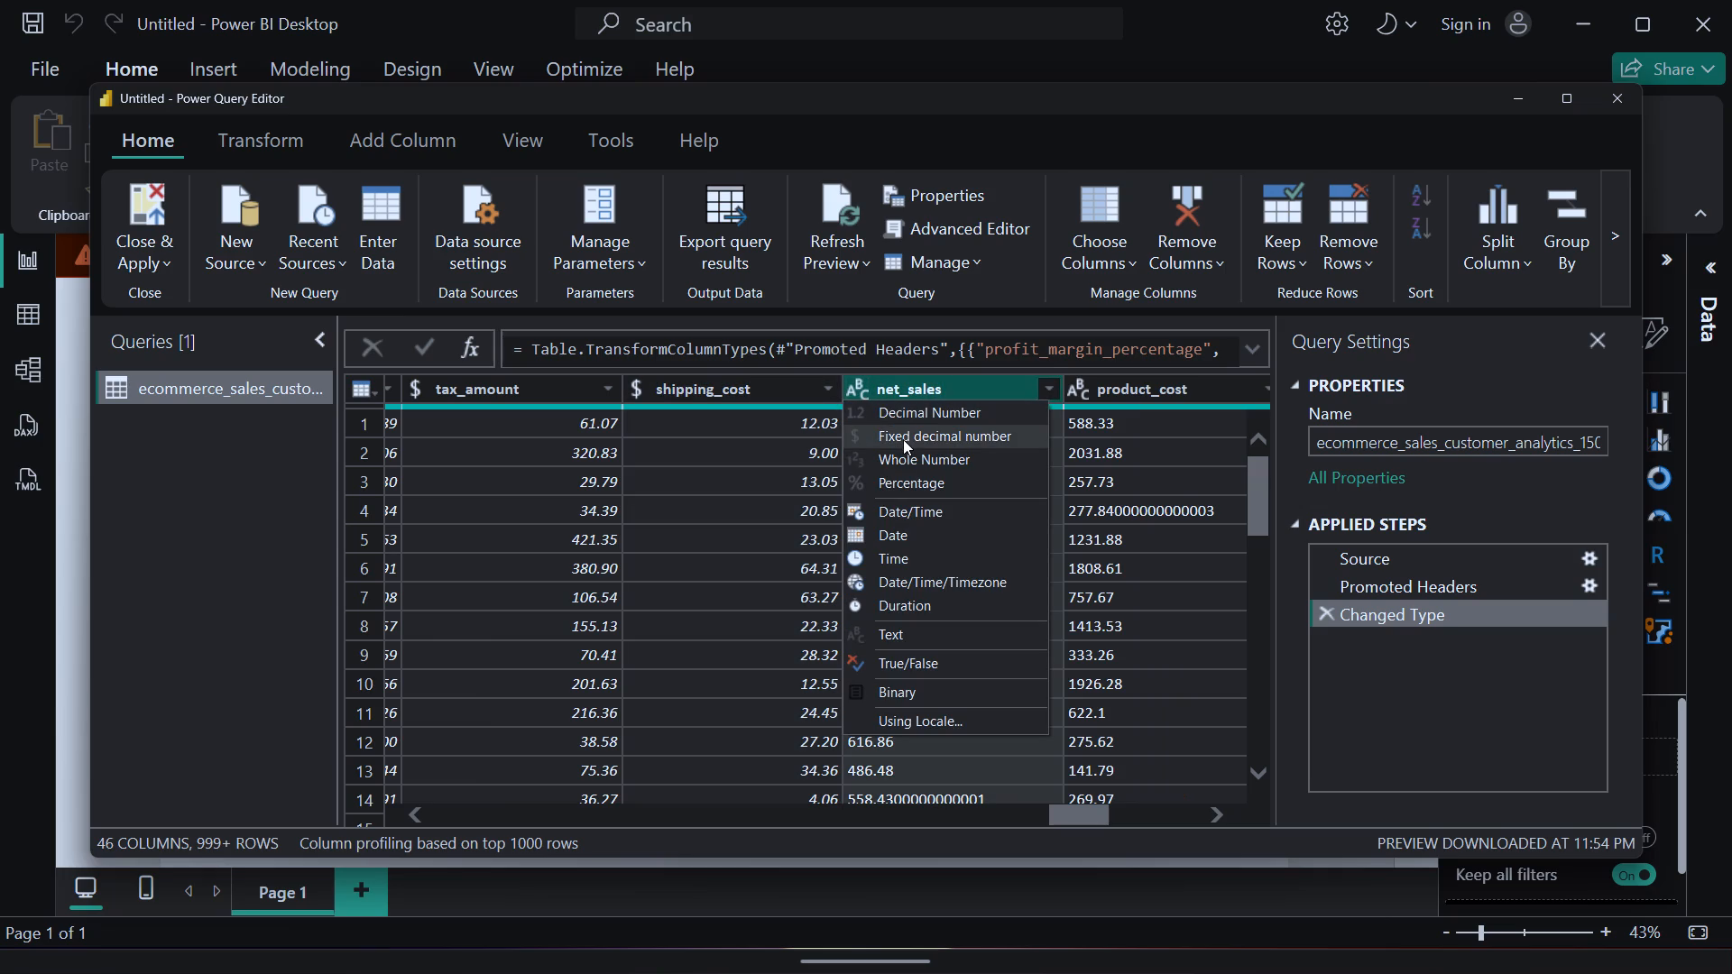
click(904, 439)
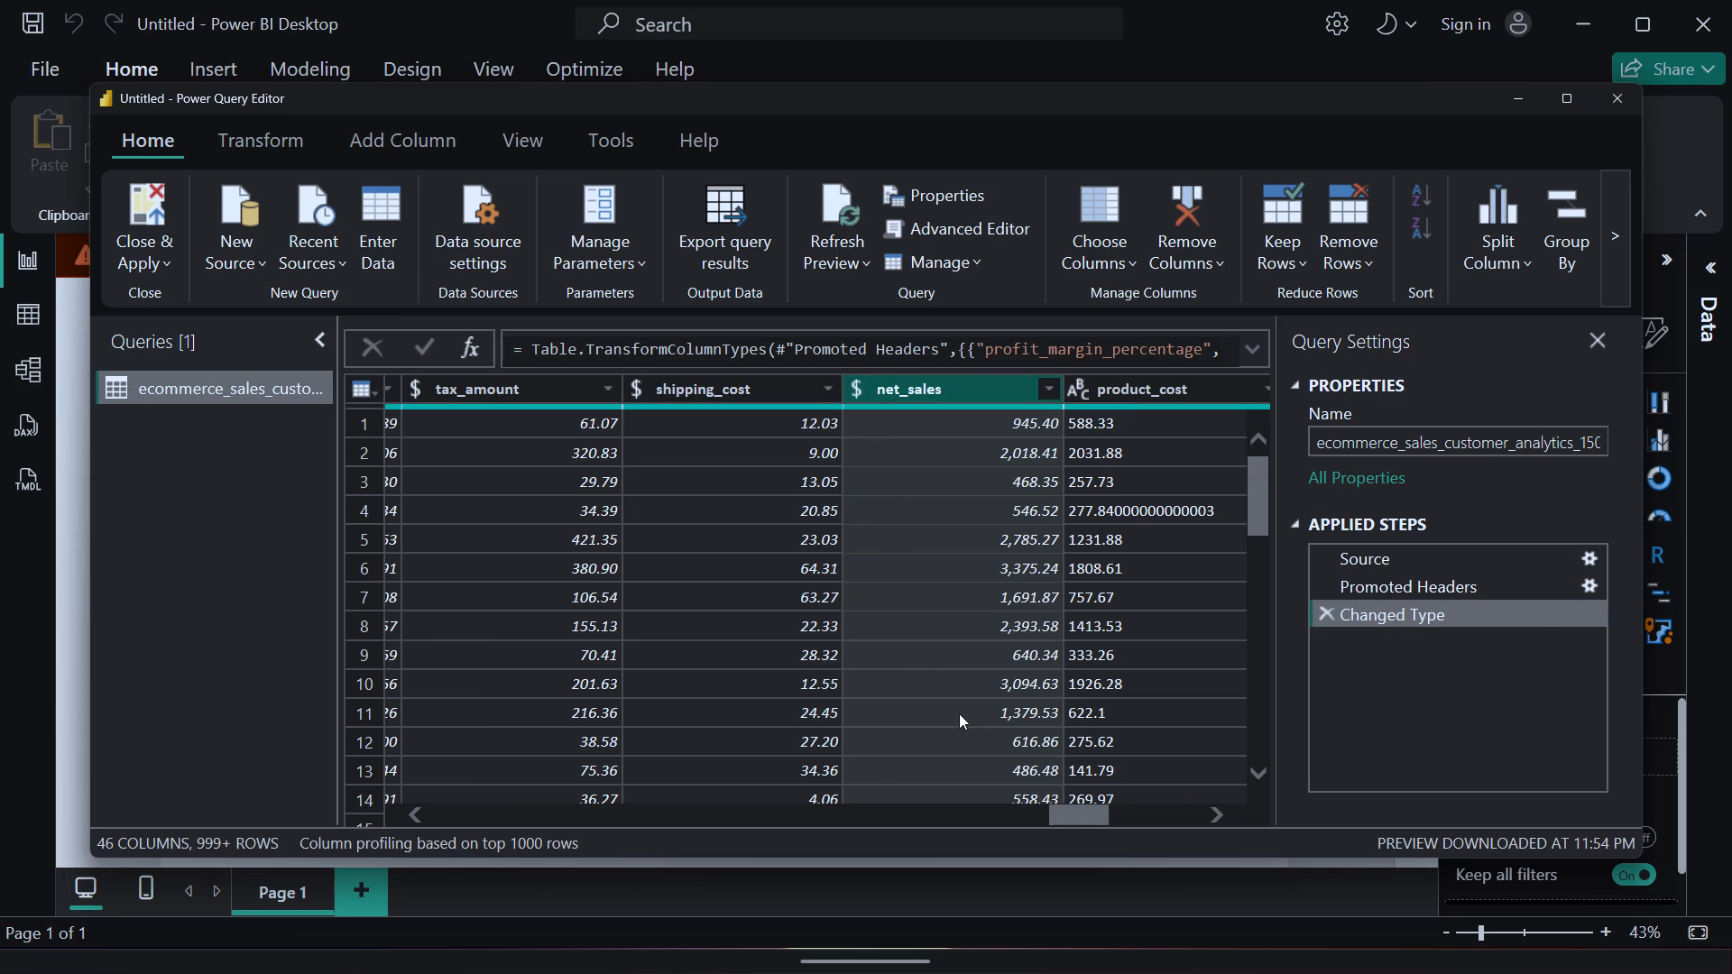
Set the data type of the product_cost column to Fixed decimal number.
drag(1075, 815, 1103, 813)
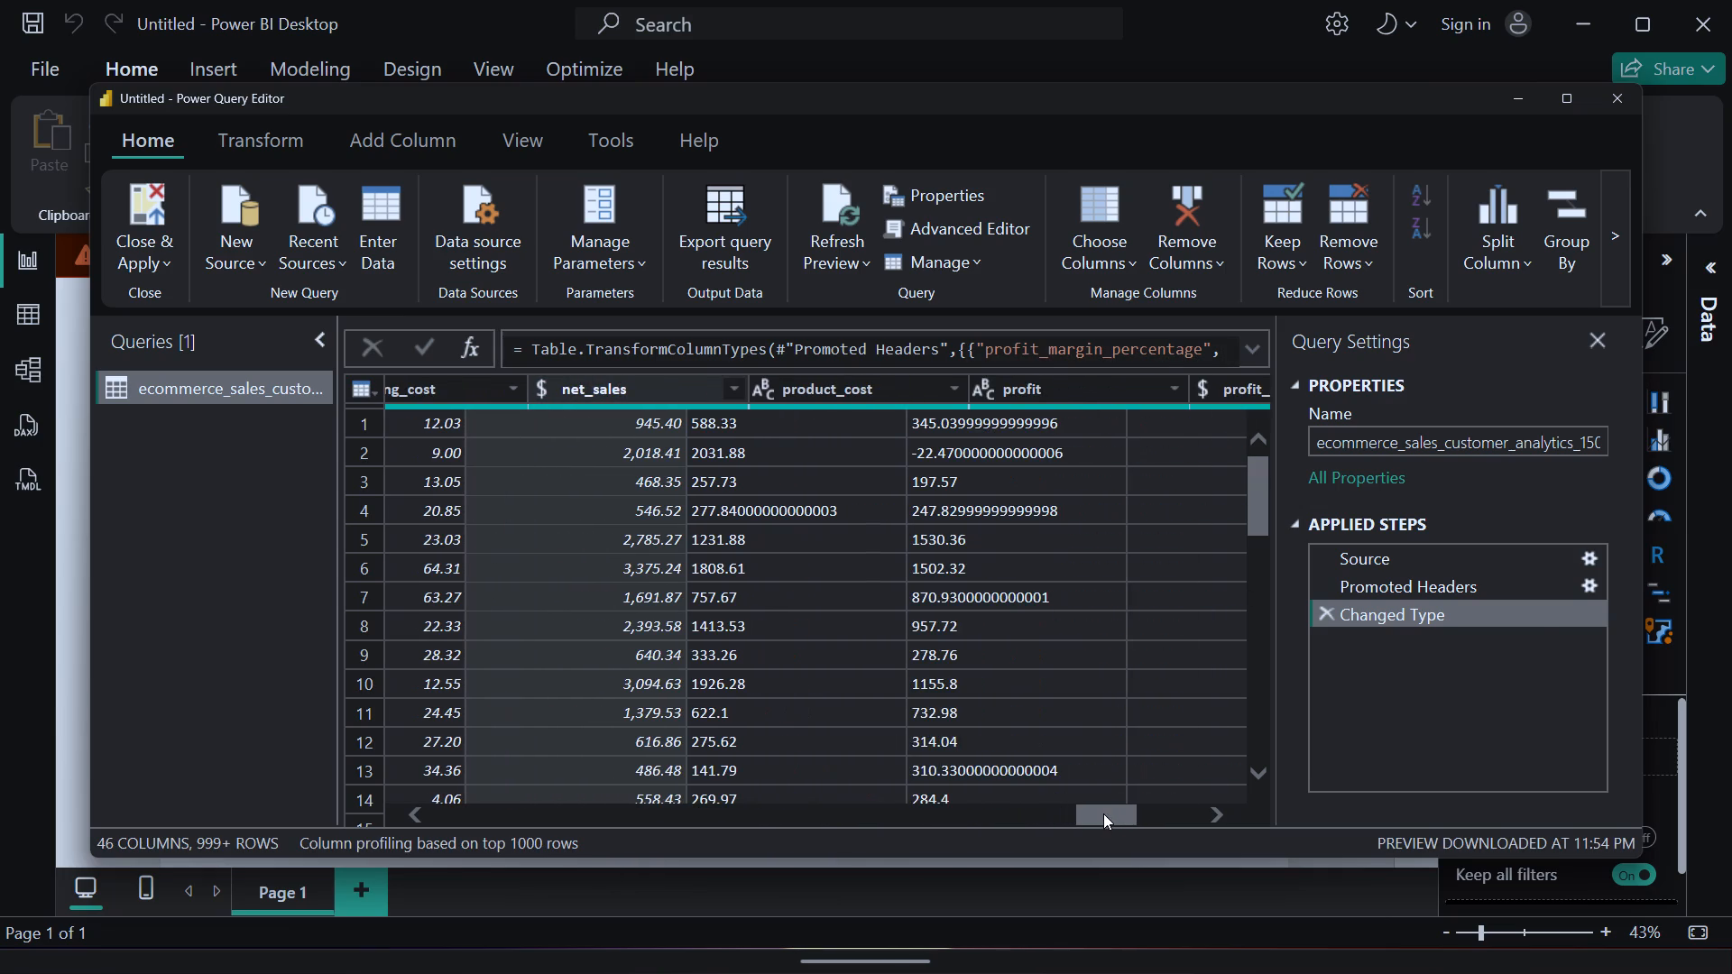
drag(1103, 813, 1105, 812)
click(683, 388)
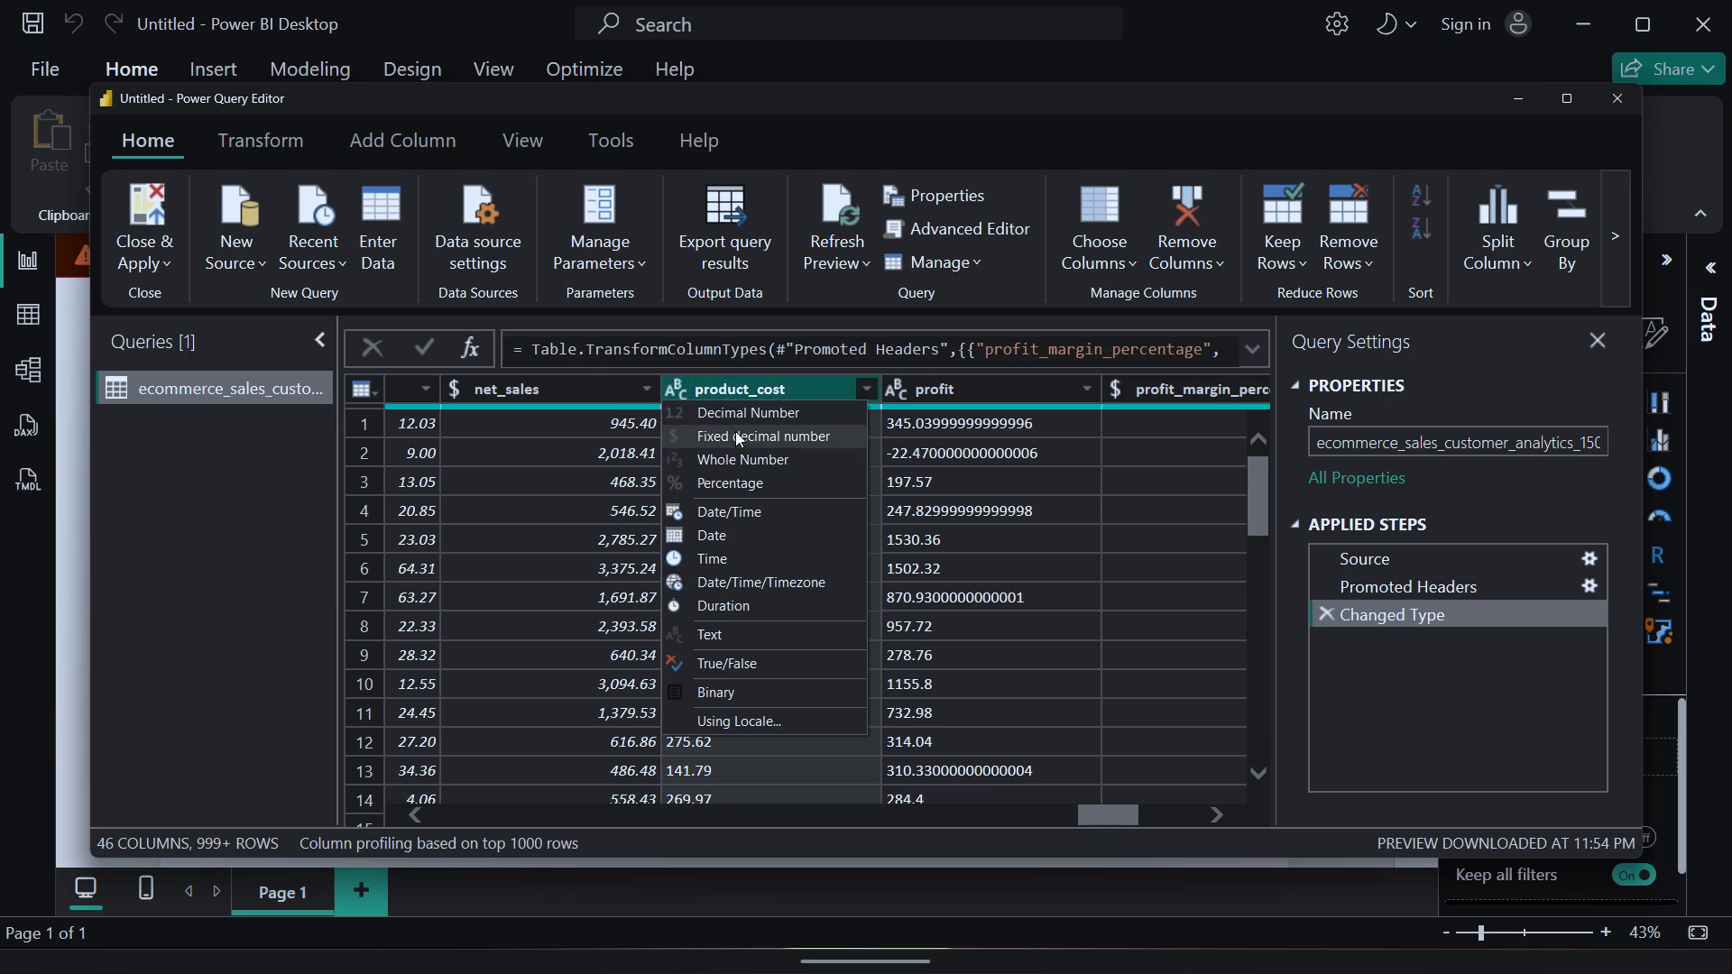
click(736, 435)
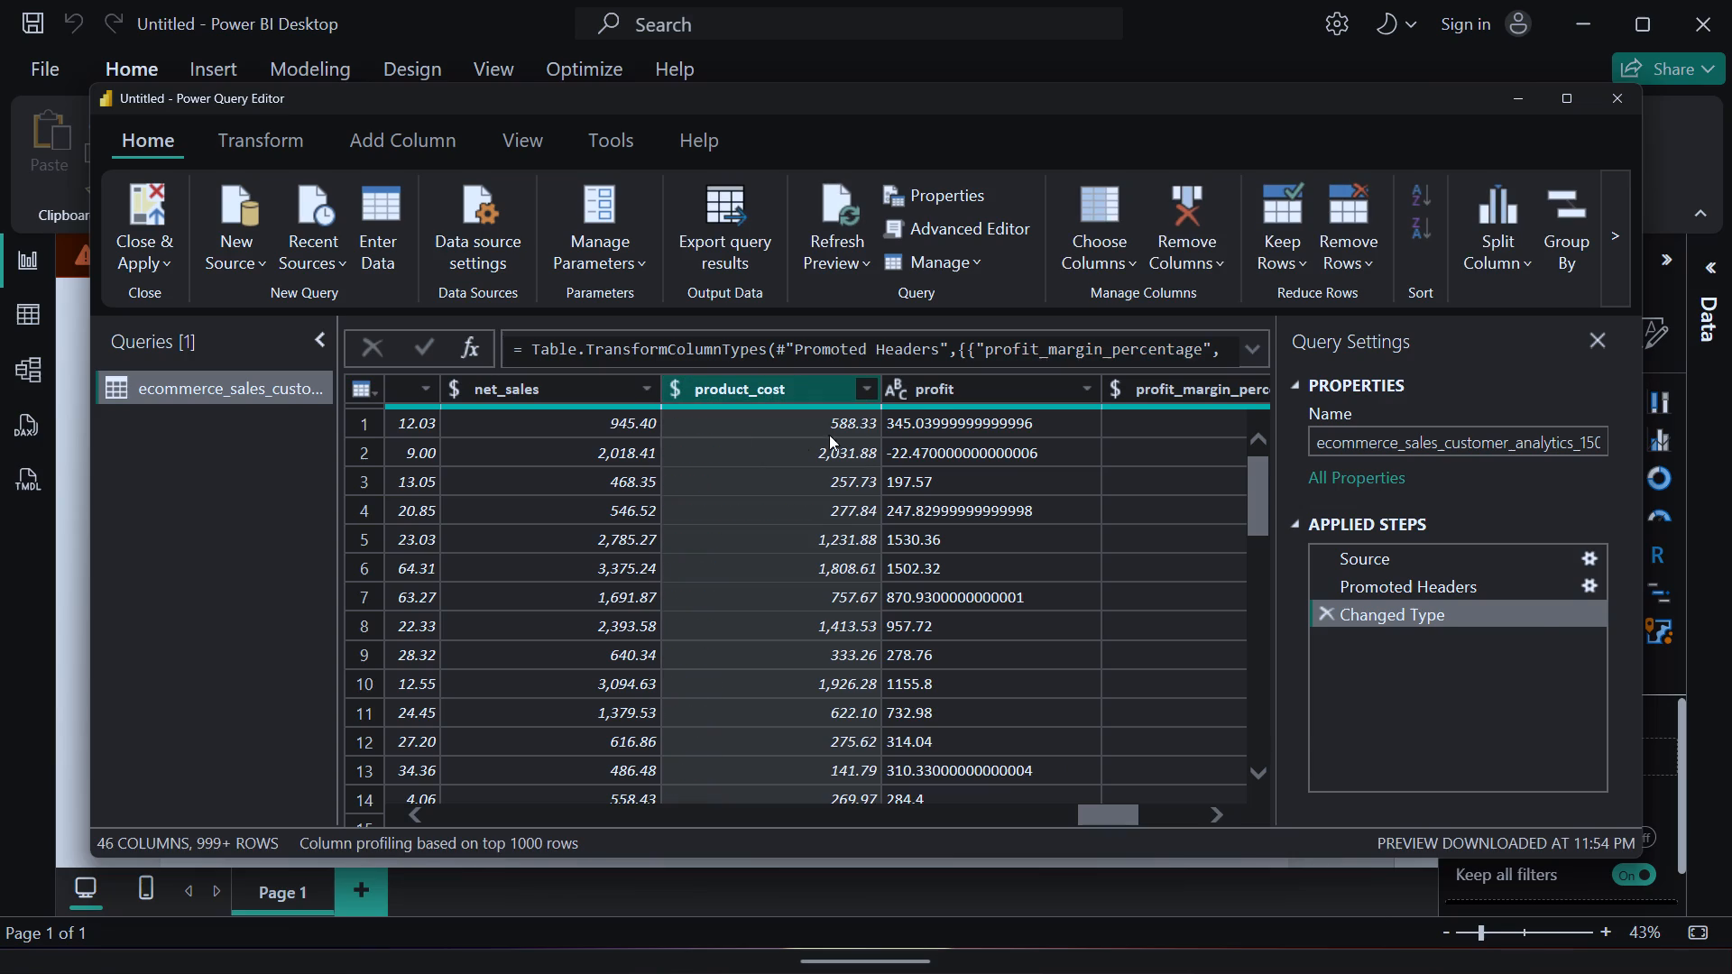
Set the data type of the profit column to Fixed decimal number.
click(892, 385)
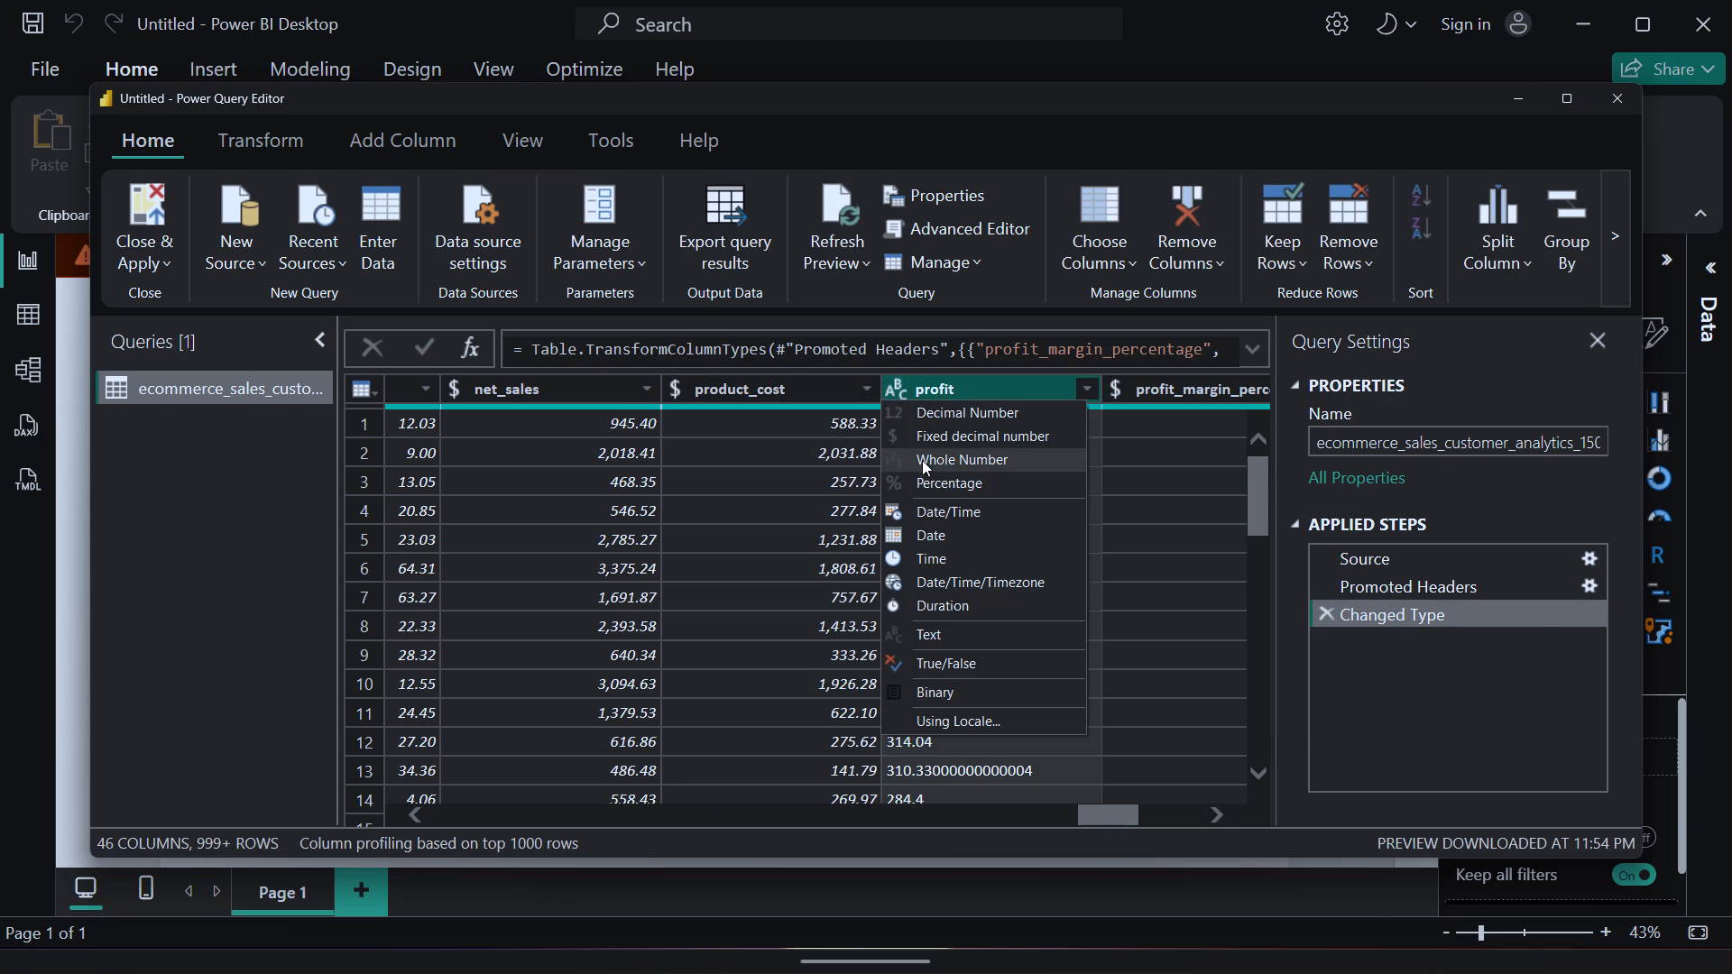
click(948, 444)
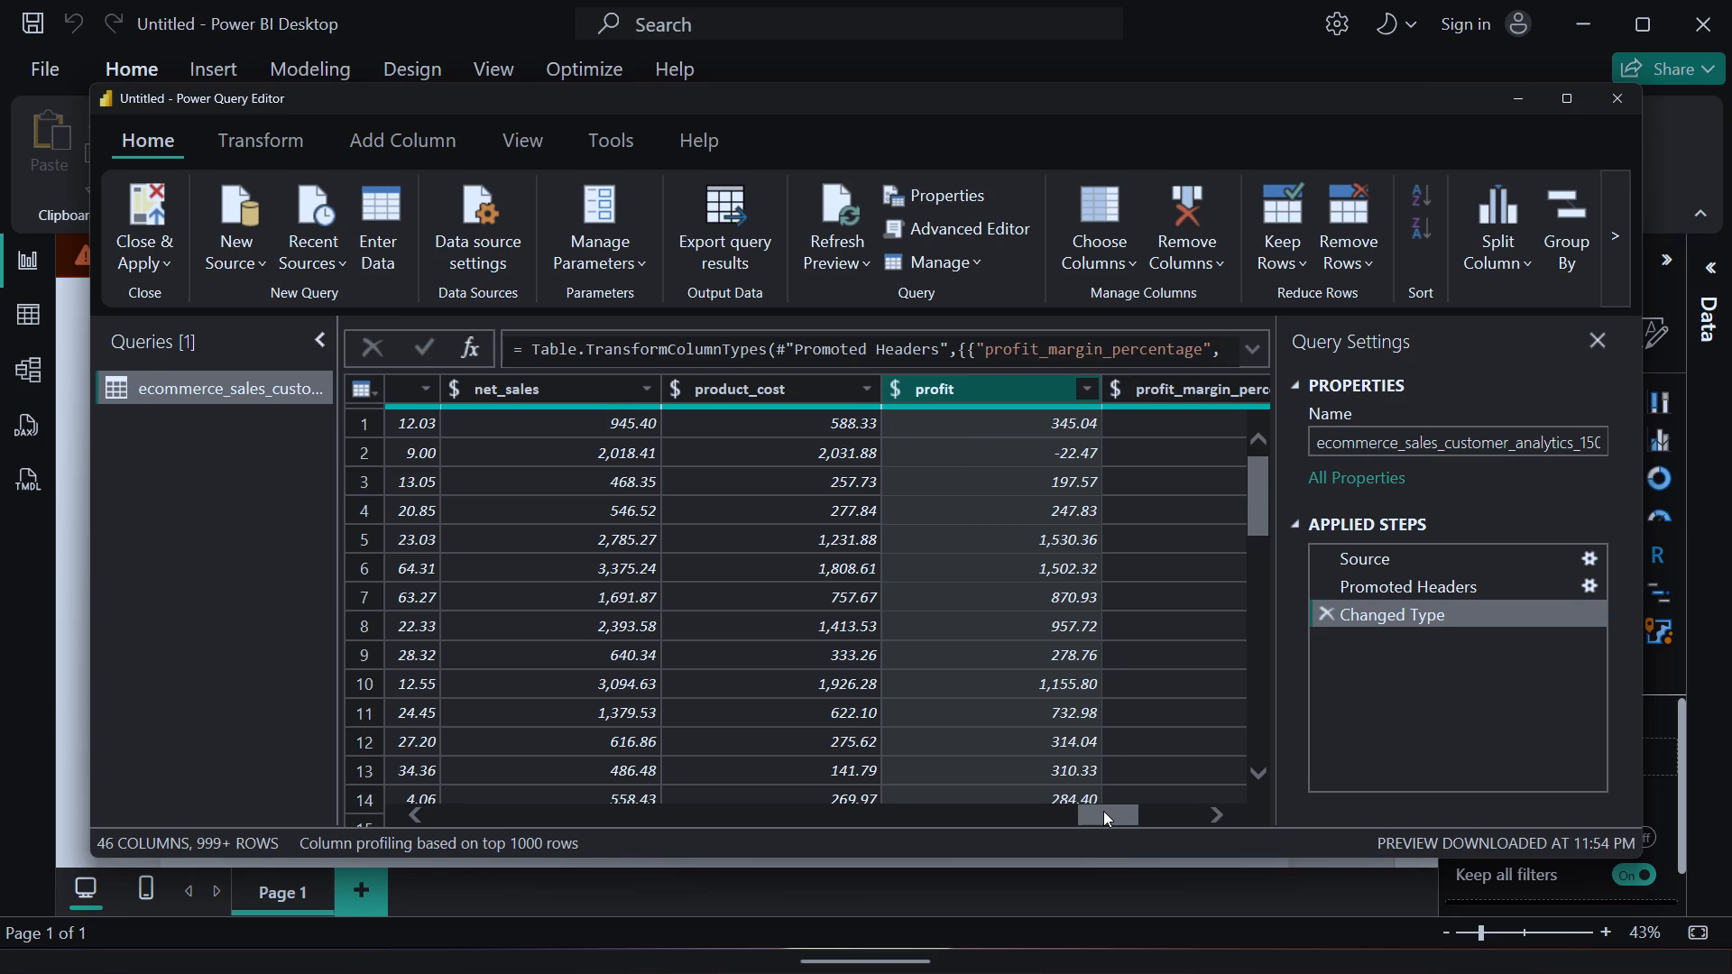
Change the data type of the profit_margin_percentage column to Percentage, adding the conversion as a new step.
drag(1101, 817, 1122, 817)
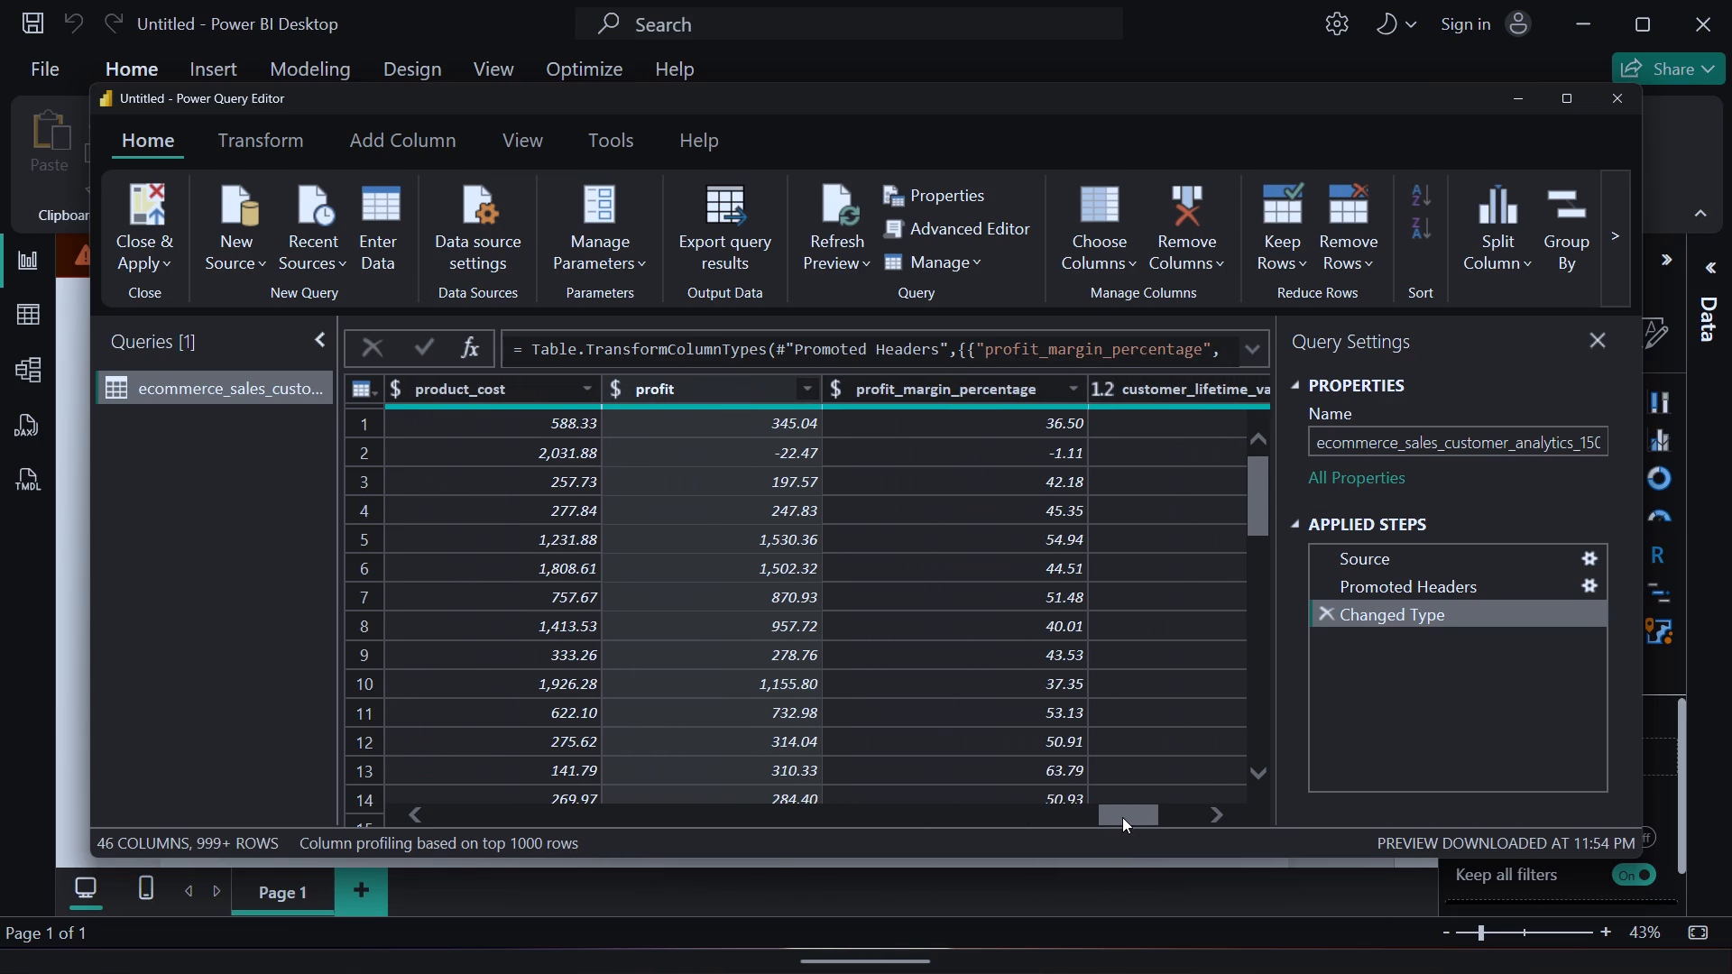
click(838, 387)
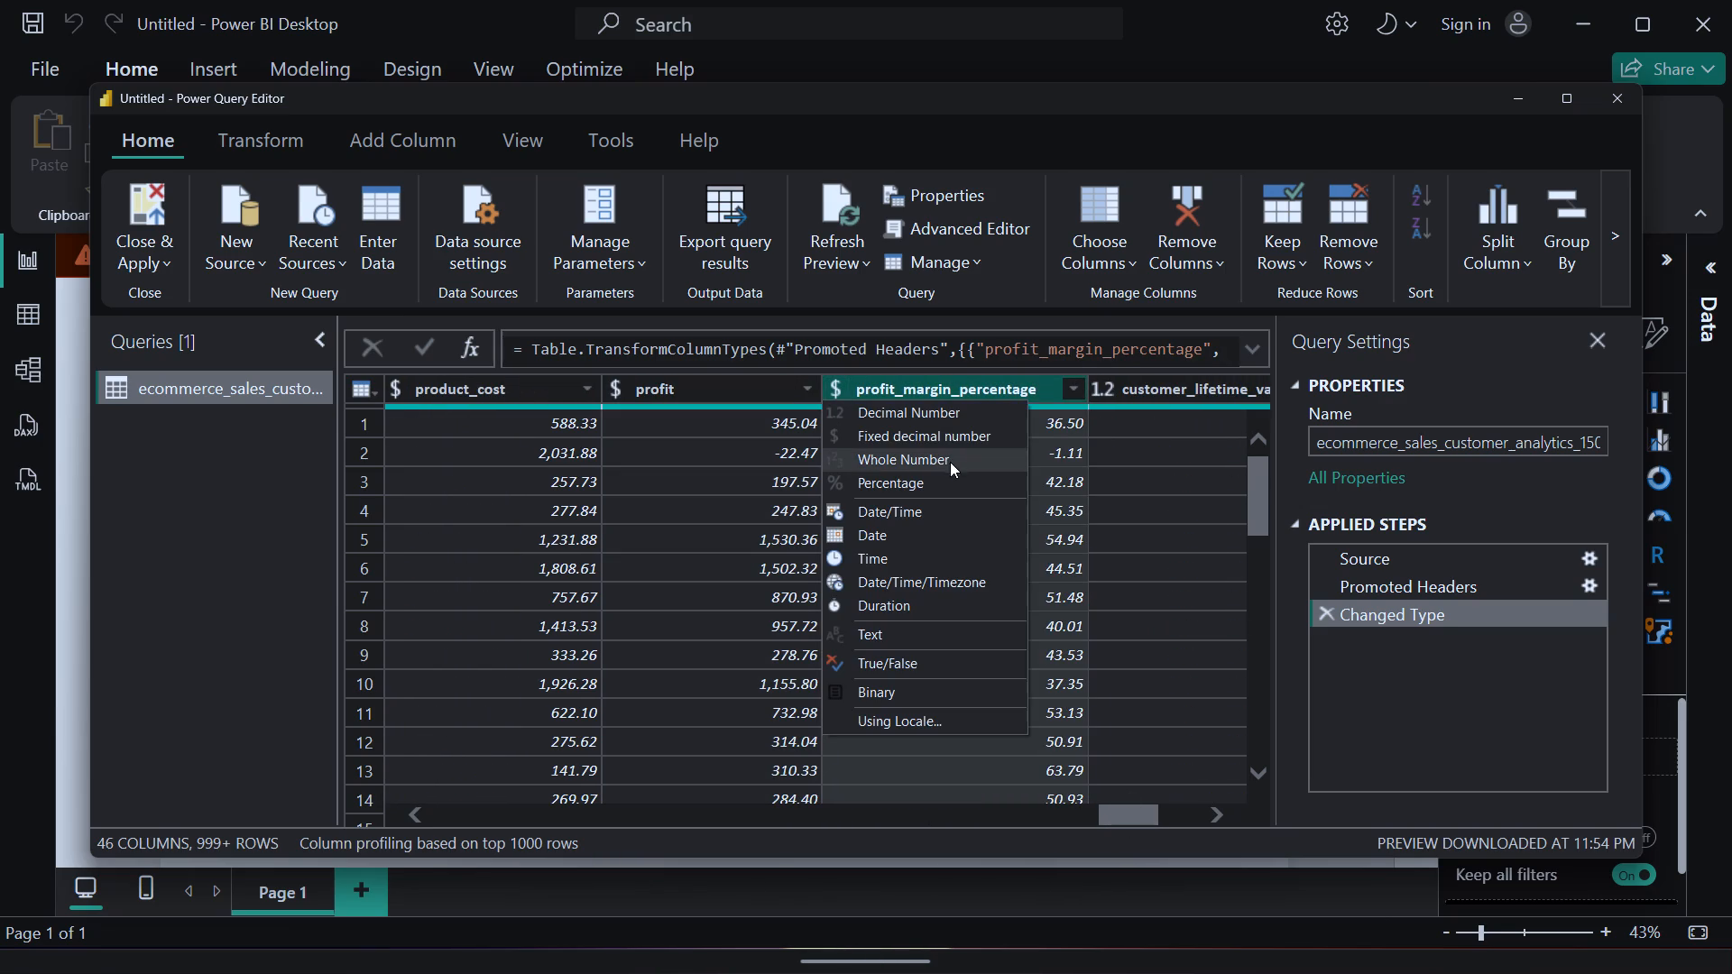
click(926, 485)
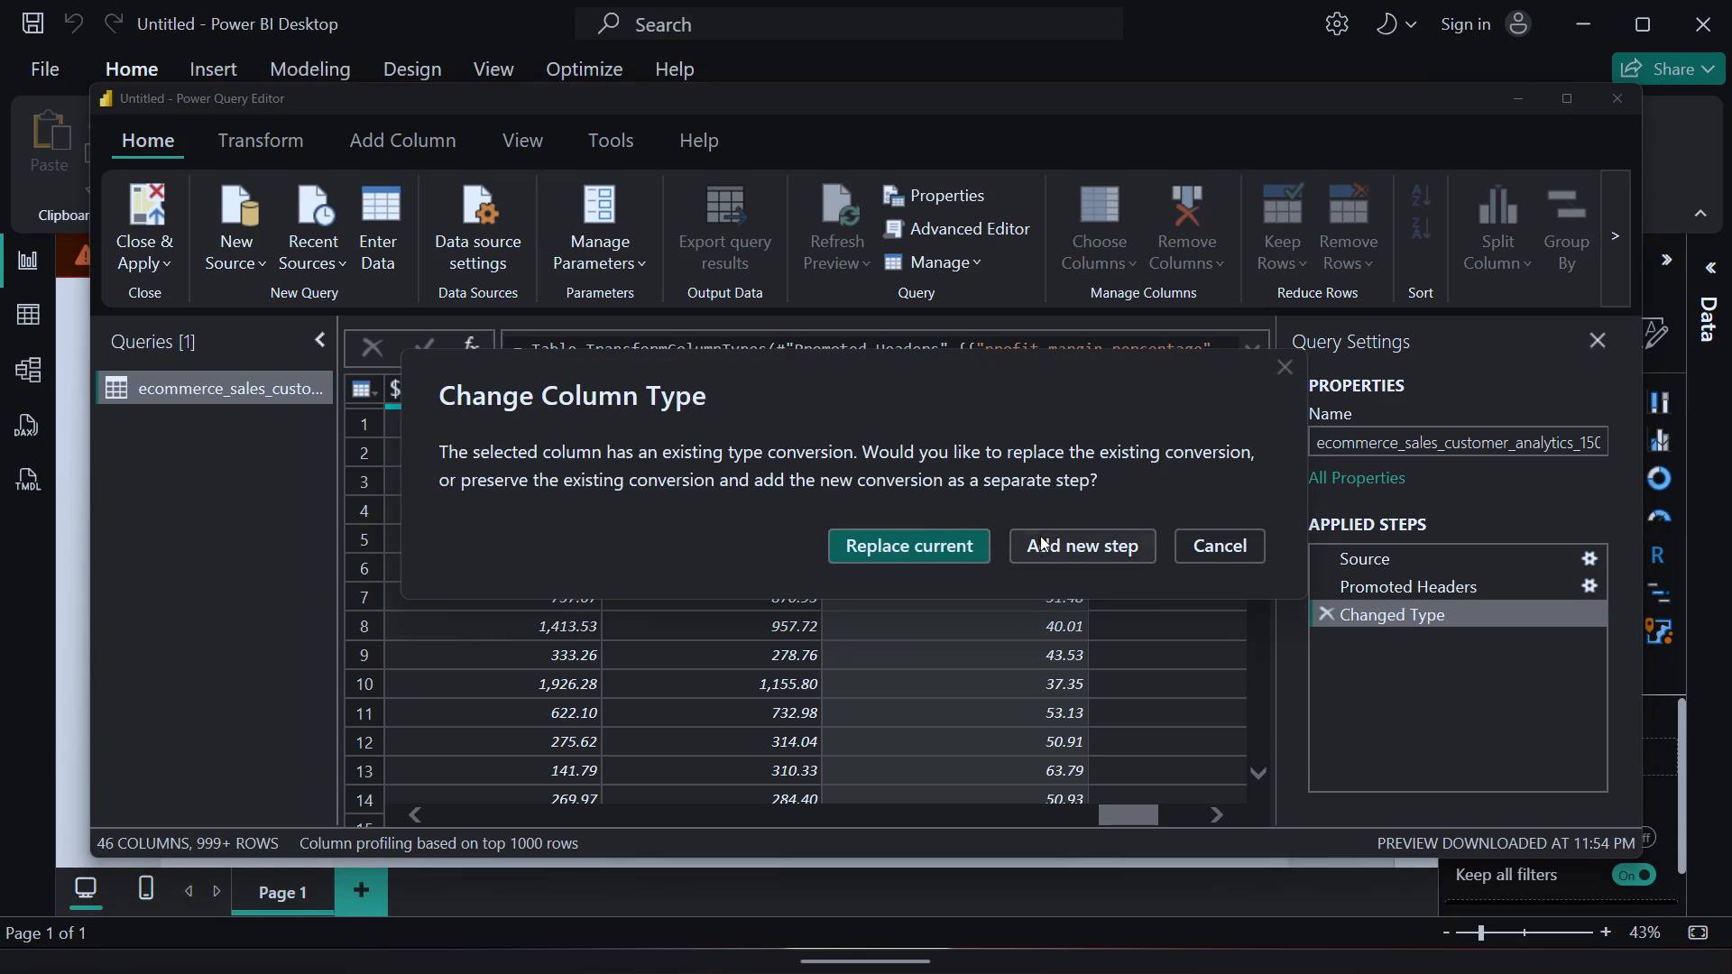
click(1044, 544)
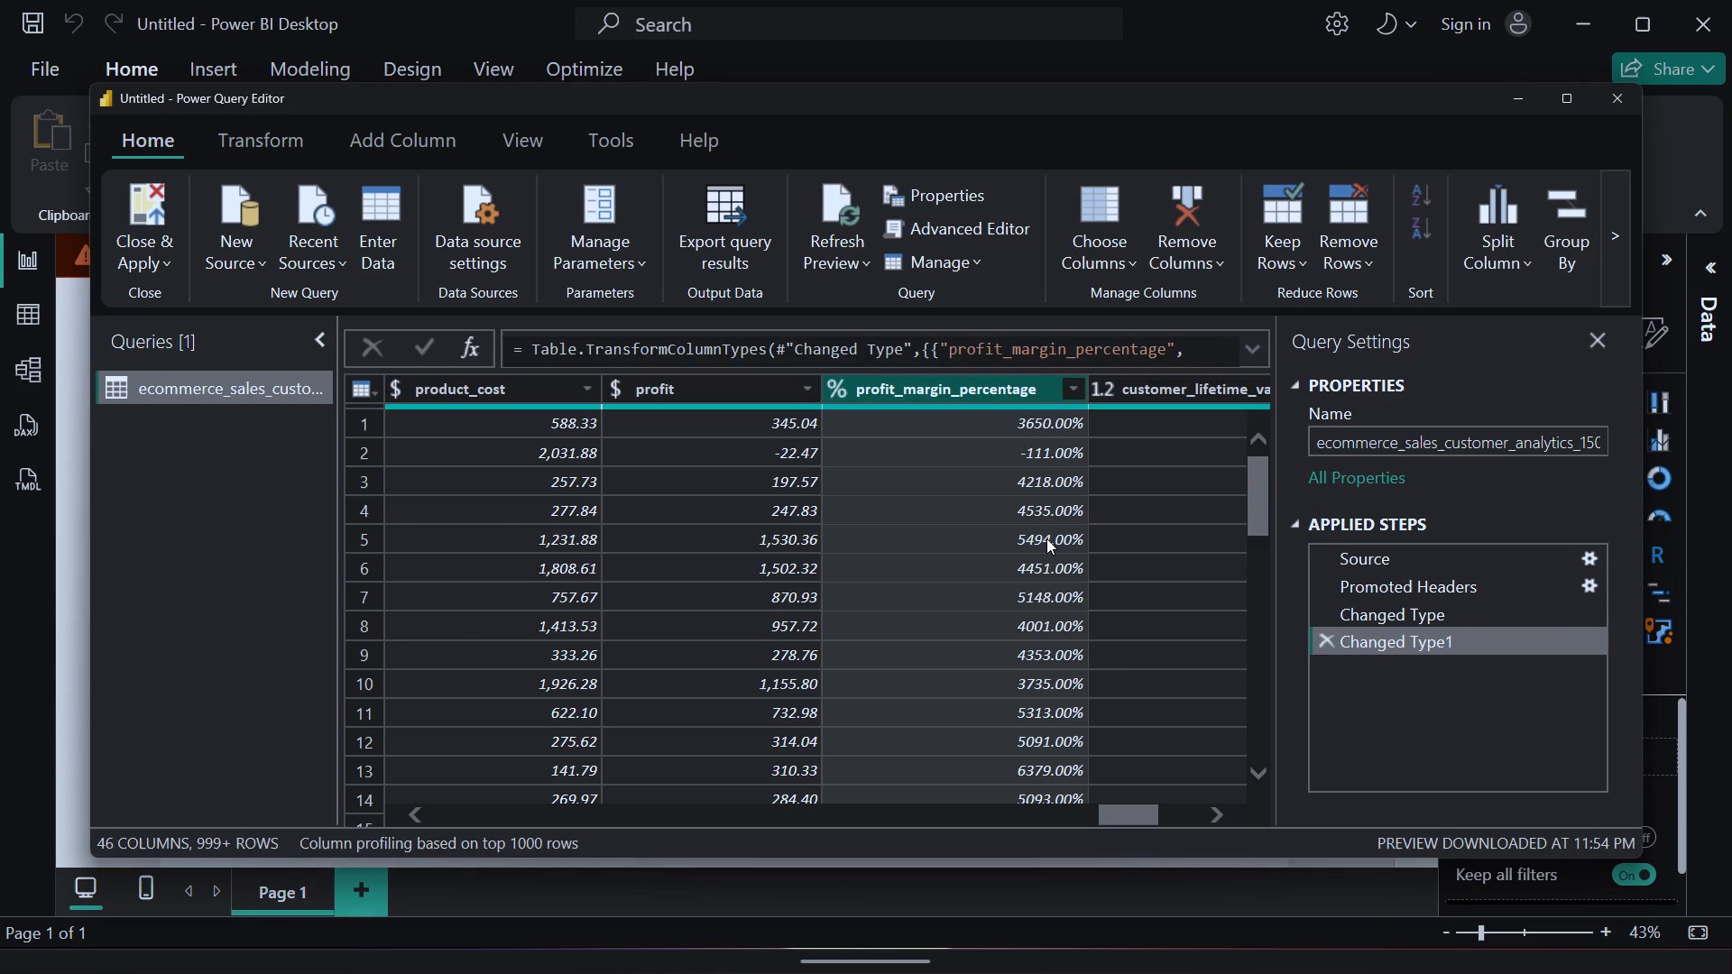
Set the data type of the profit_margin_percentage column to Decimal Number, replacing the current conversion.
click(909, 391)
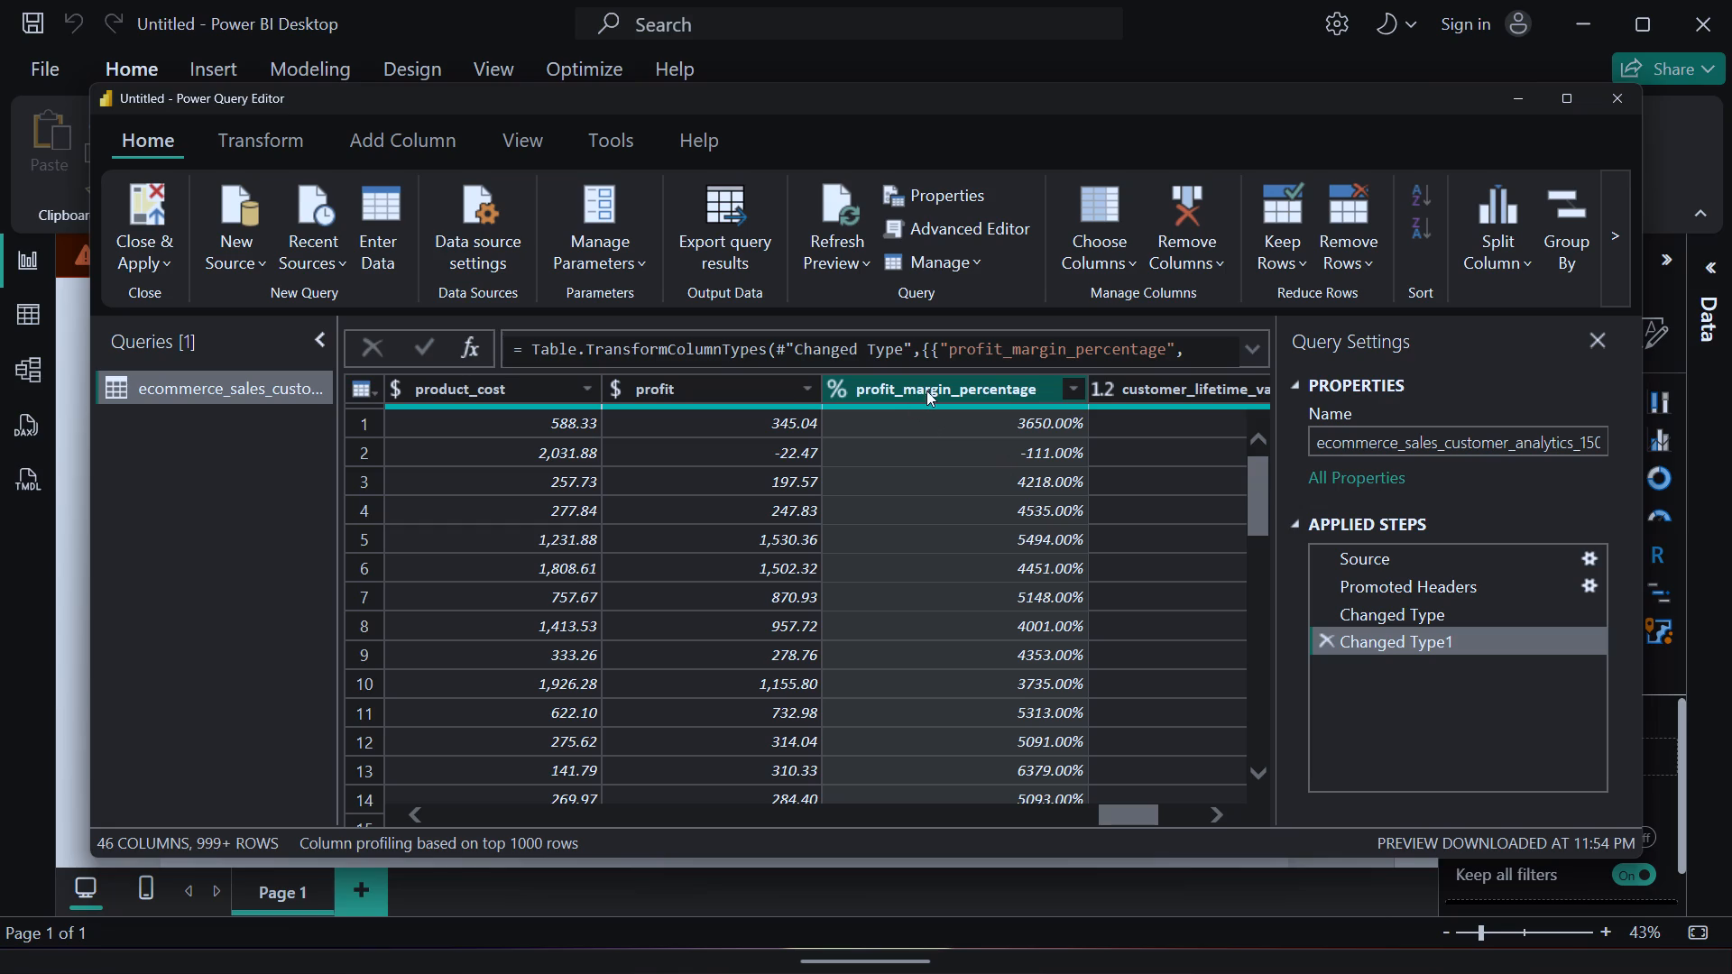
click(844, 377)
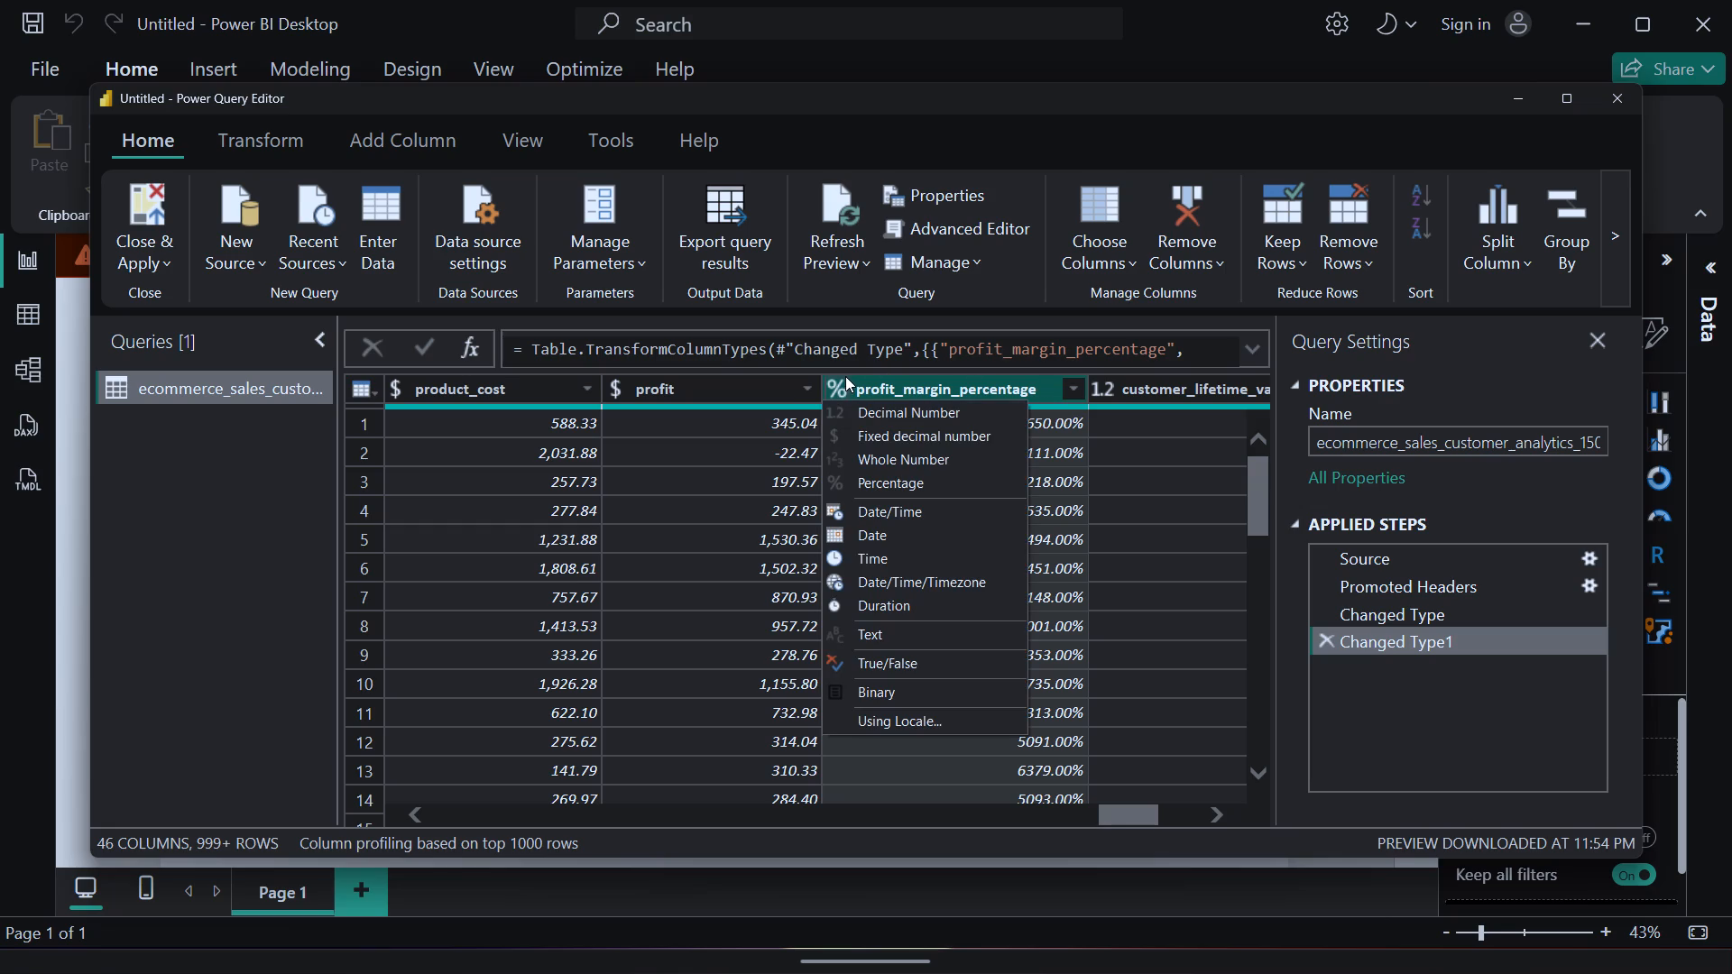
click(904, 413)
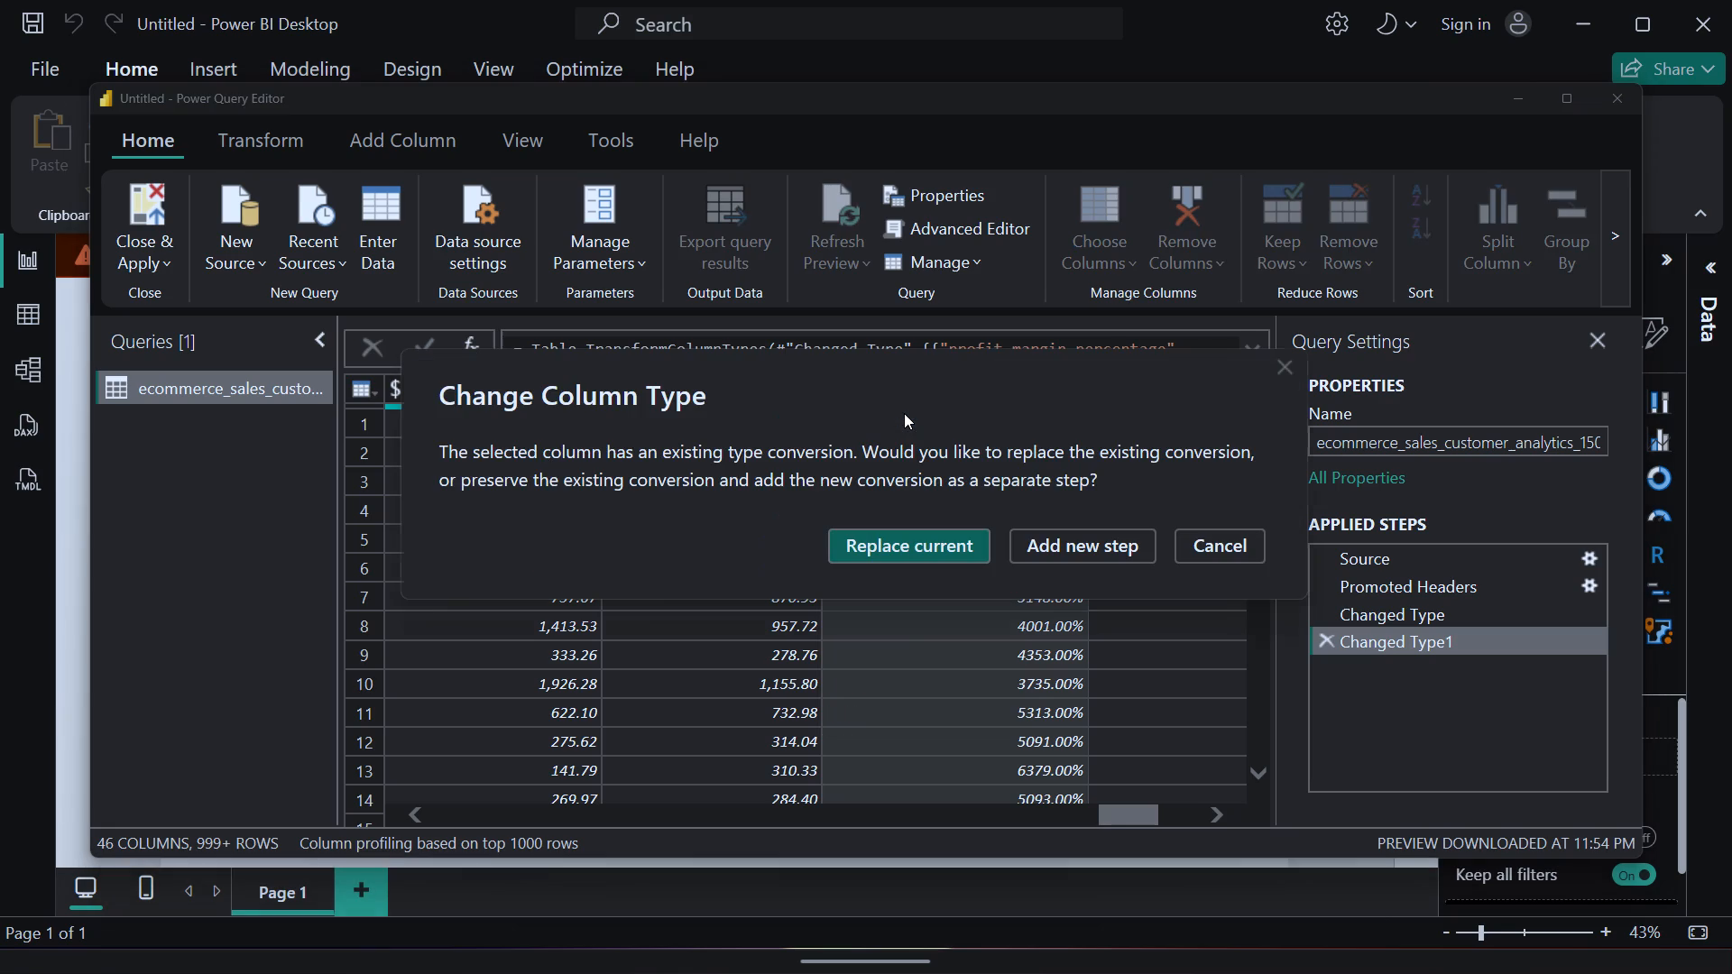
click(929, 549)
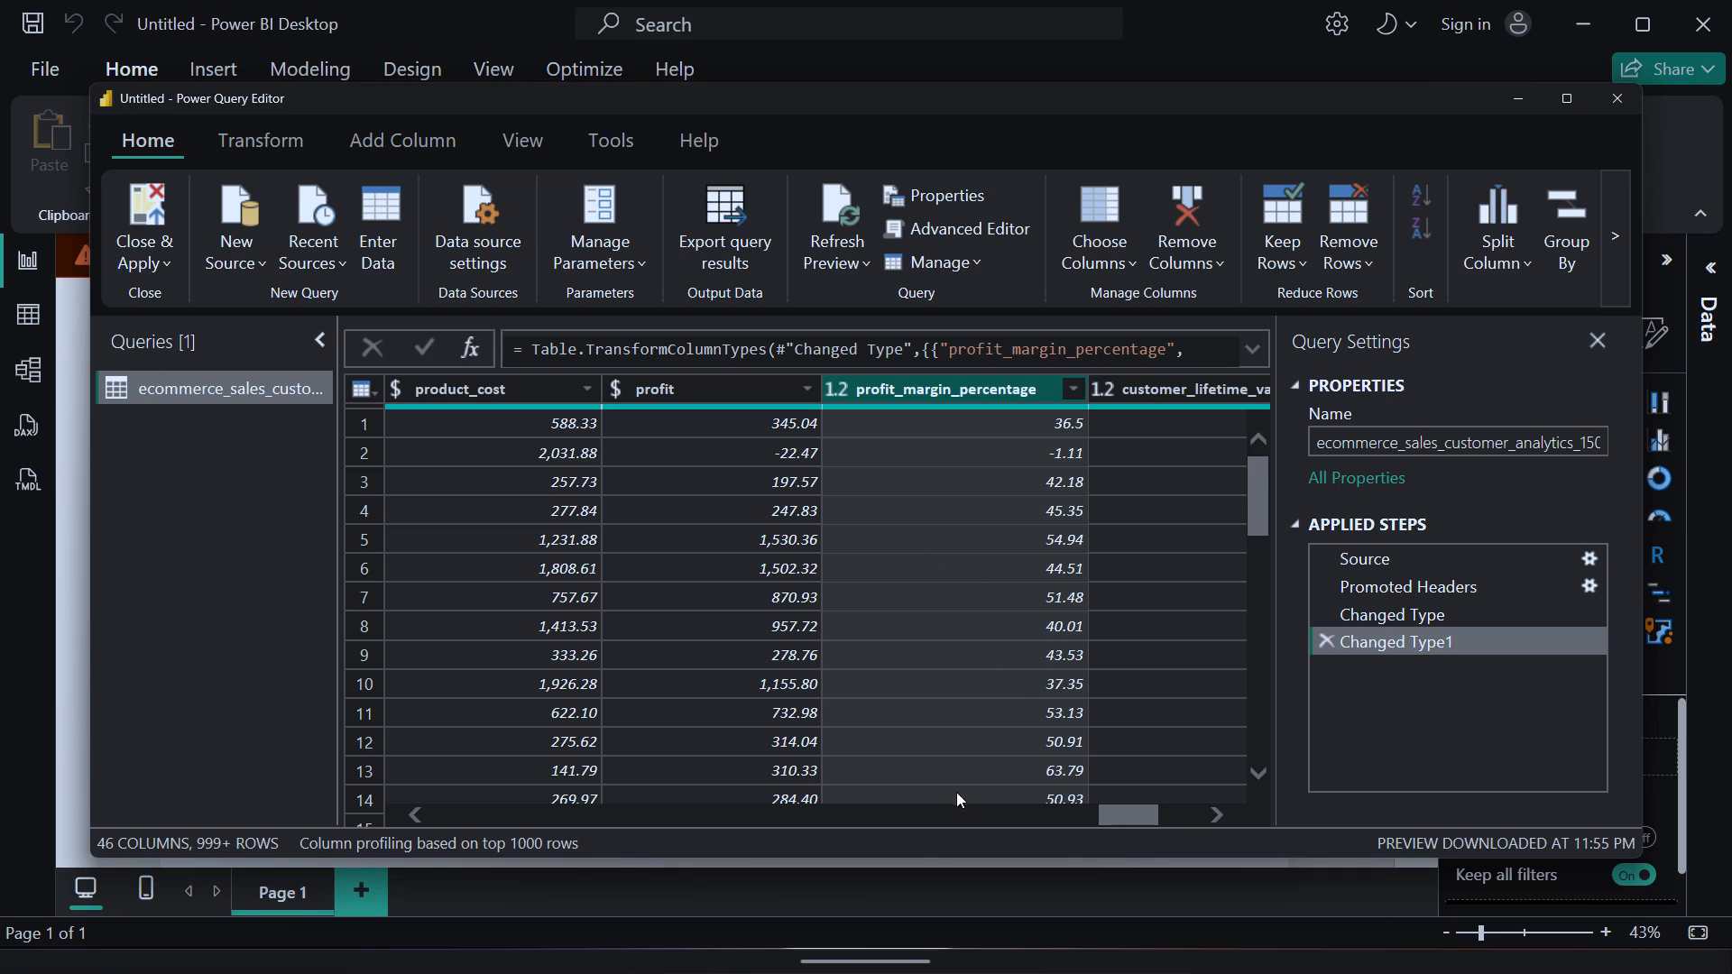
Examine the preview rows of the customer_lifetime_value, is_repeat_customer and customer_order_count columns and their data types.
drag(1114, 813, 1126, 815)
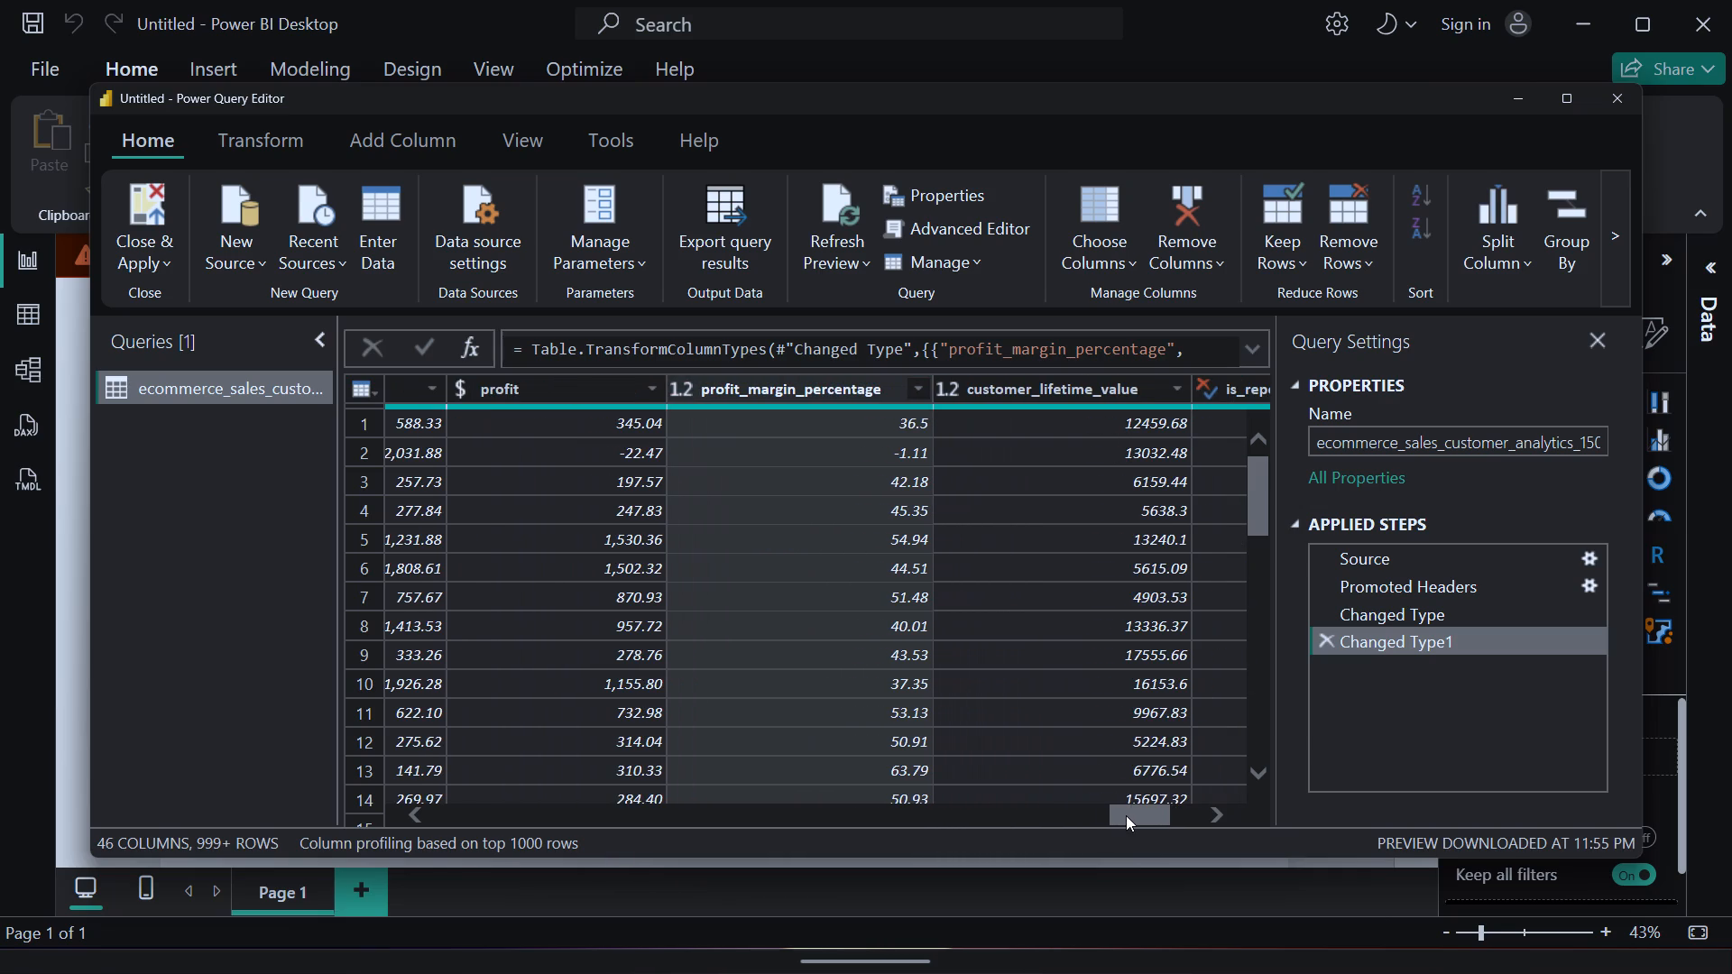
drag(1126, 815, 1156, 816)
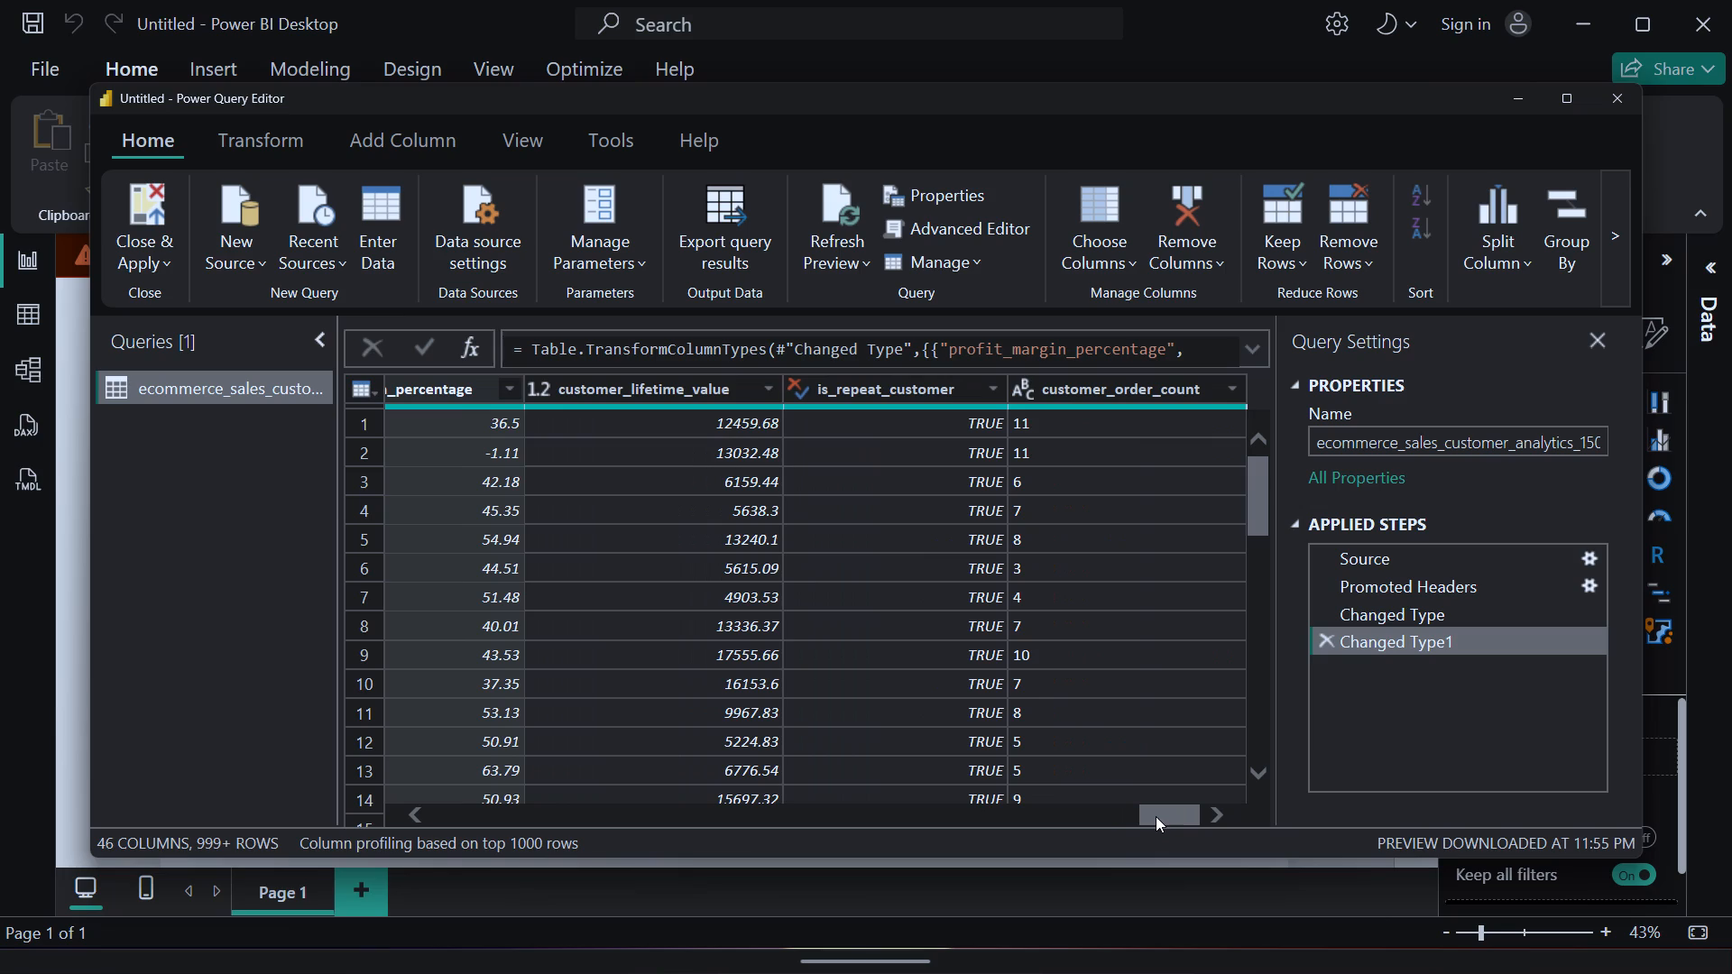
drag(1156, 816, 1158, 813)
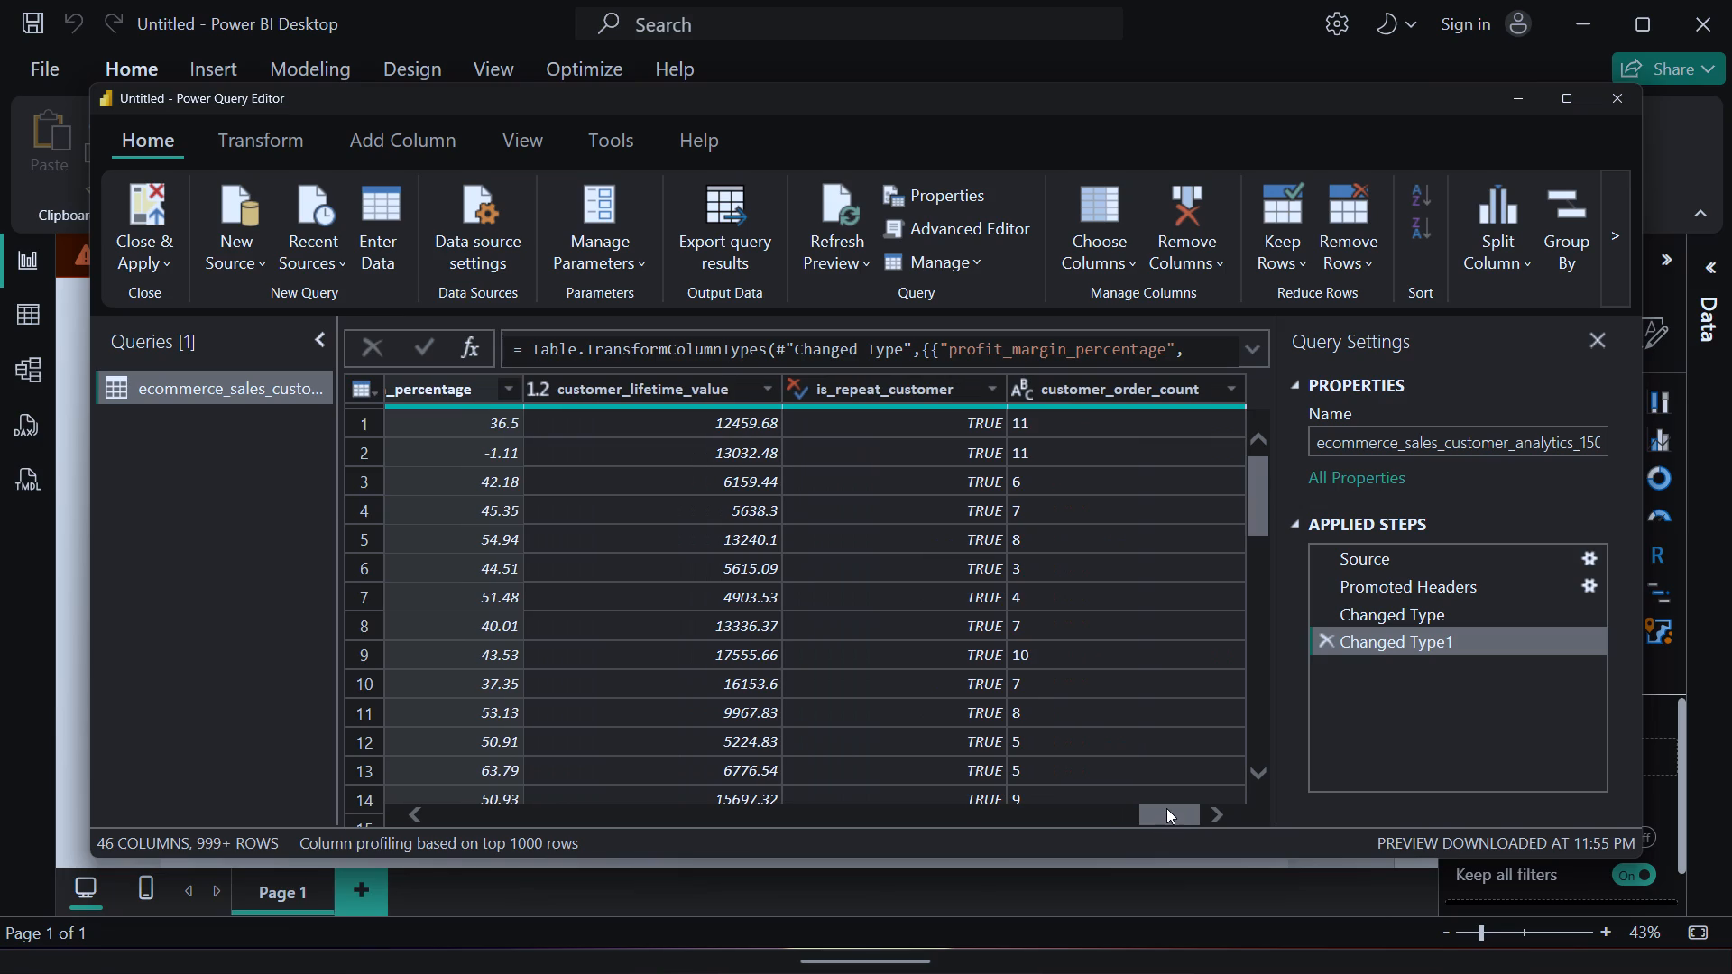
drag(1168, 808, 1228, 817)
drag(1258, 506, 1263, 487)
drag(1263, 494, 1257, 641)
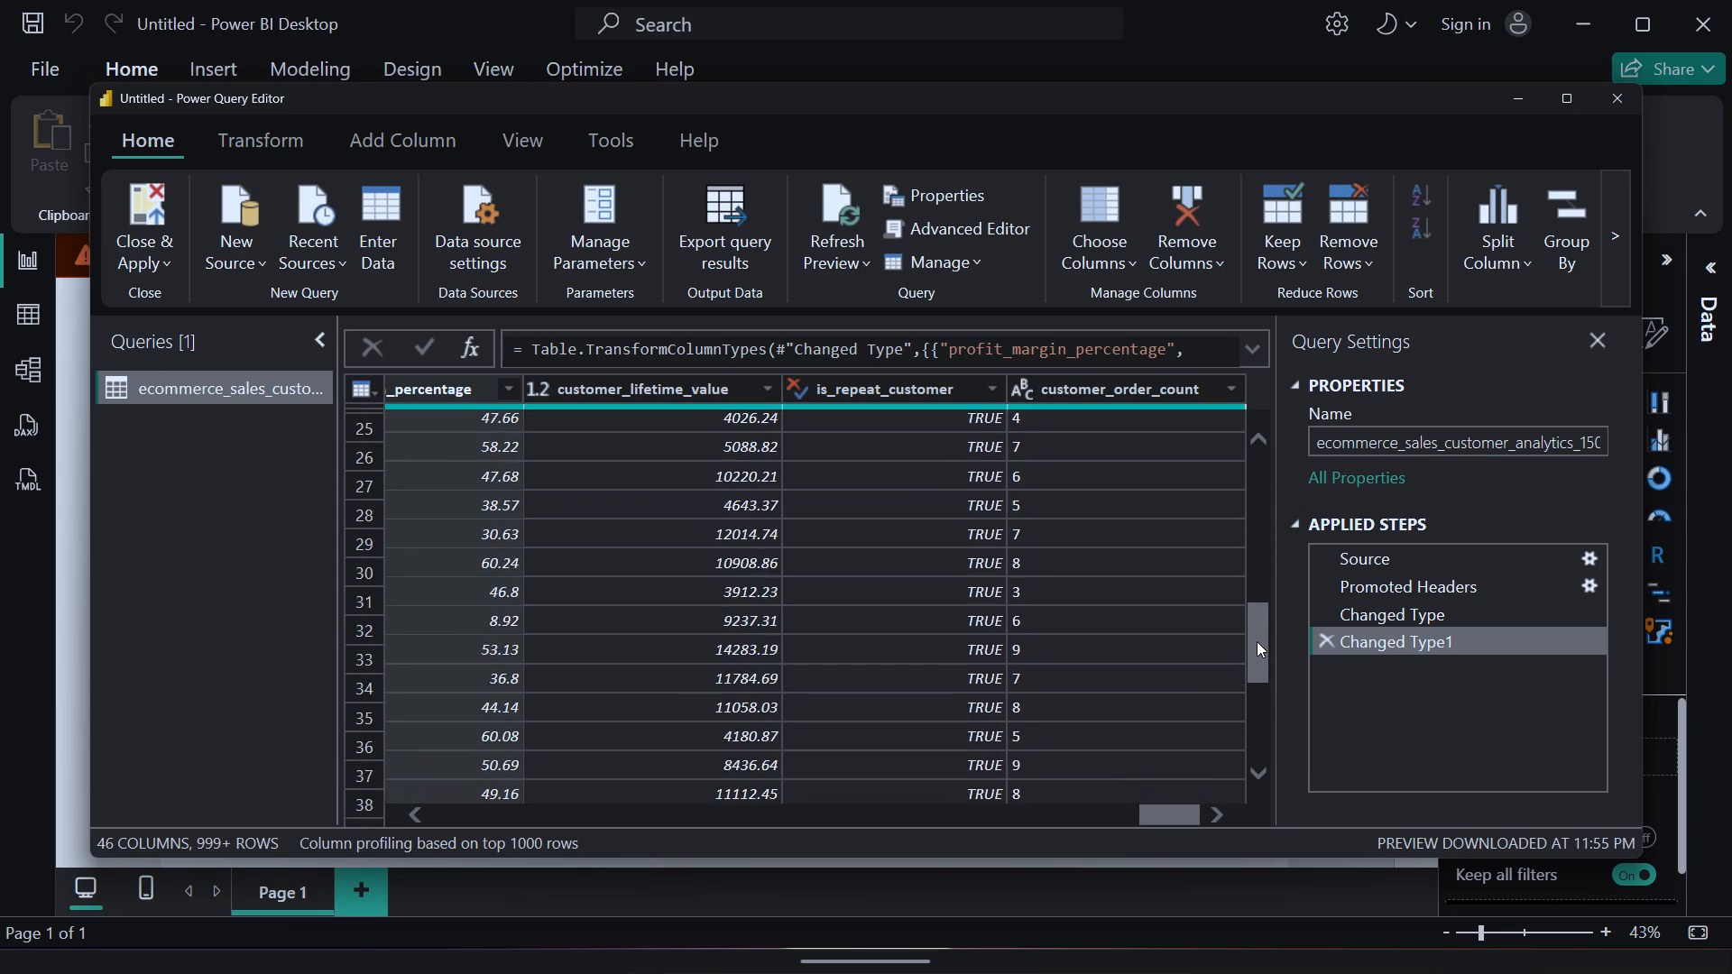
drag(1257, 641, 1246, 793)
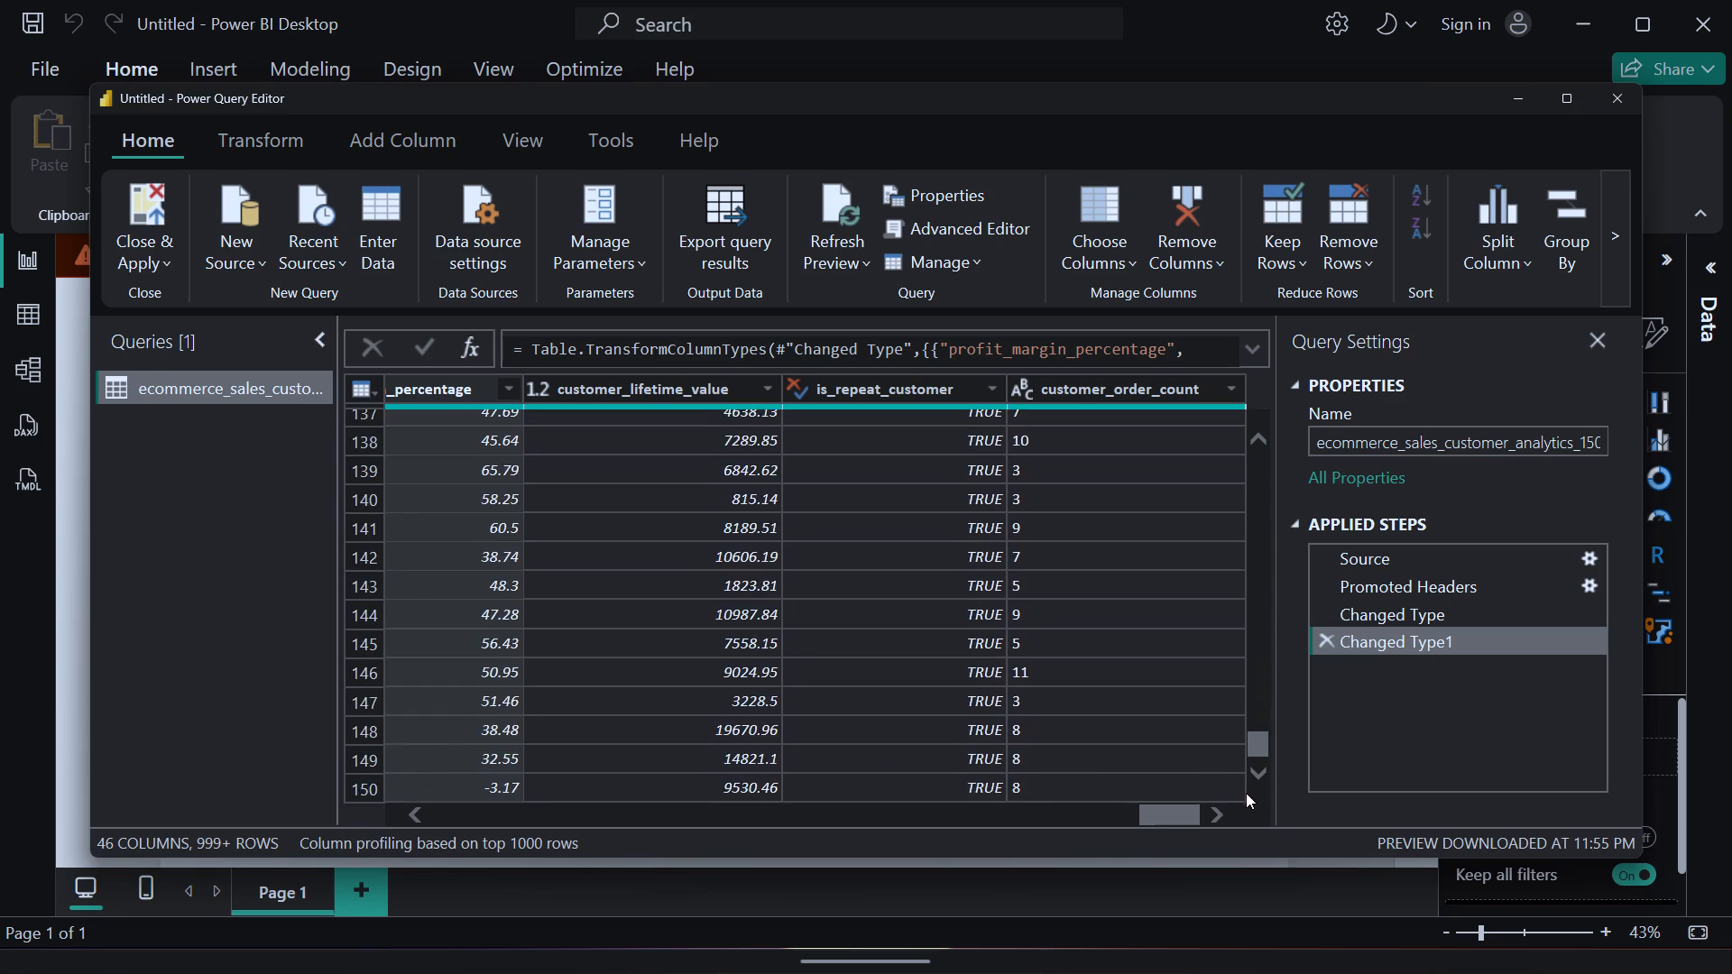
drag(1246, 793, 1213, 545)
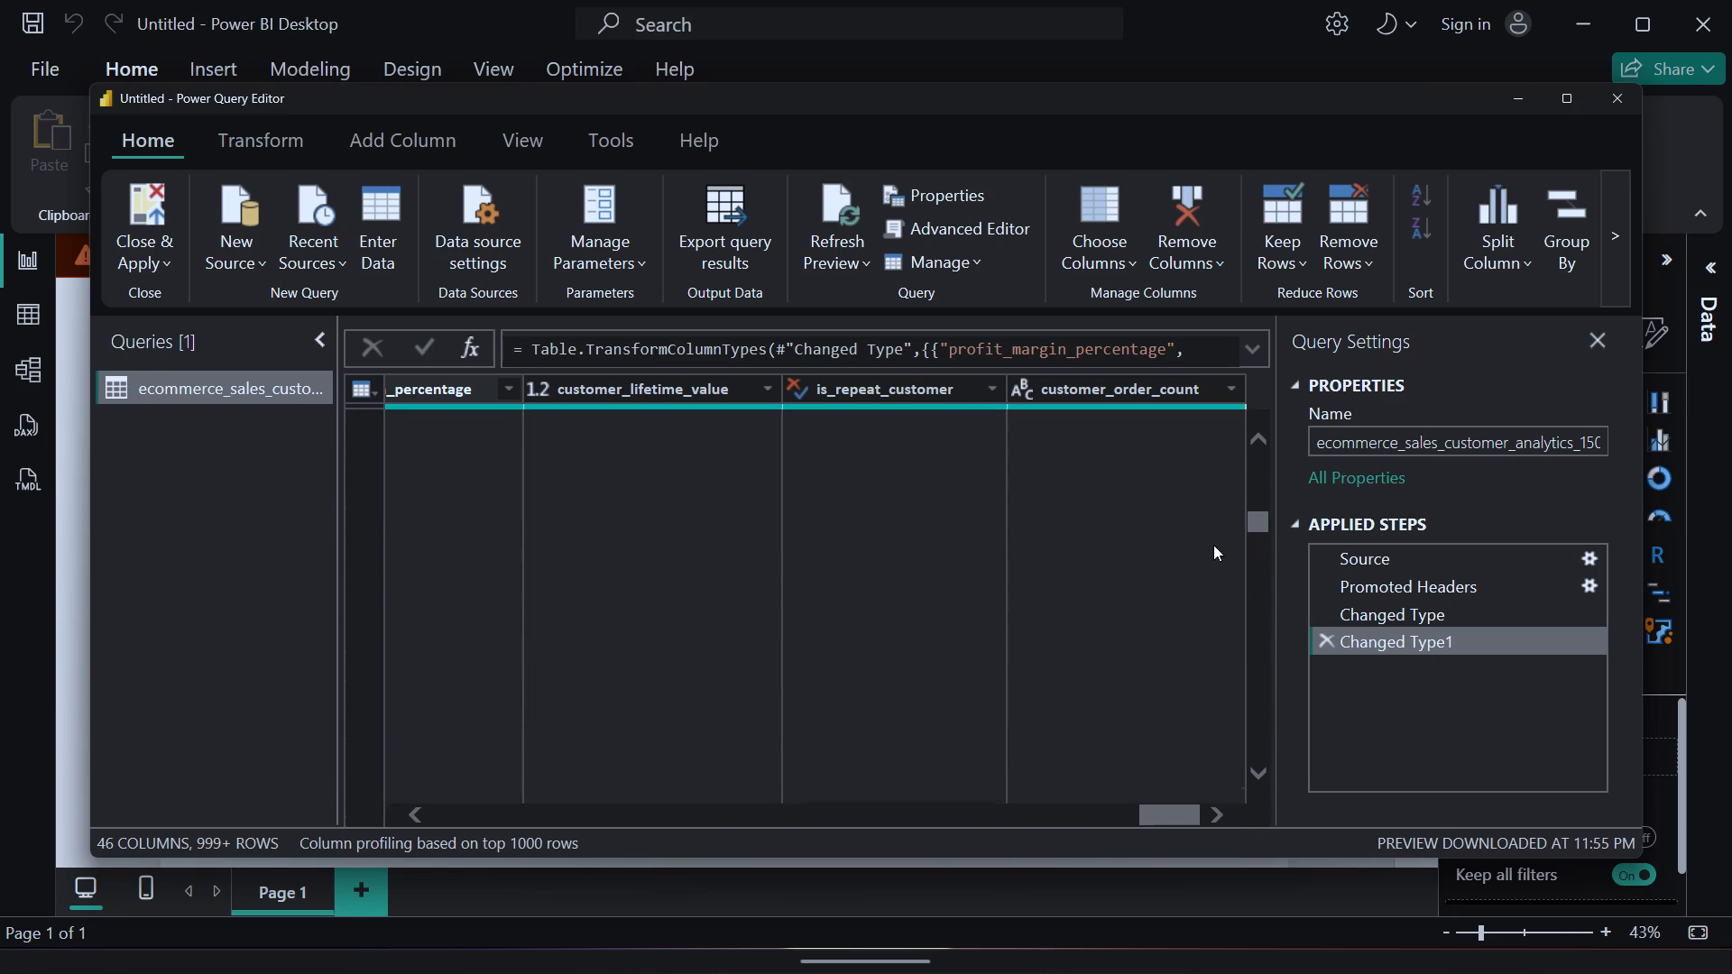
drag(1213, 545, 1201, 462)
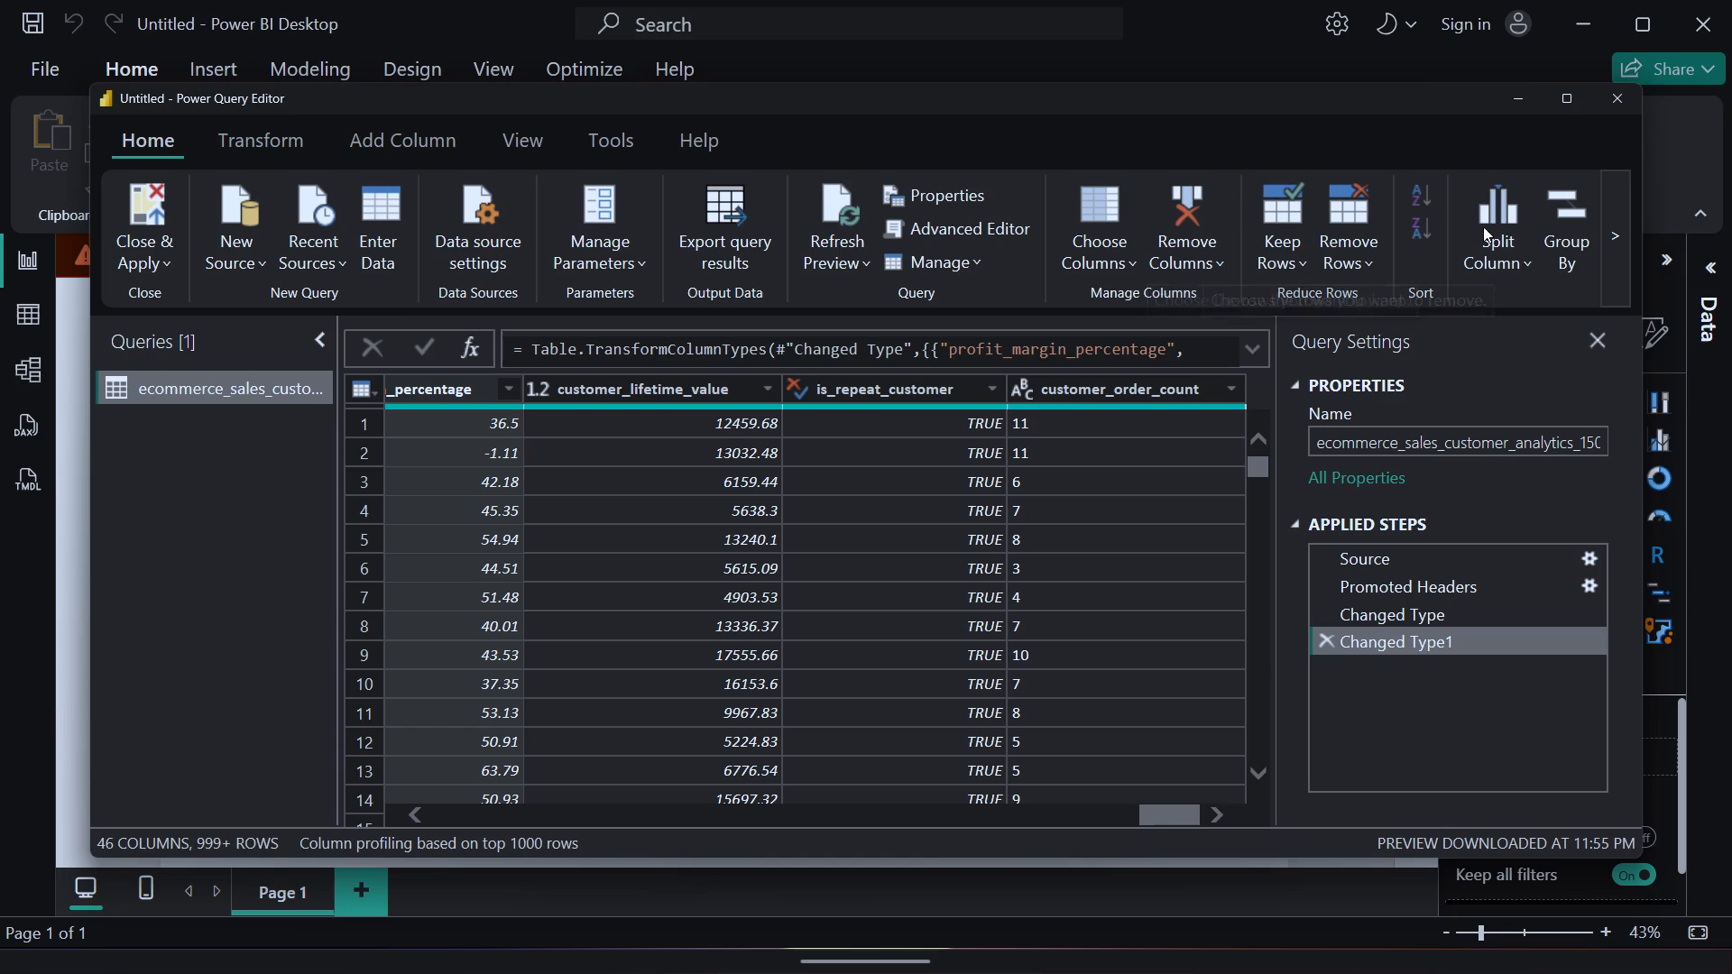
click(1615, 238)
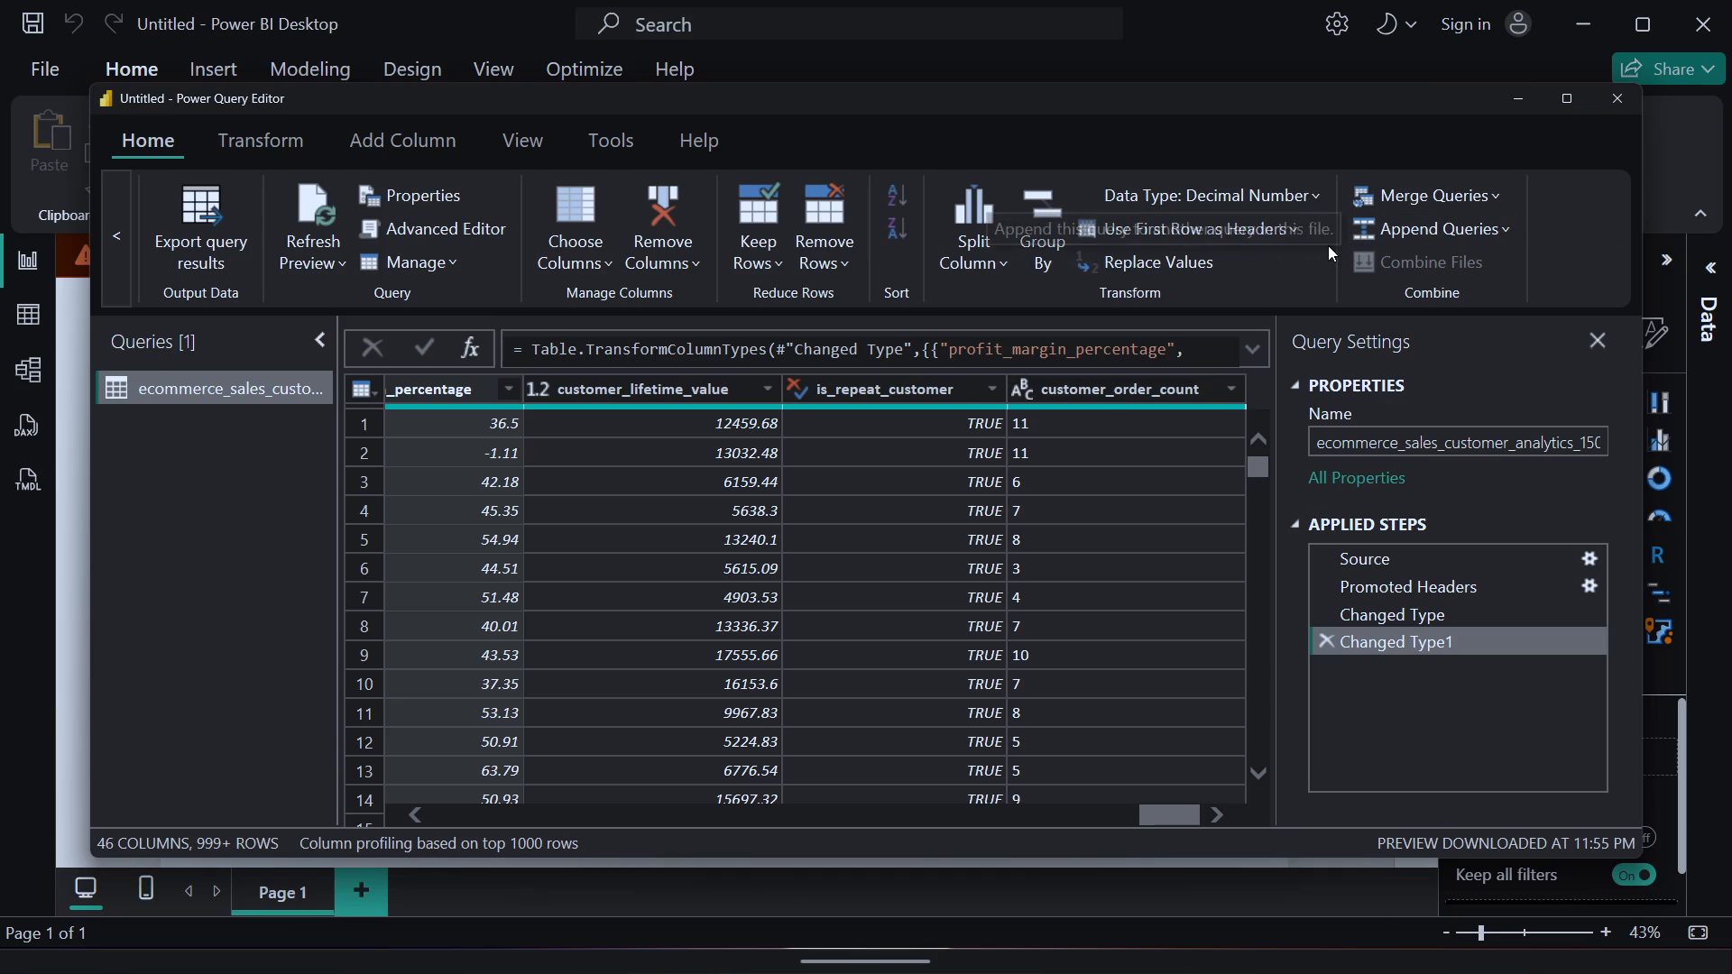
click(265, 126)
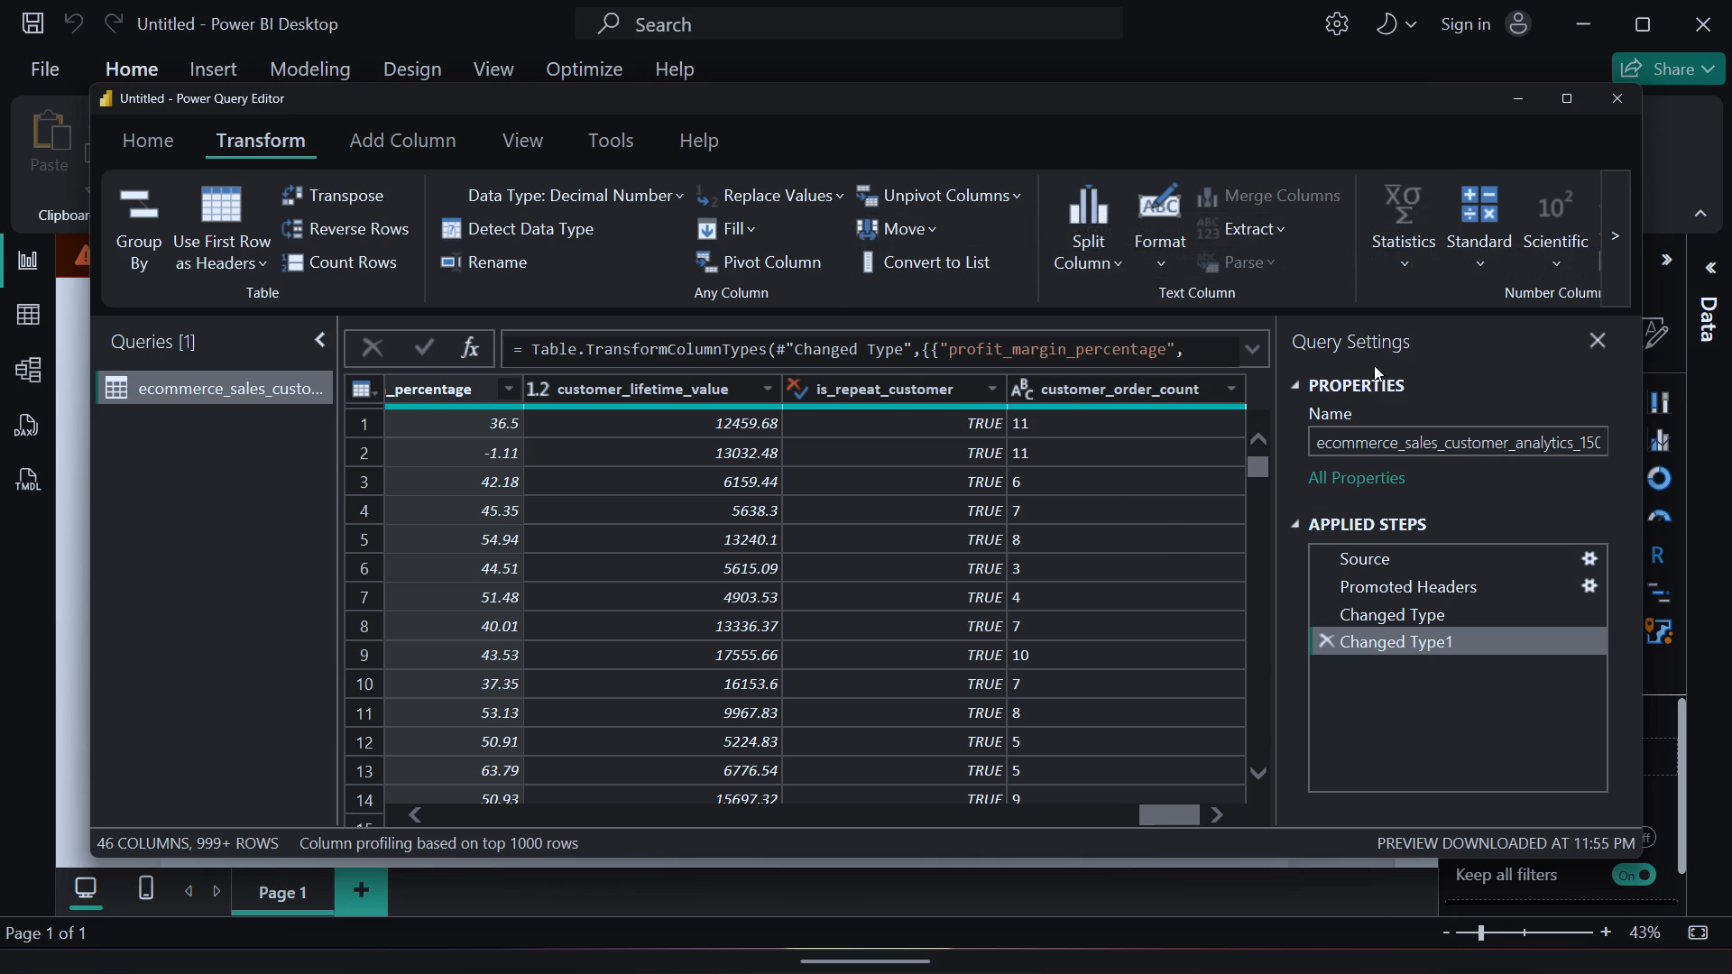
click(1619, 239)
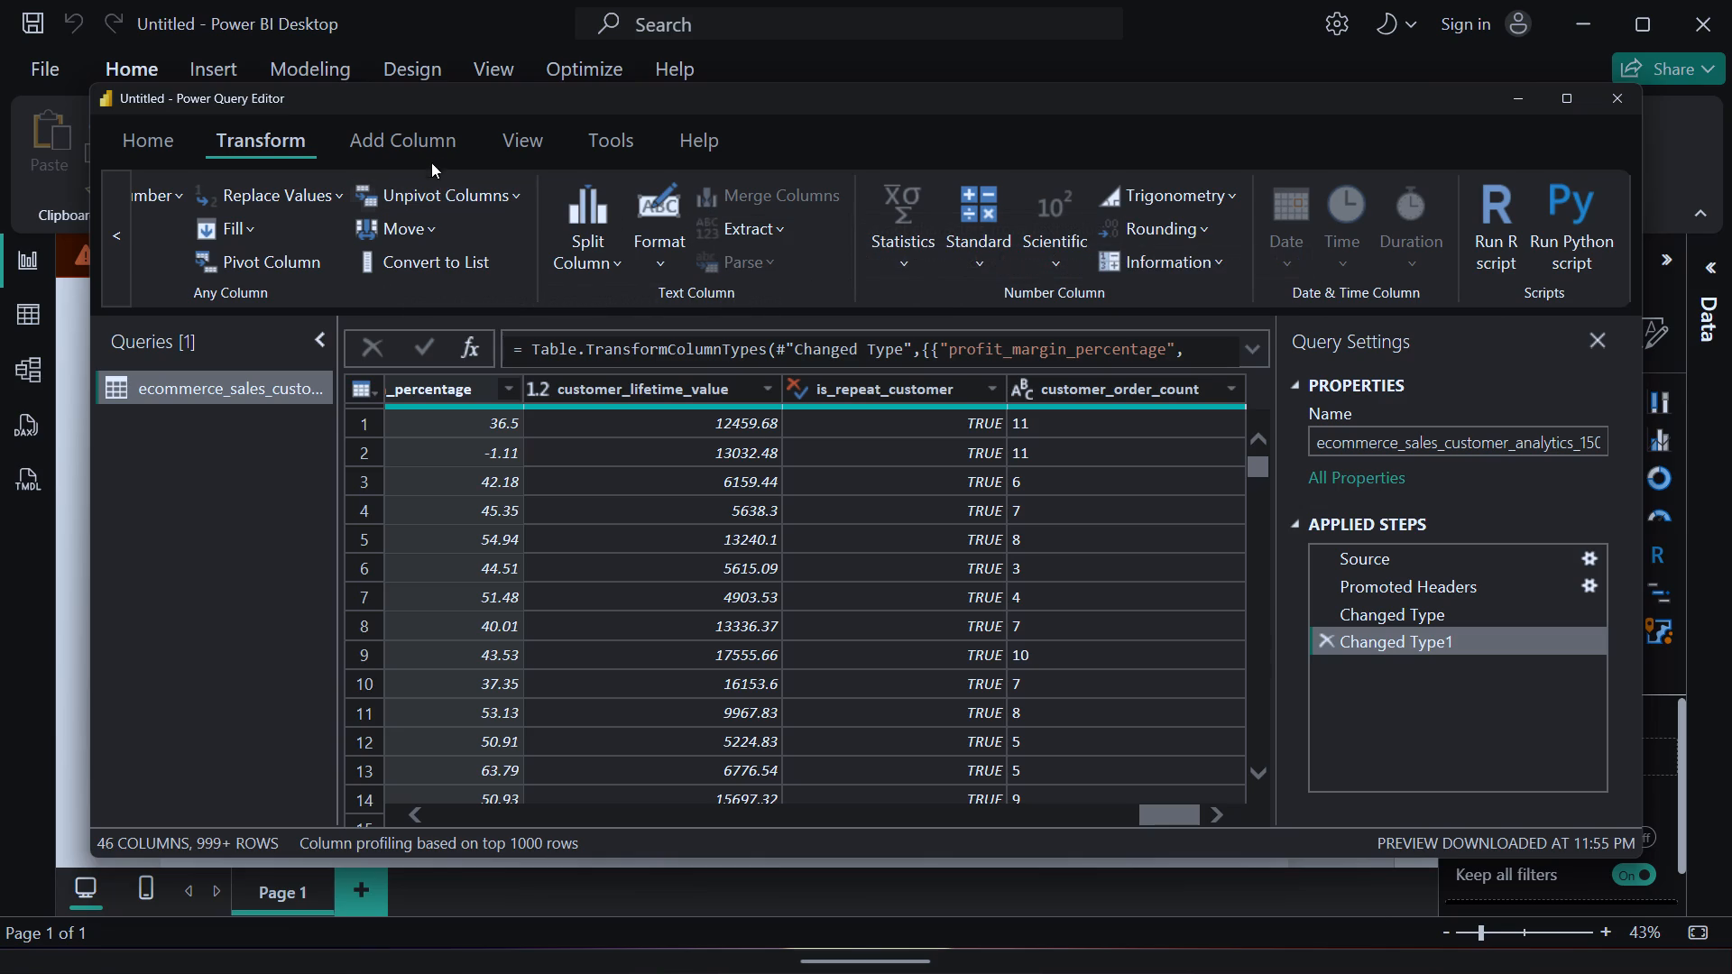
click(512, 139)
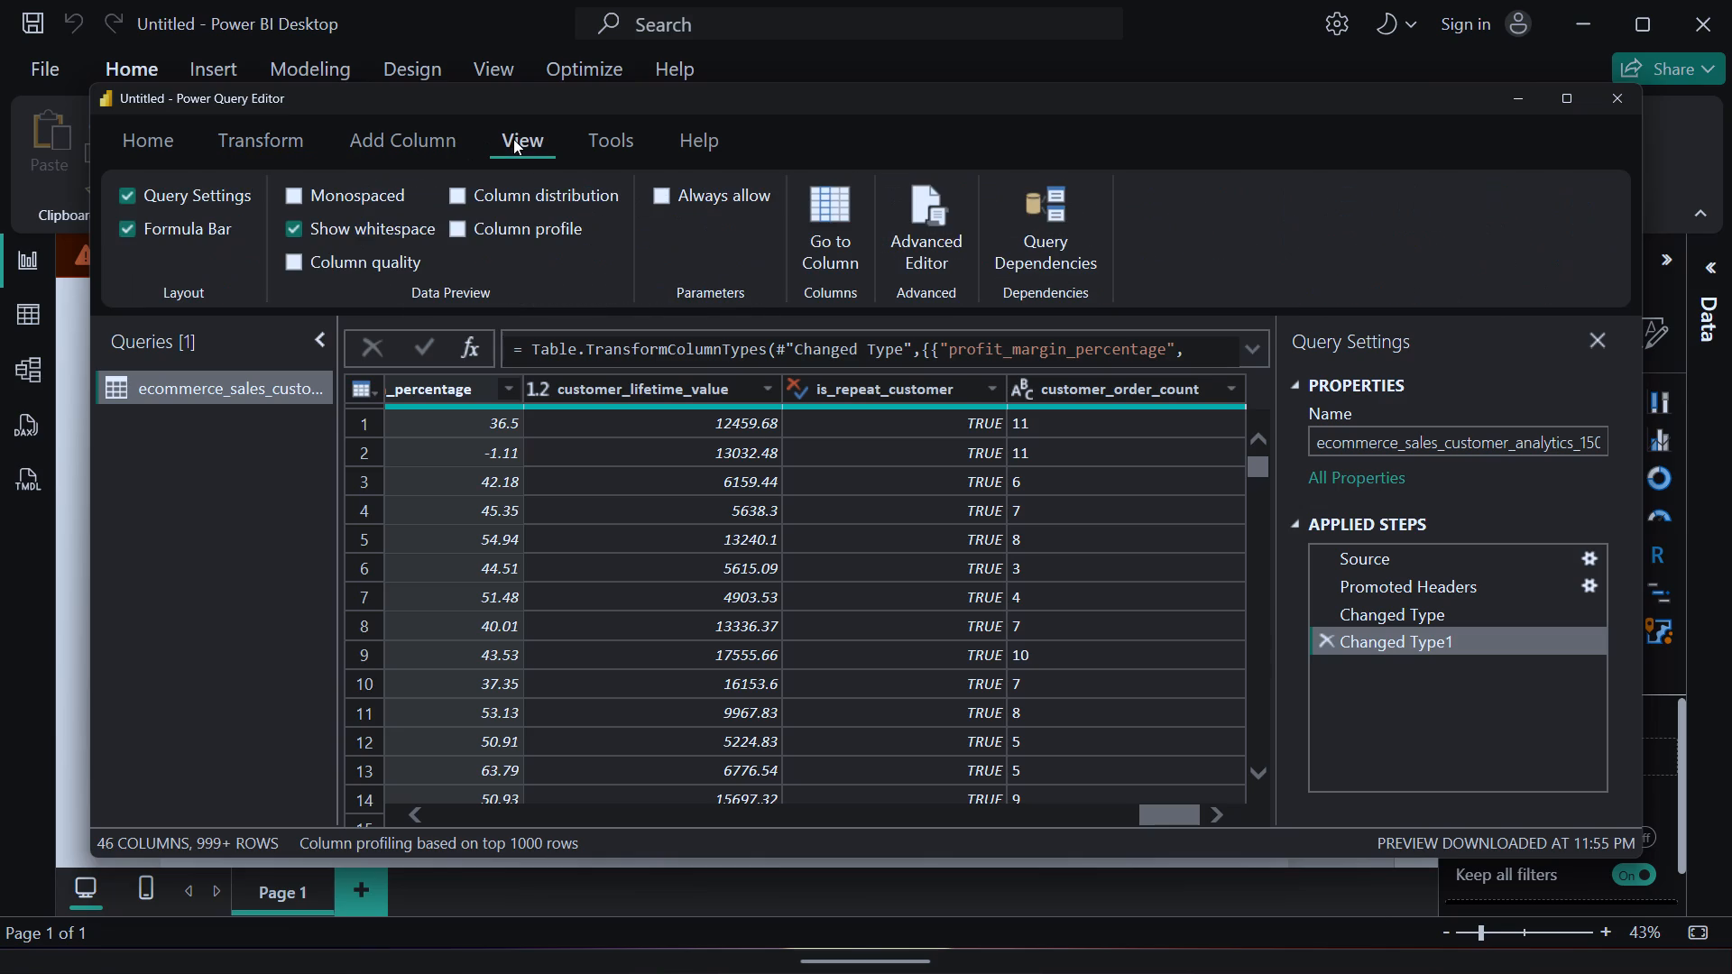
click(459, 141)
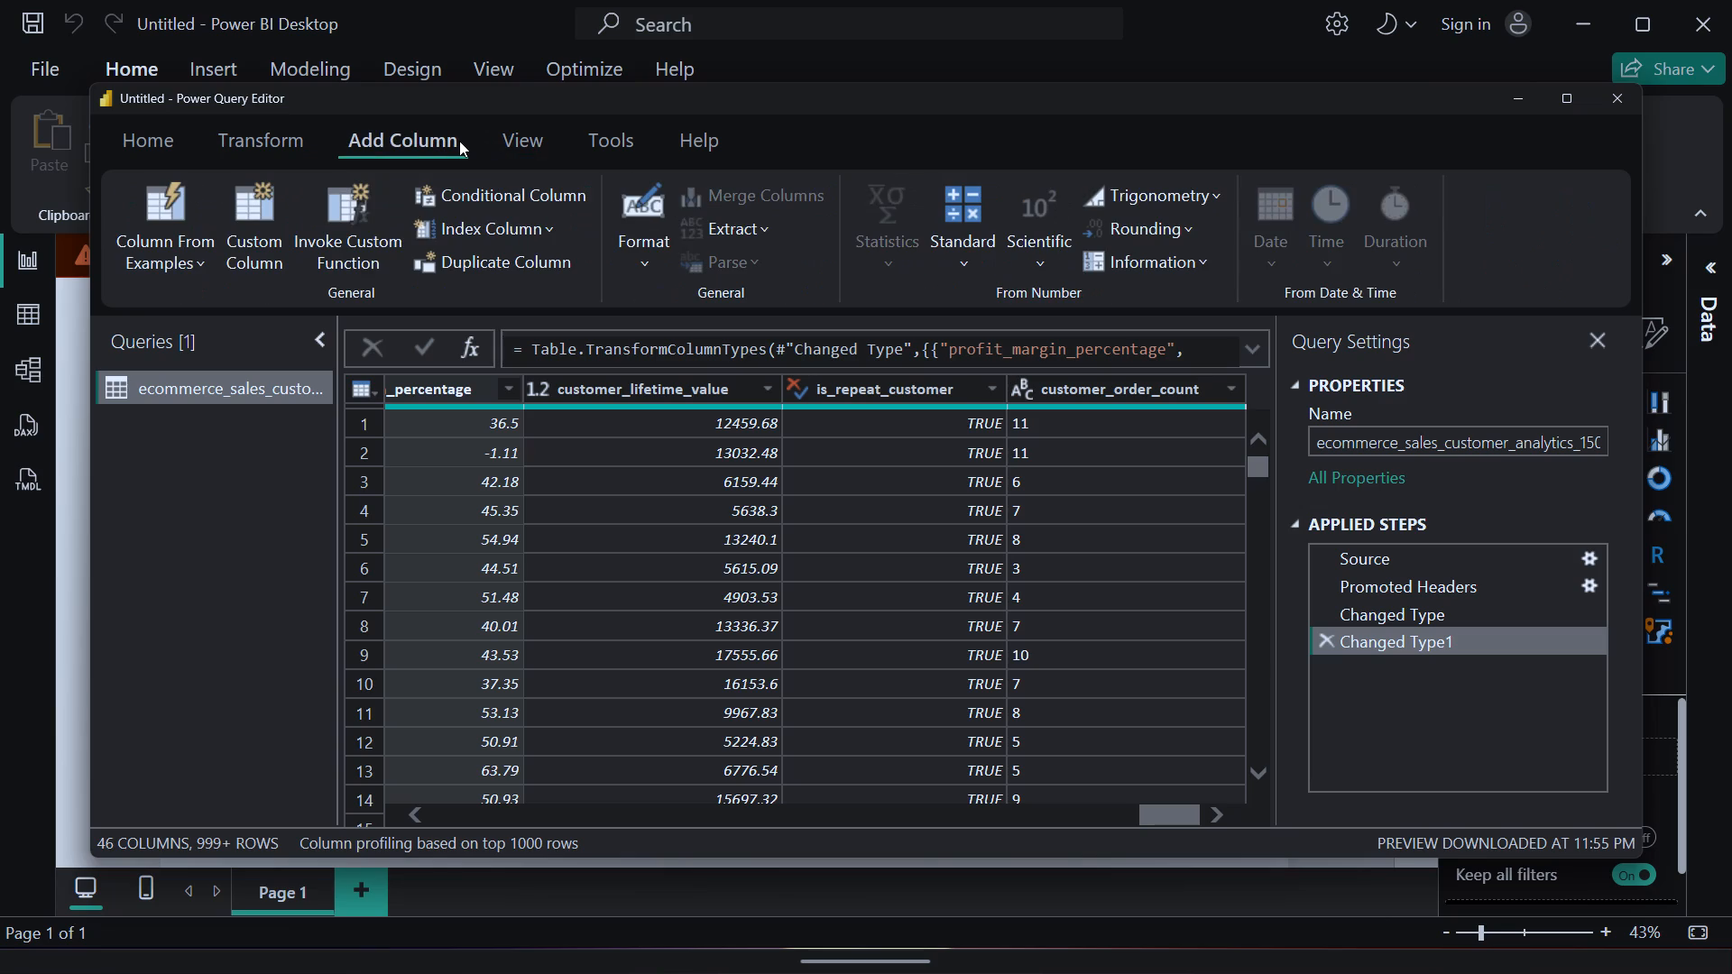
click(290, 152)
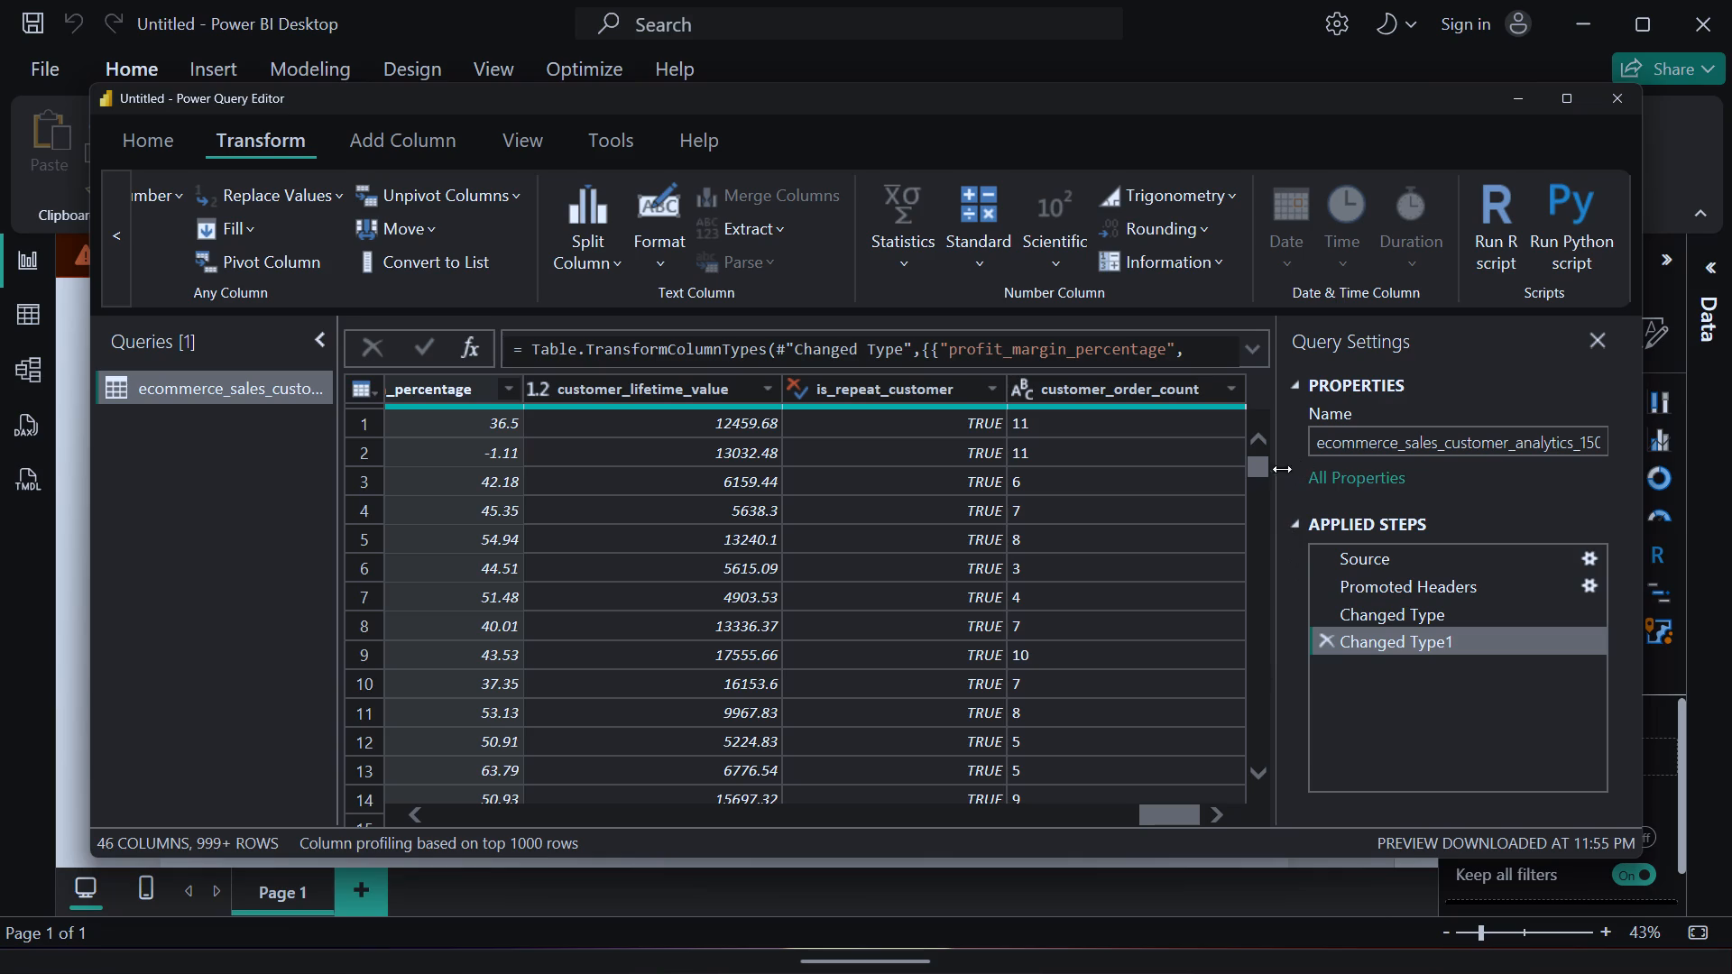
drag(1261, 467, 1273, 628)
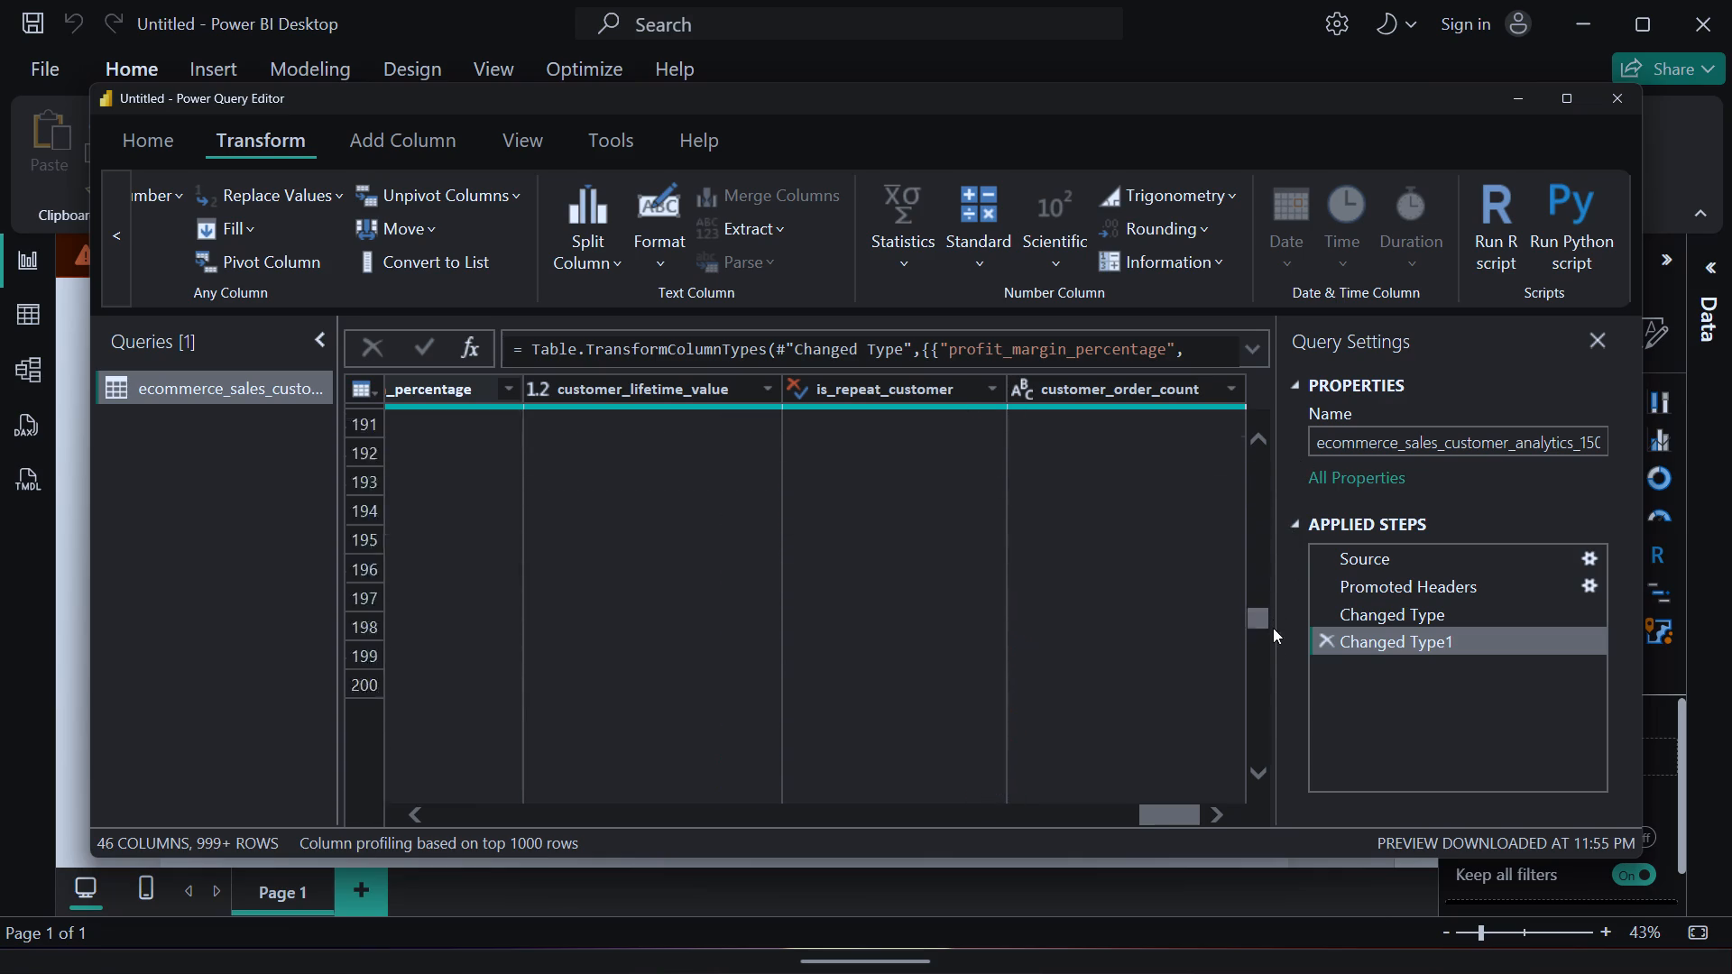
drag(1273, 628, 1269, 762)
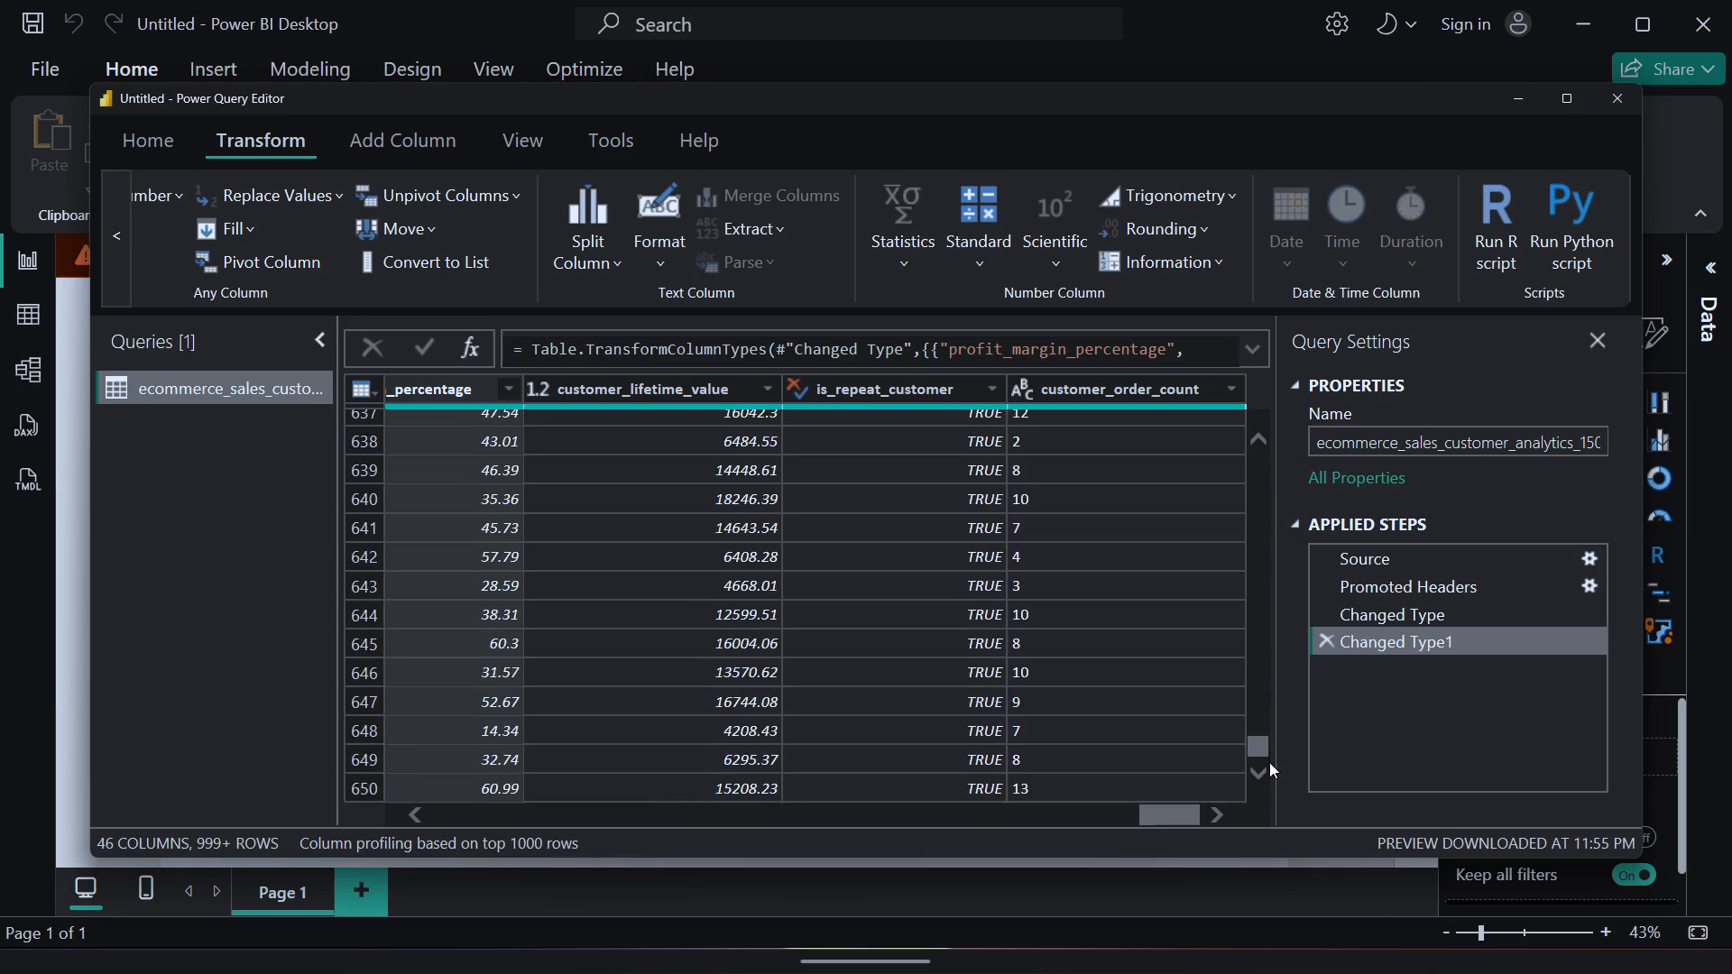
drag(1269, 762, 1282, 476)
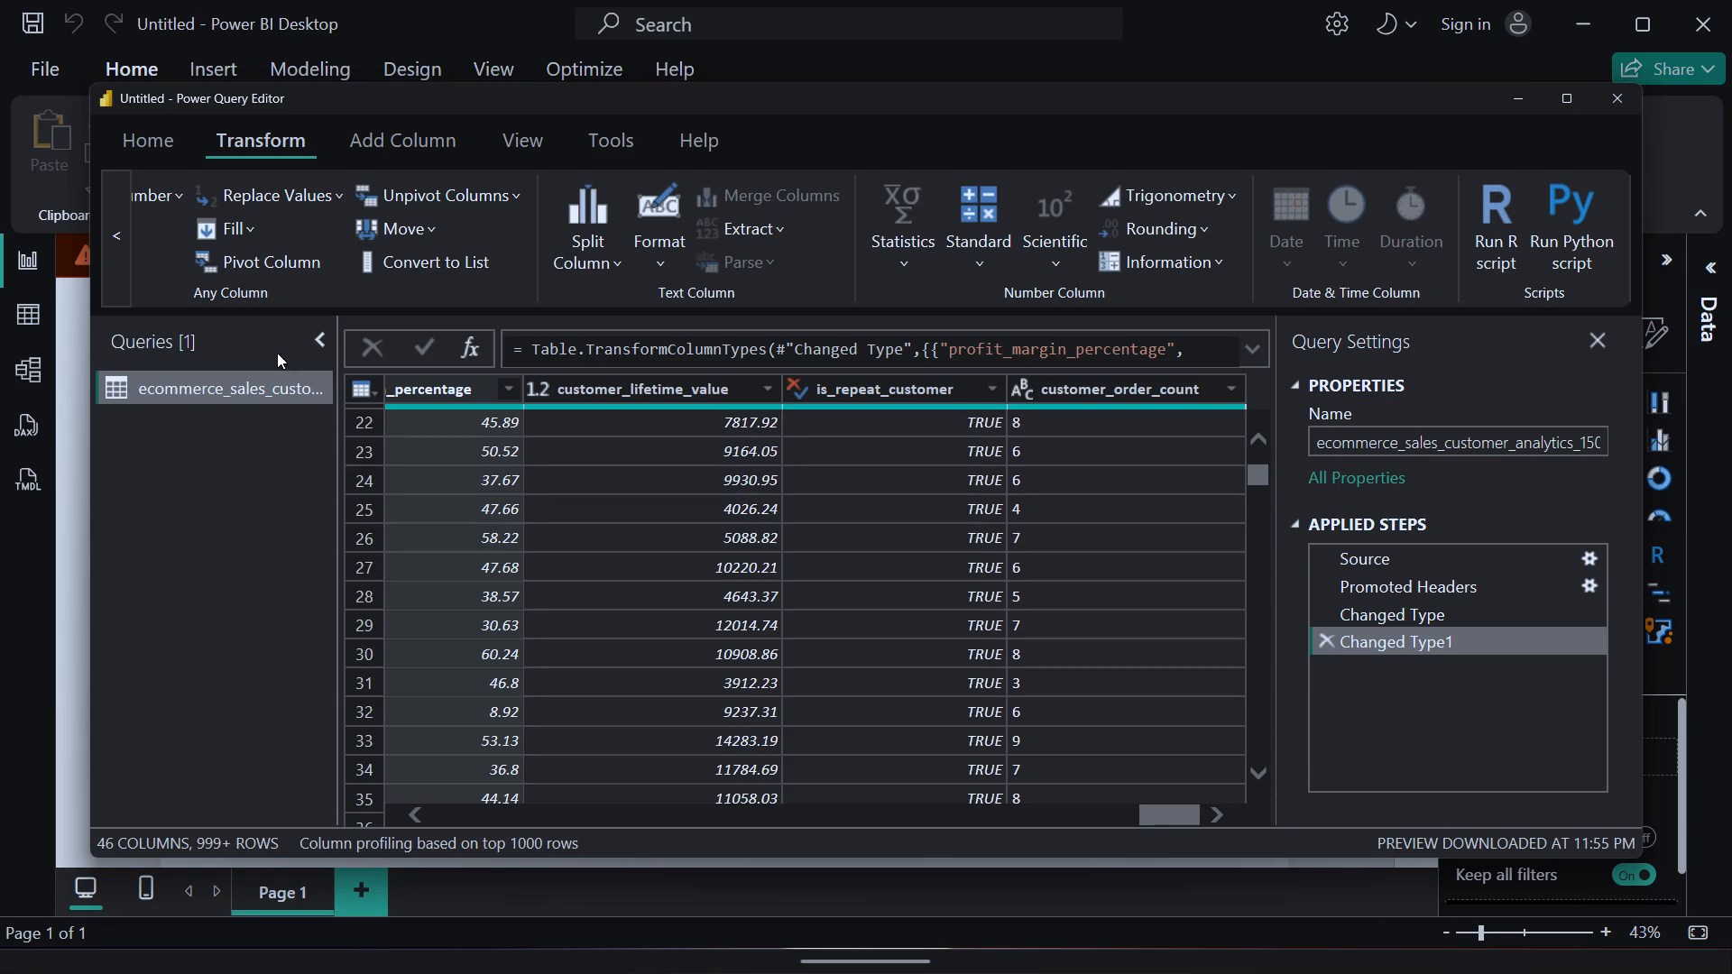
Close the Power Query Editor and apply the pending query changes to the report.
click(158, 142)
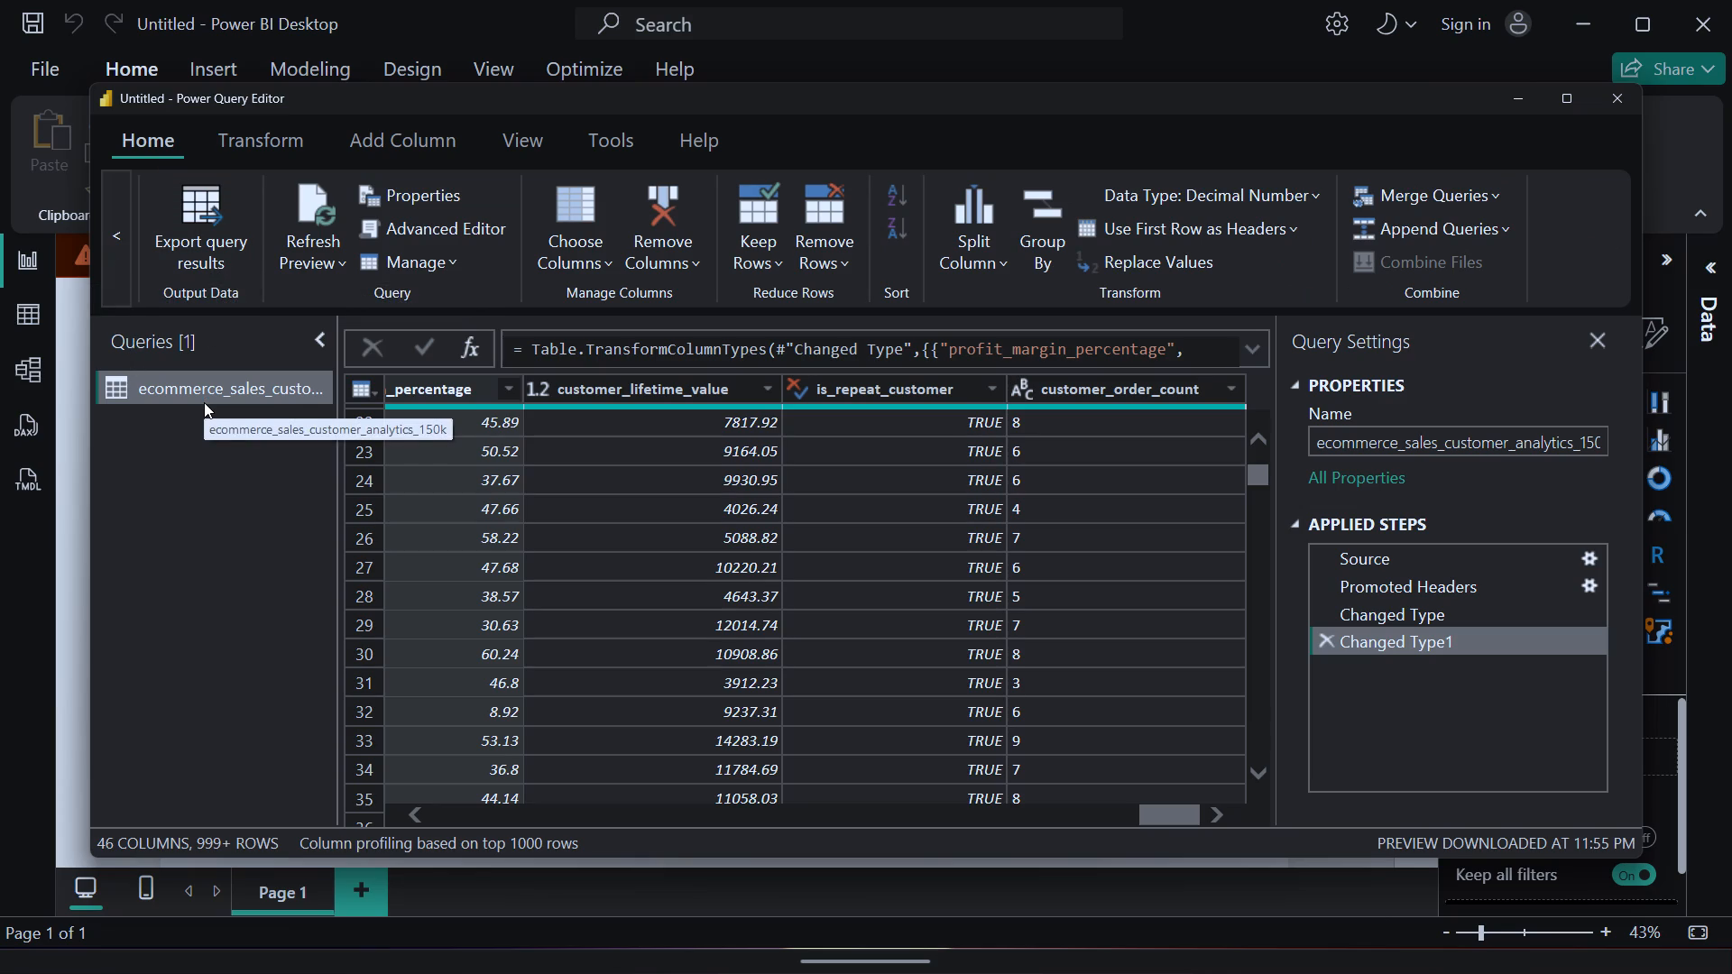
click(120, 234)
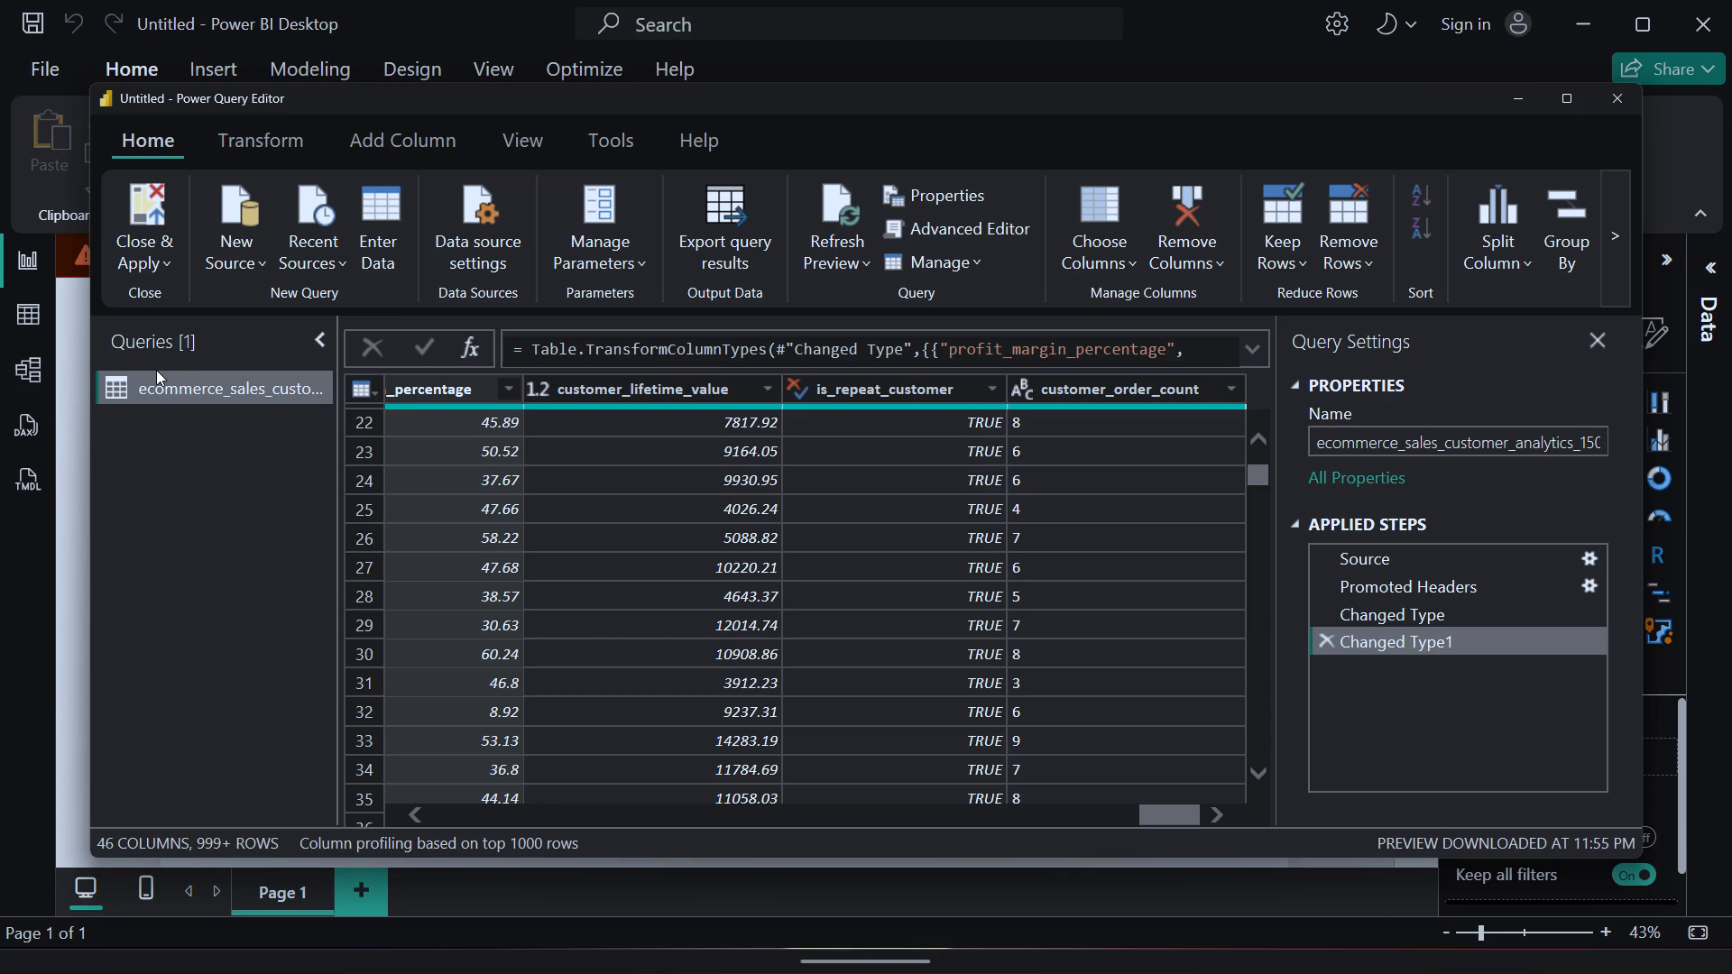
click(149, 242)
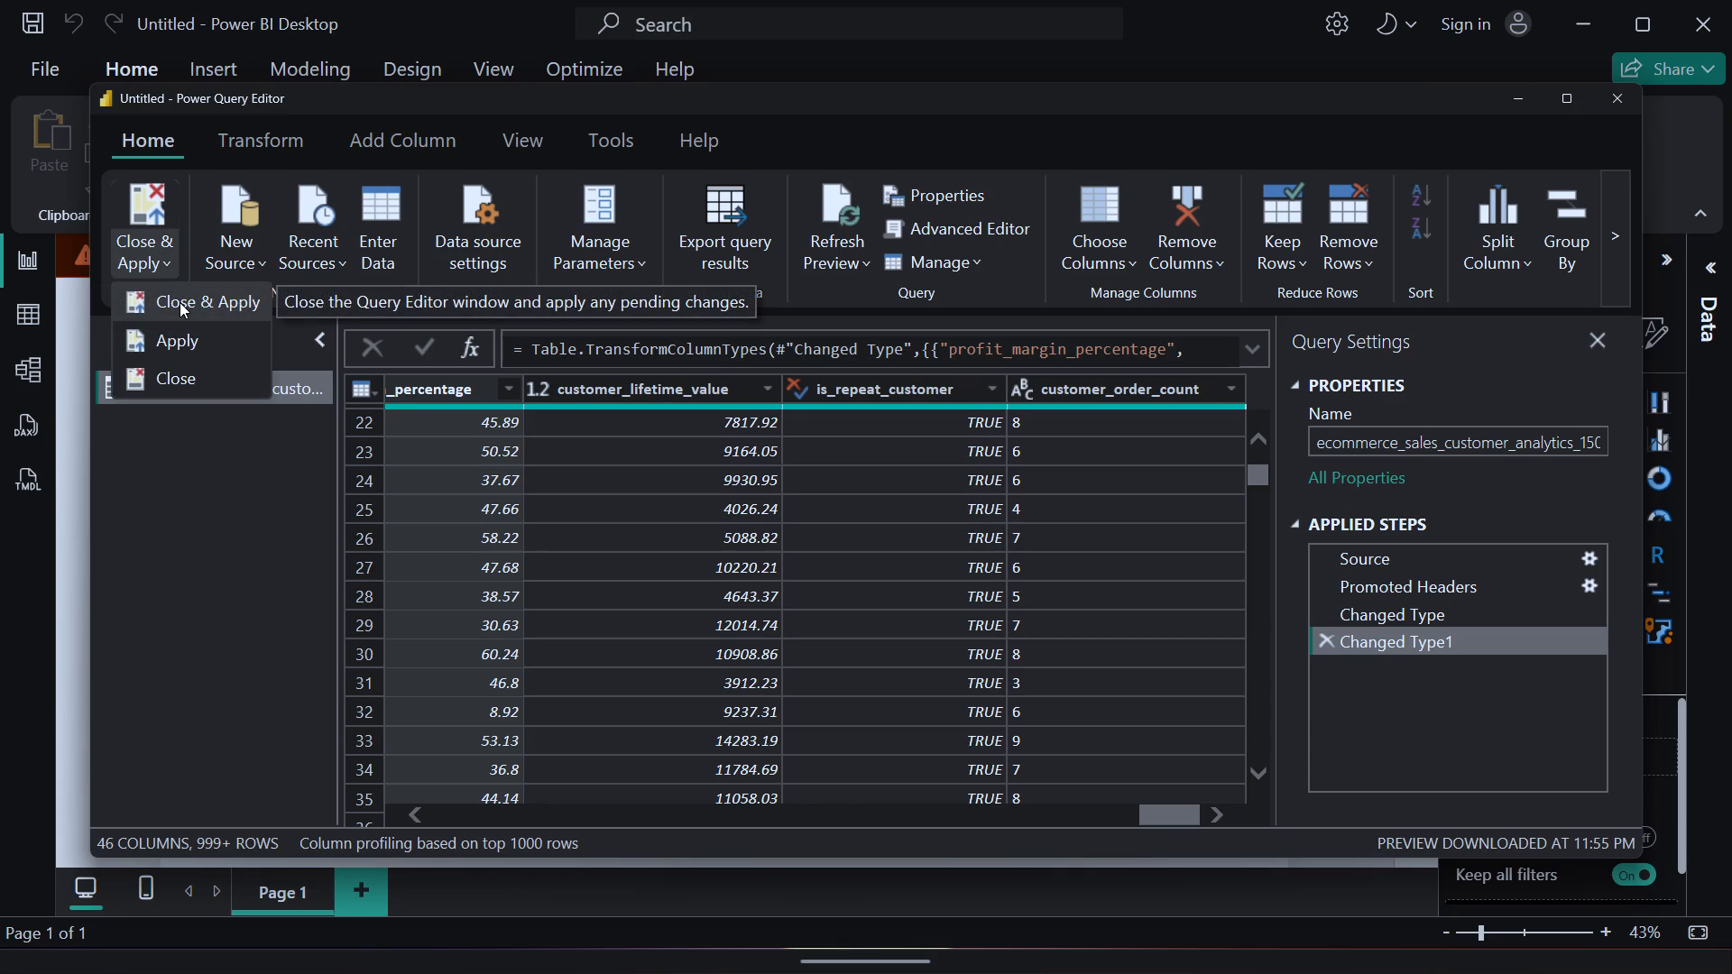
click(180, 302)
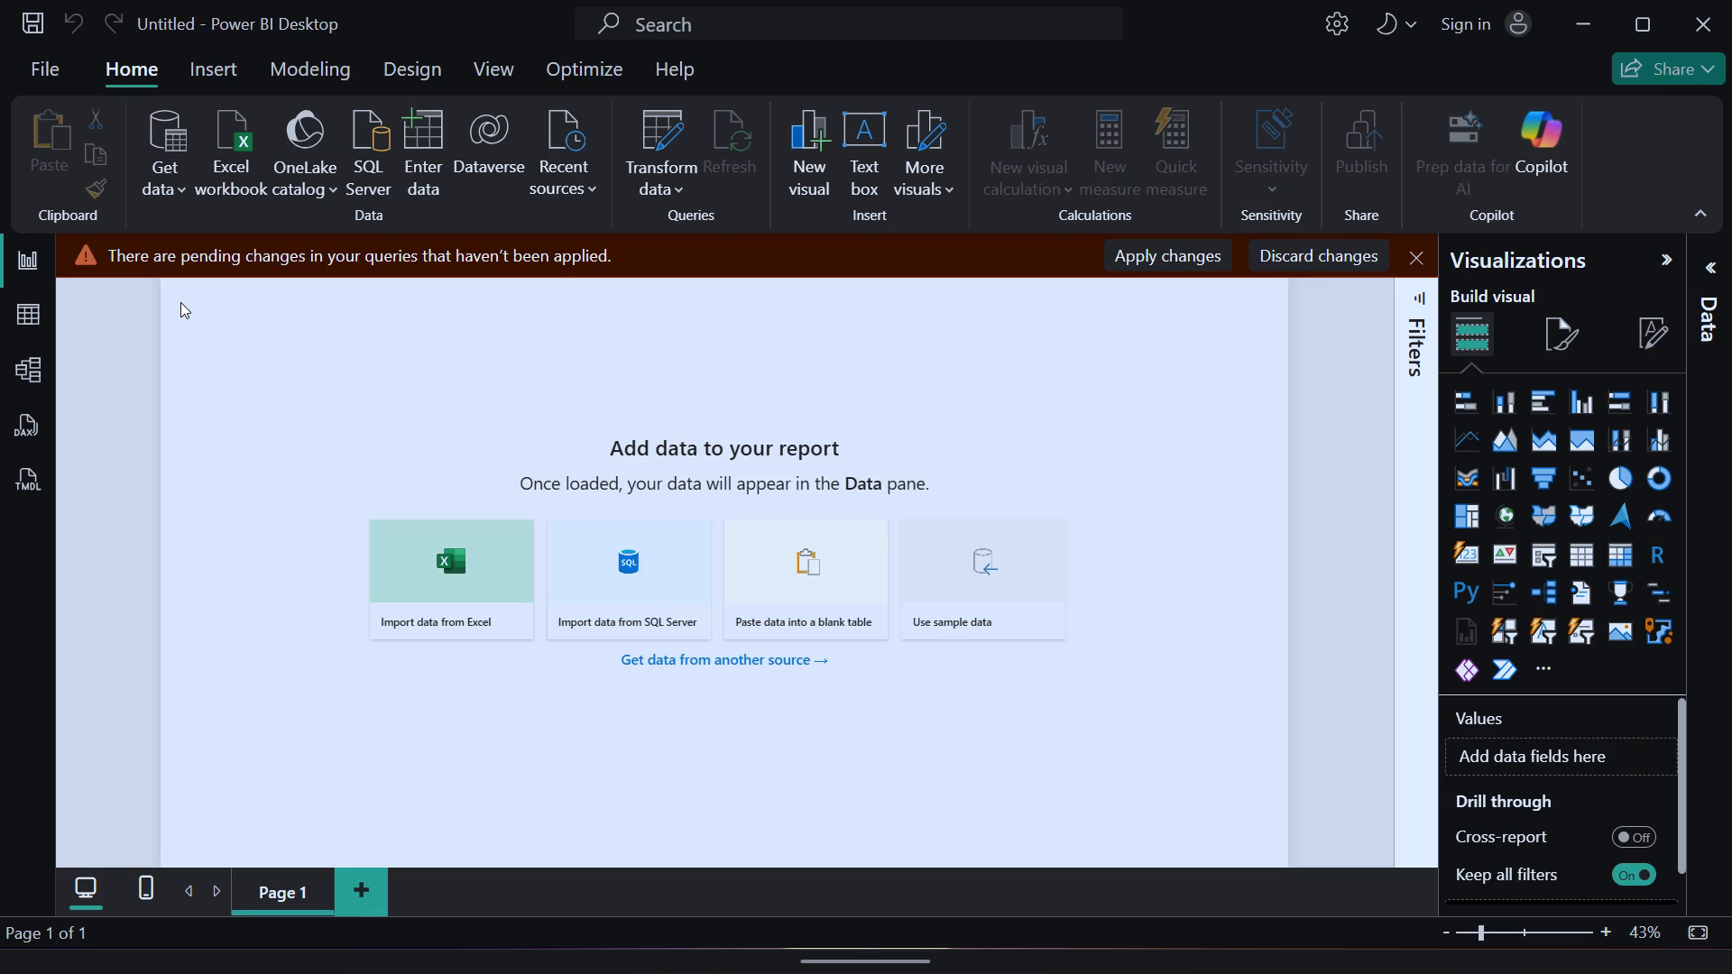
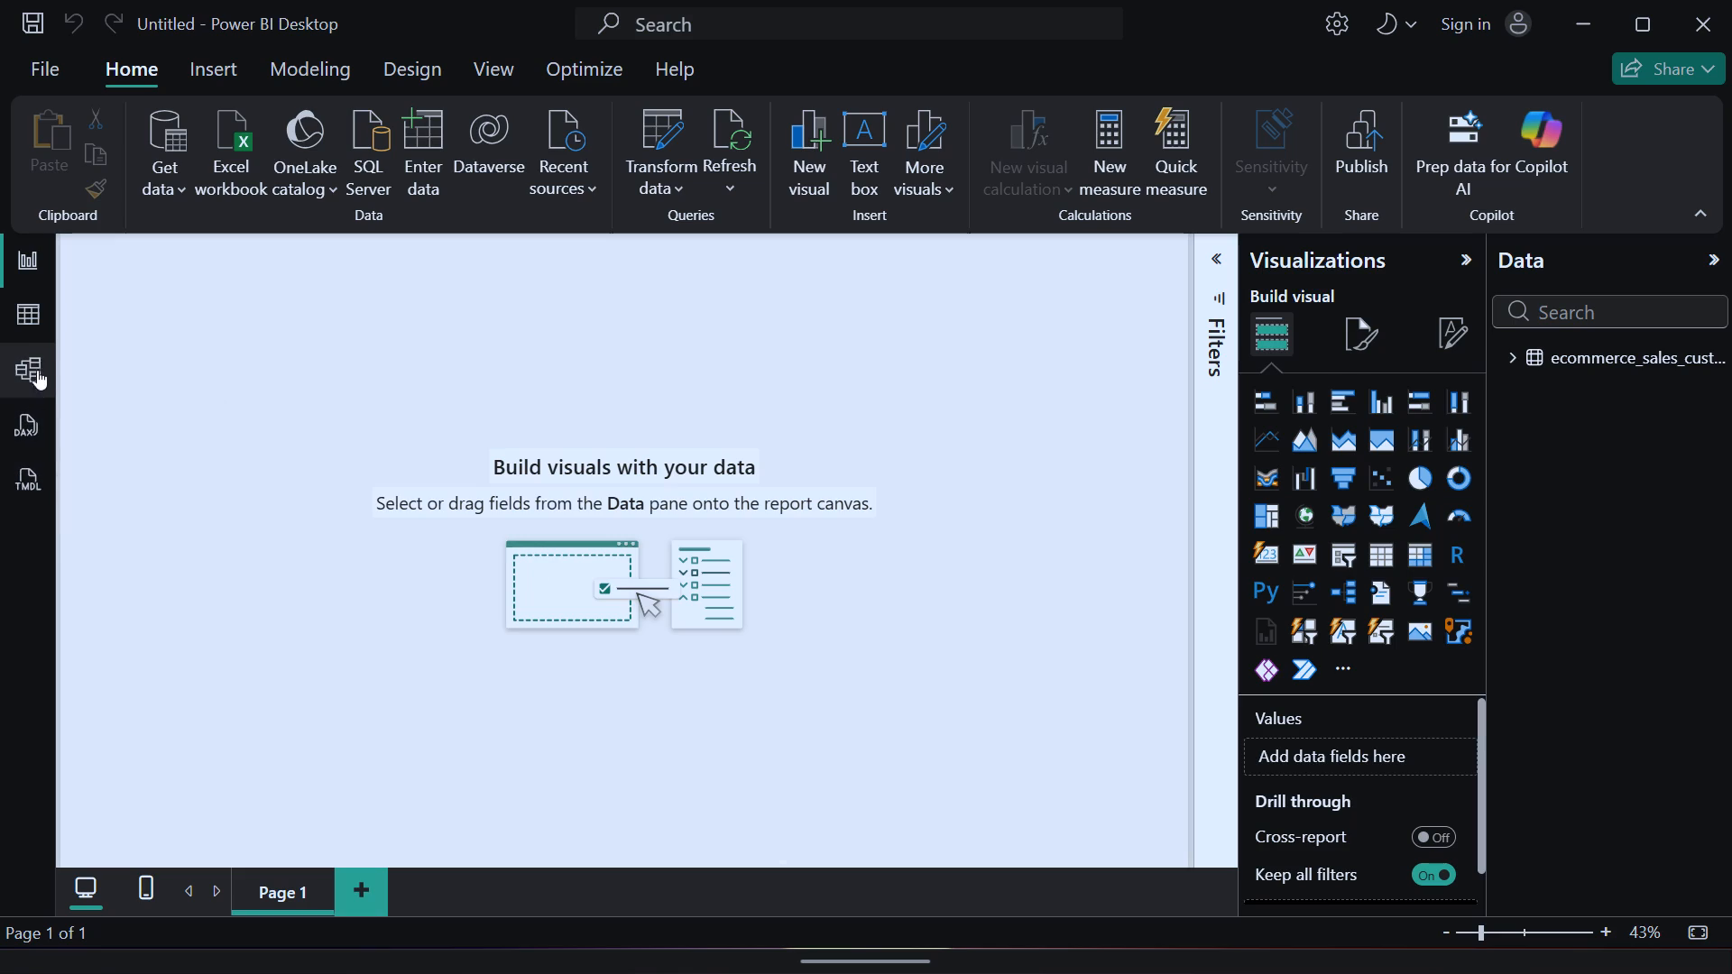
Examine the loaded ecommerce_sales_customer_analytics_150k table in Table view and look through its full expanded list of fields.
click(32, 323)
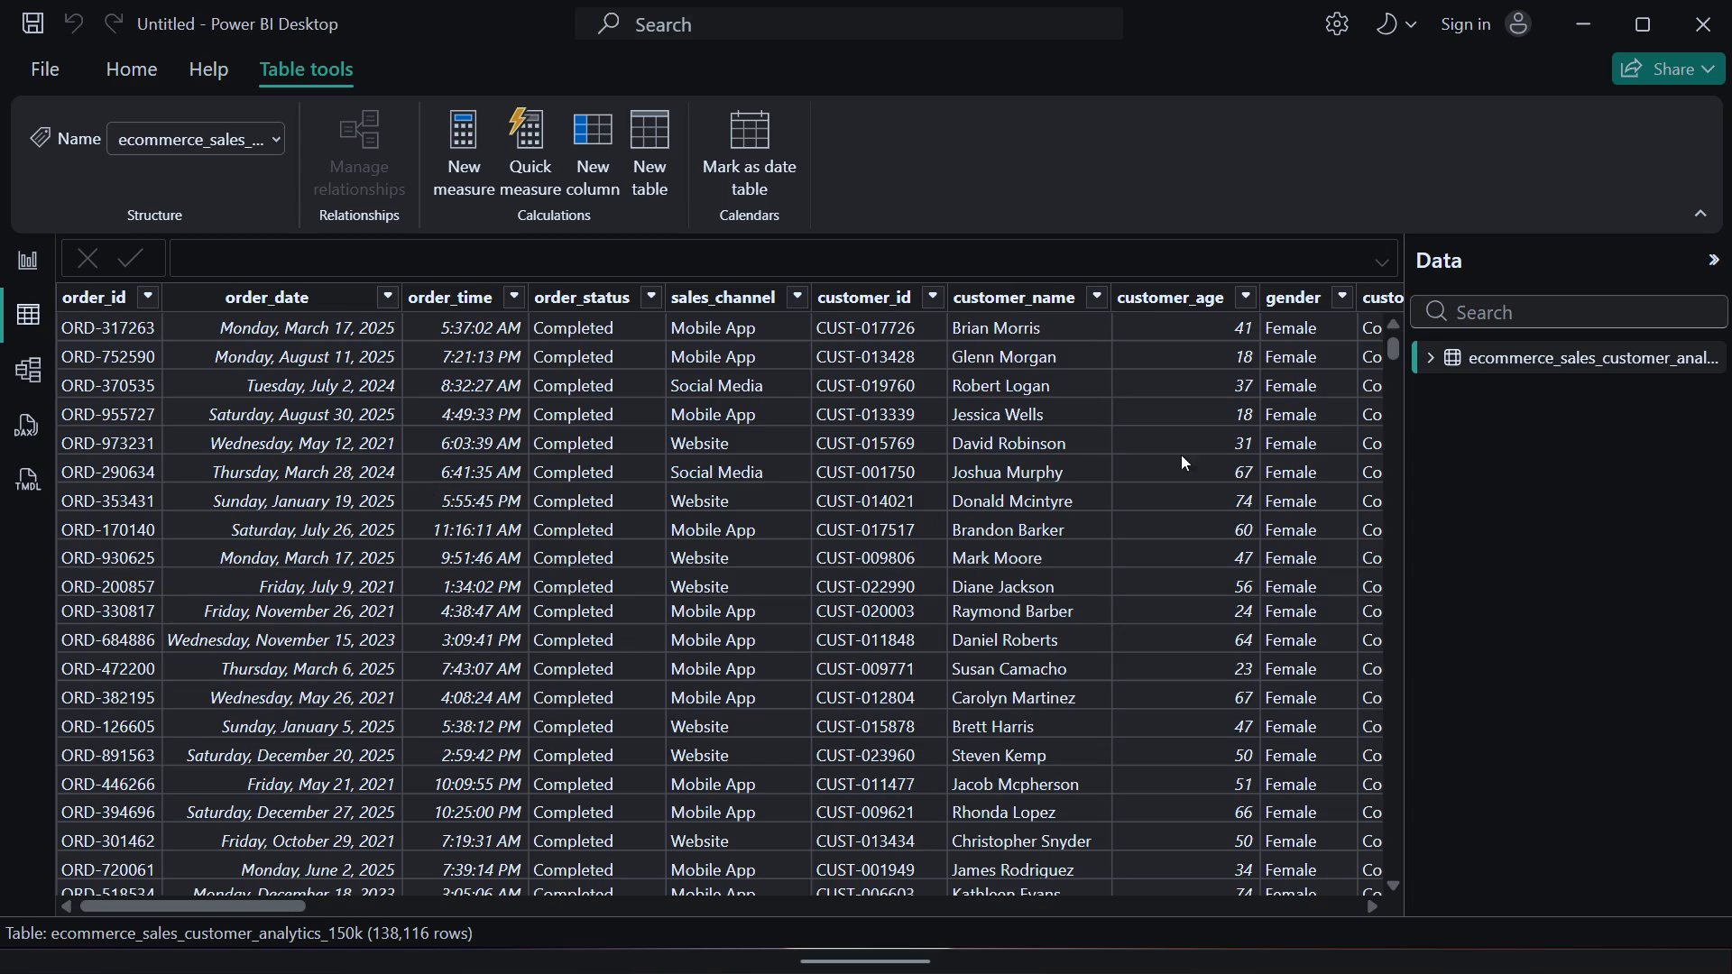
click(1432, 357)
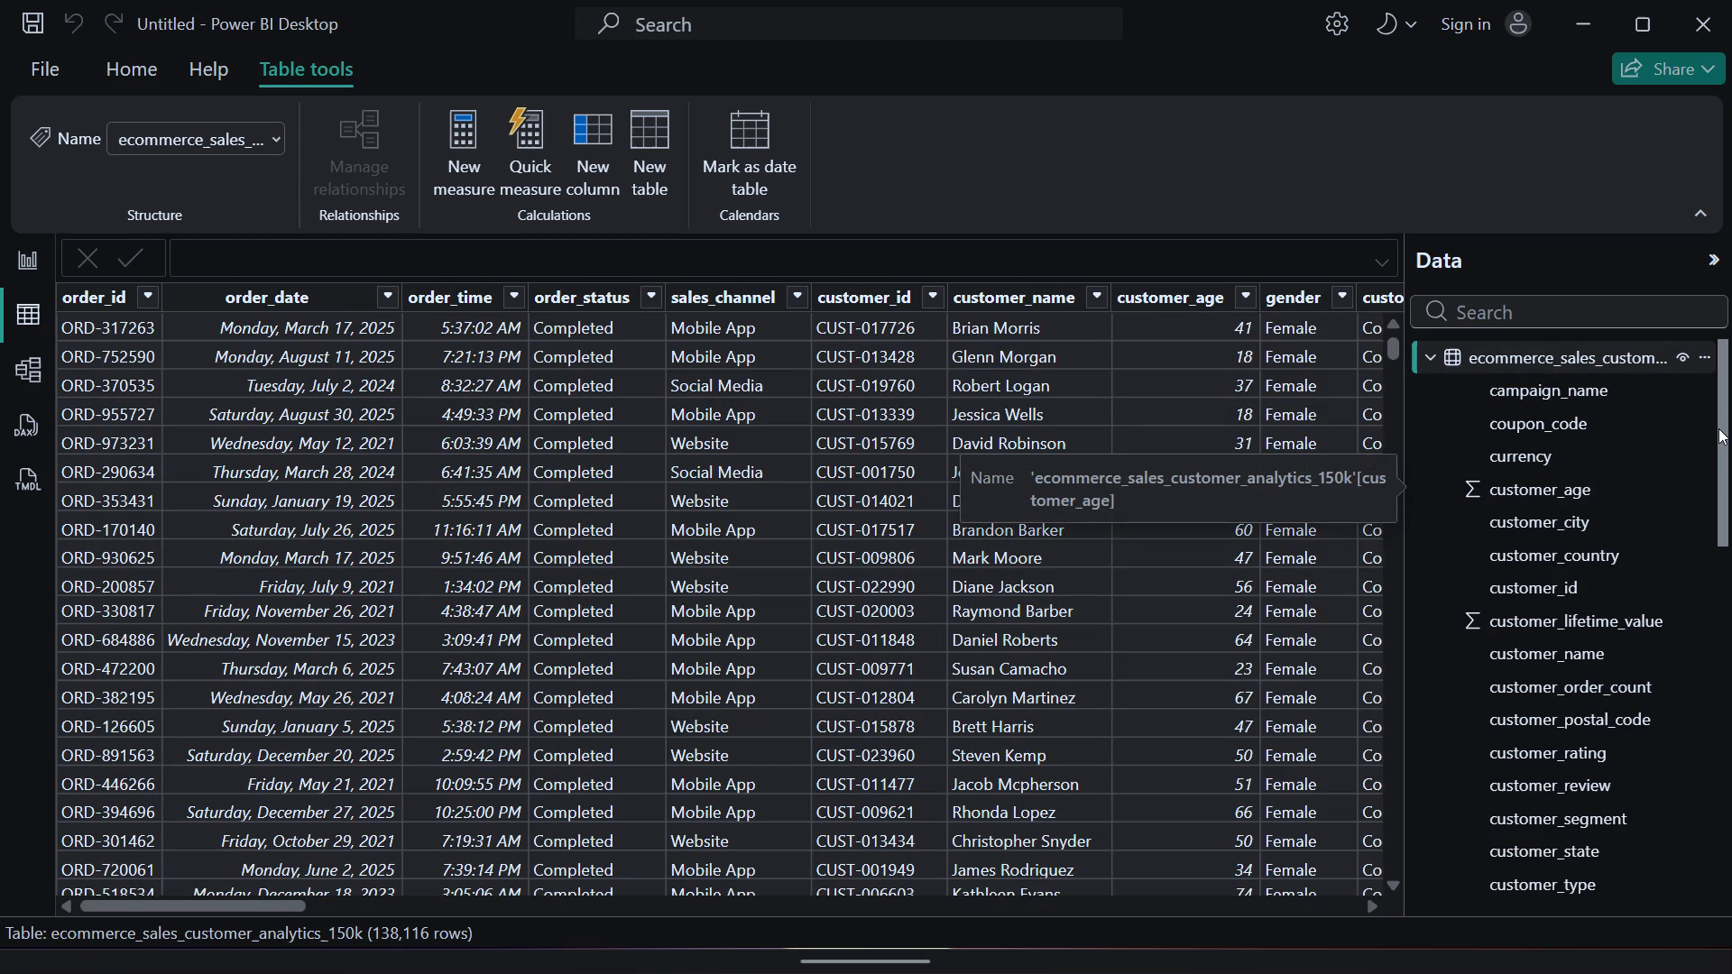
drag(1719, 428, 1712, 857)
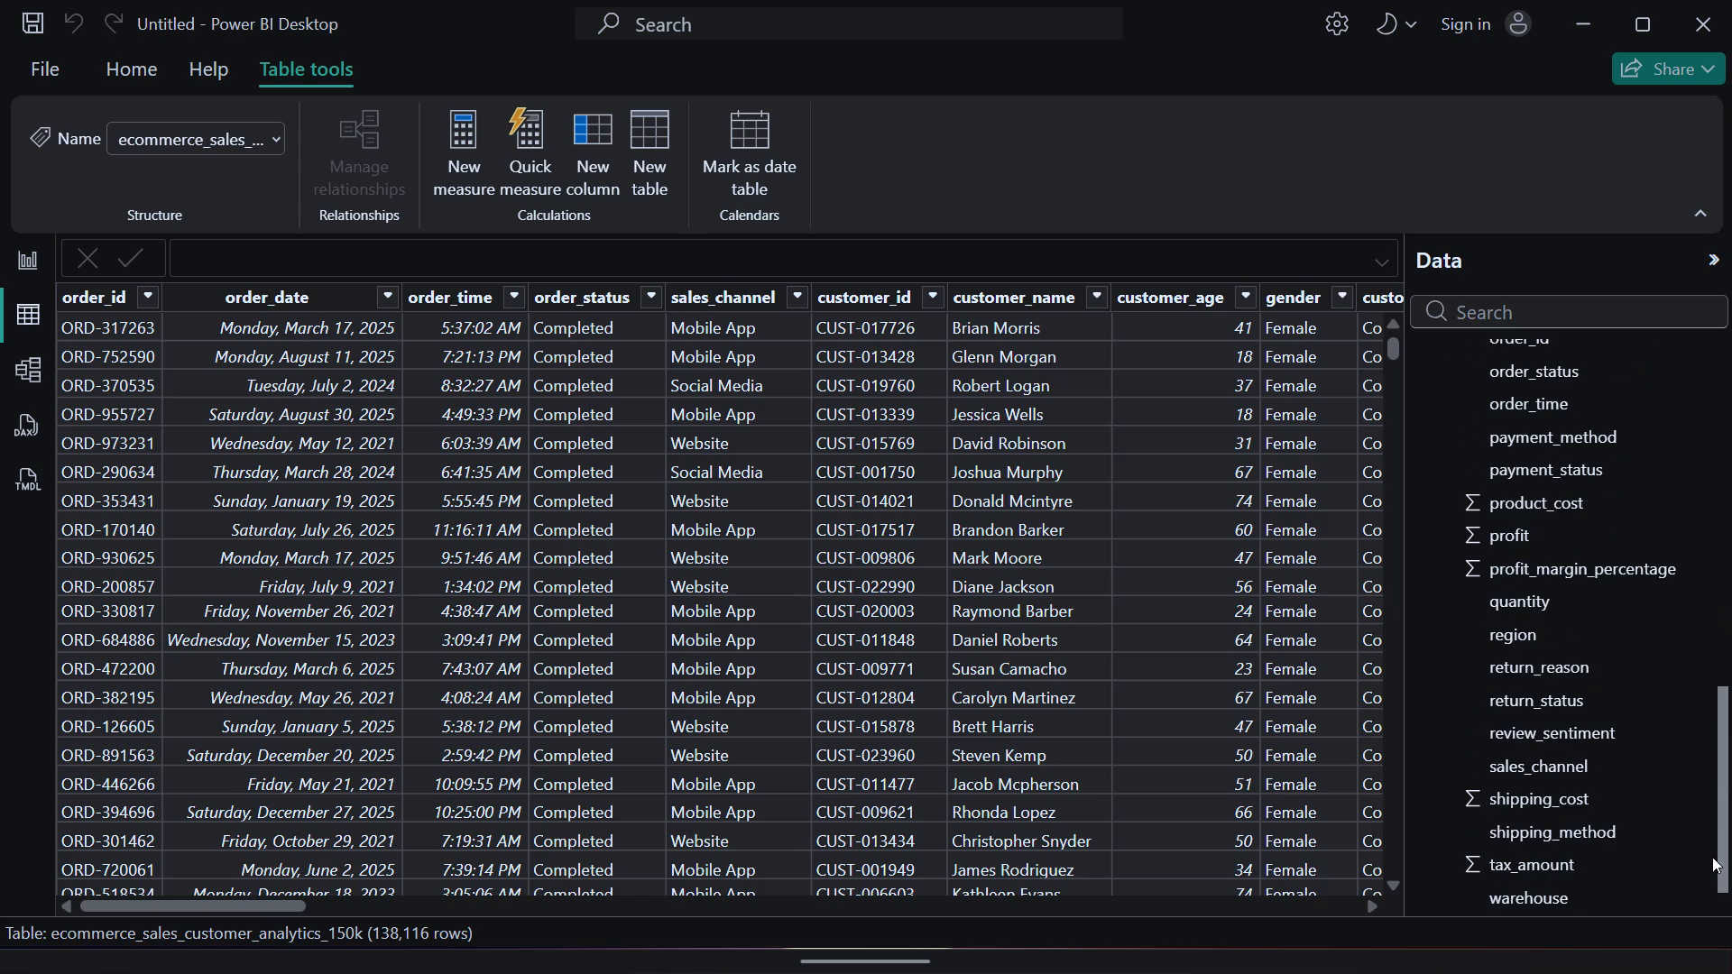
drag(1712, 857, 1702, 371)
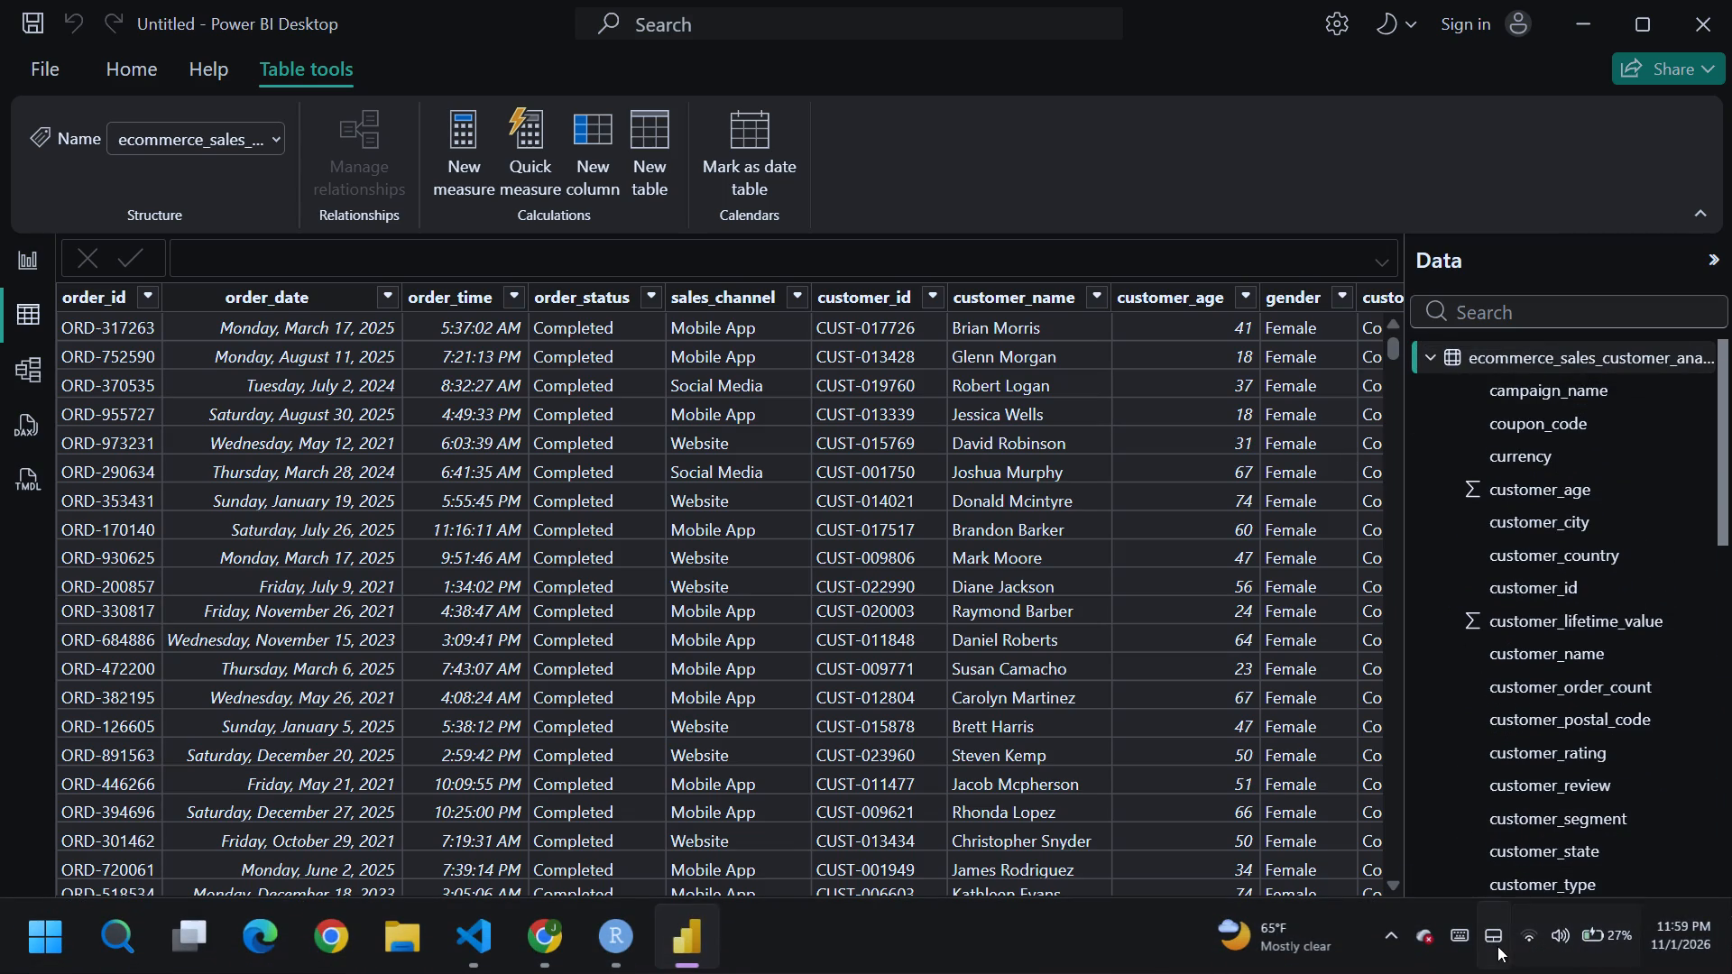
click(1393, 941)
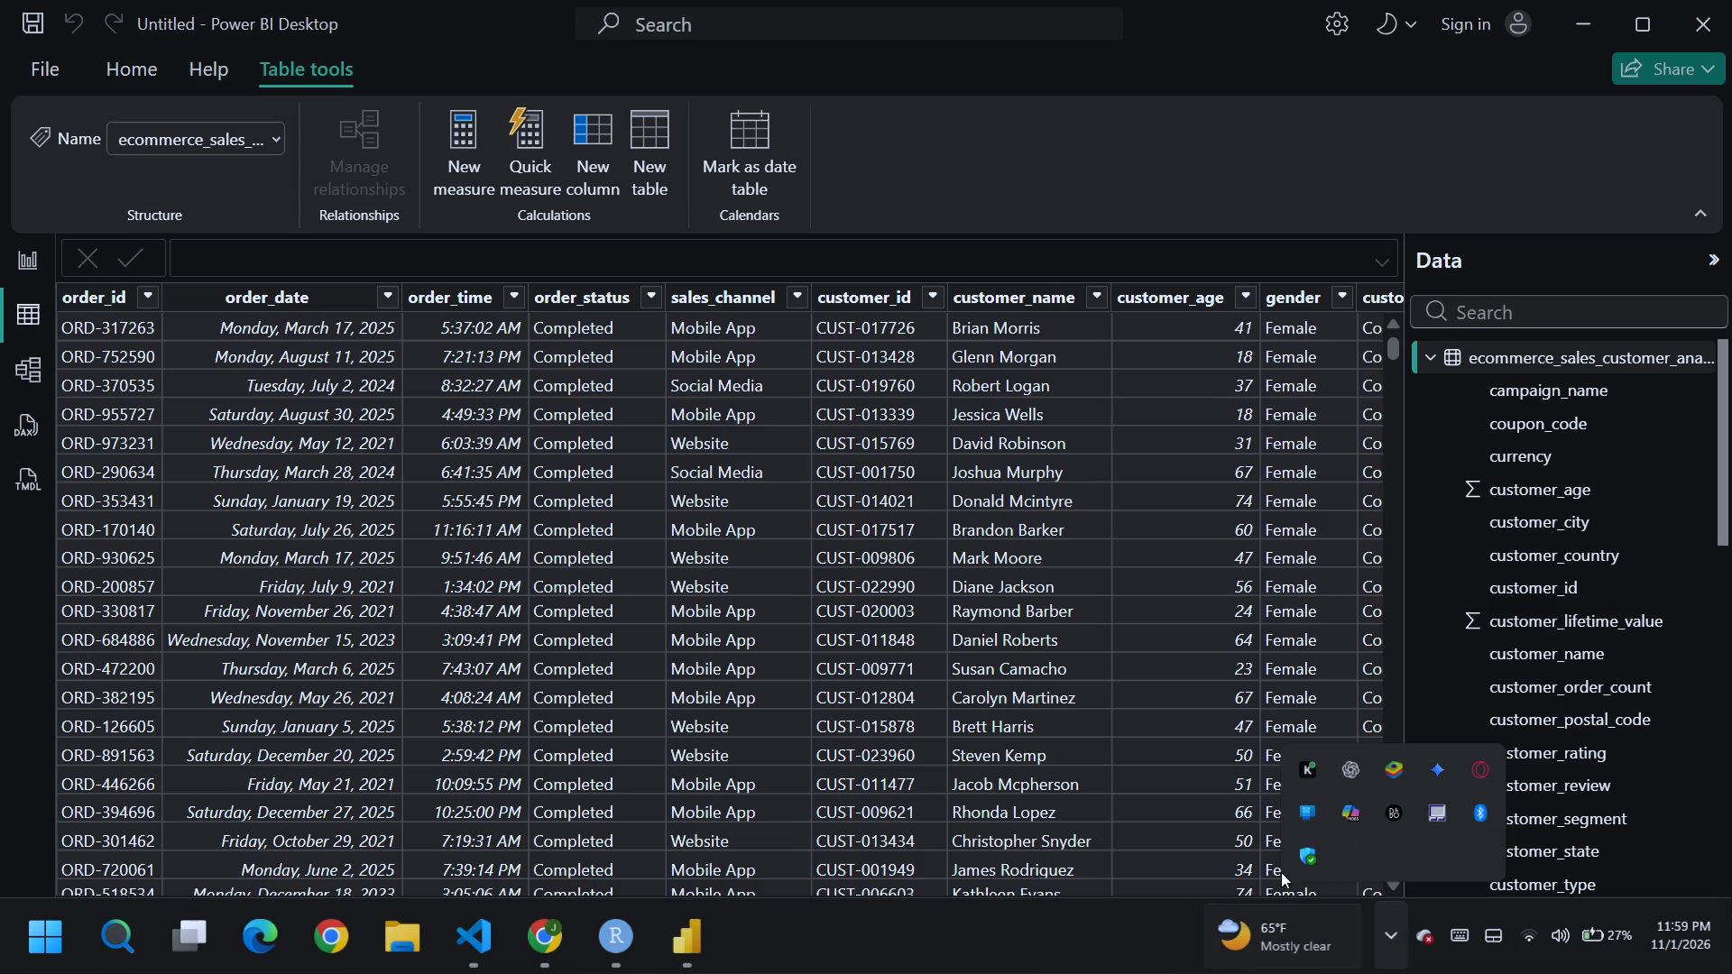
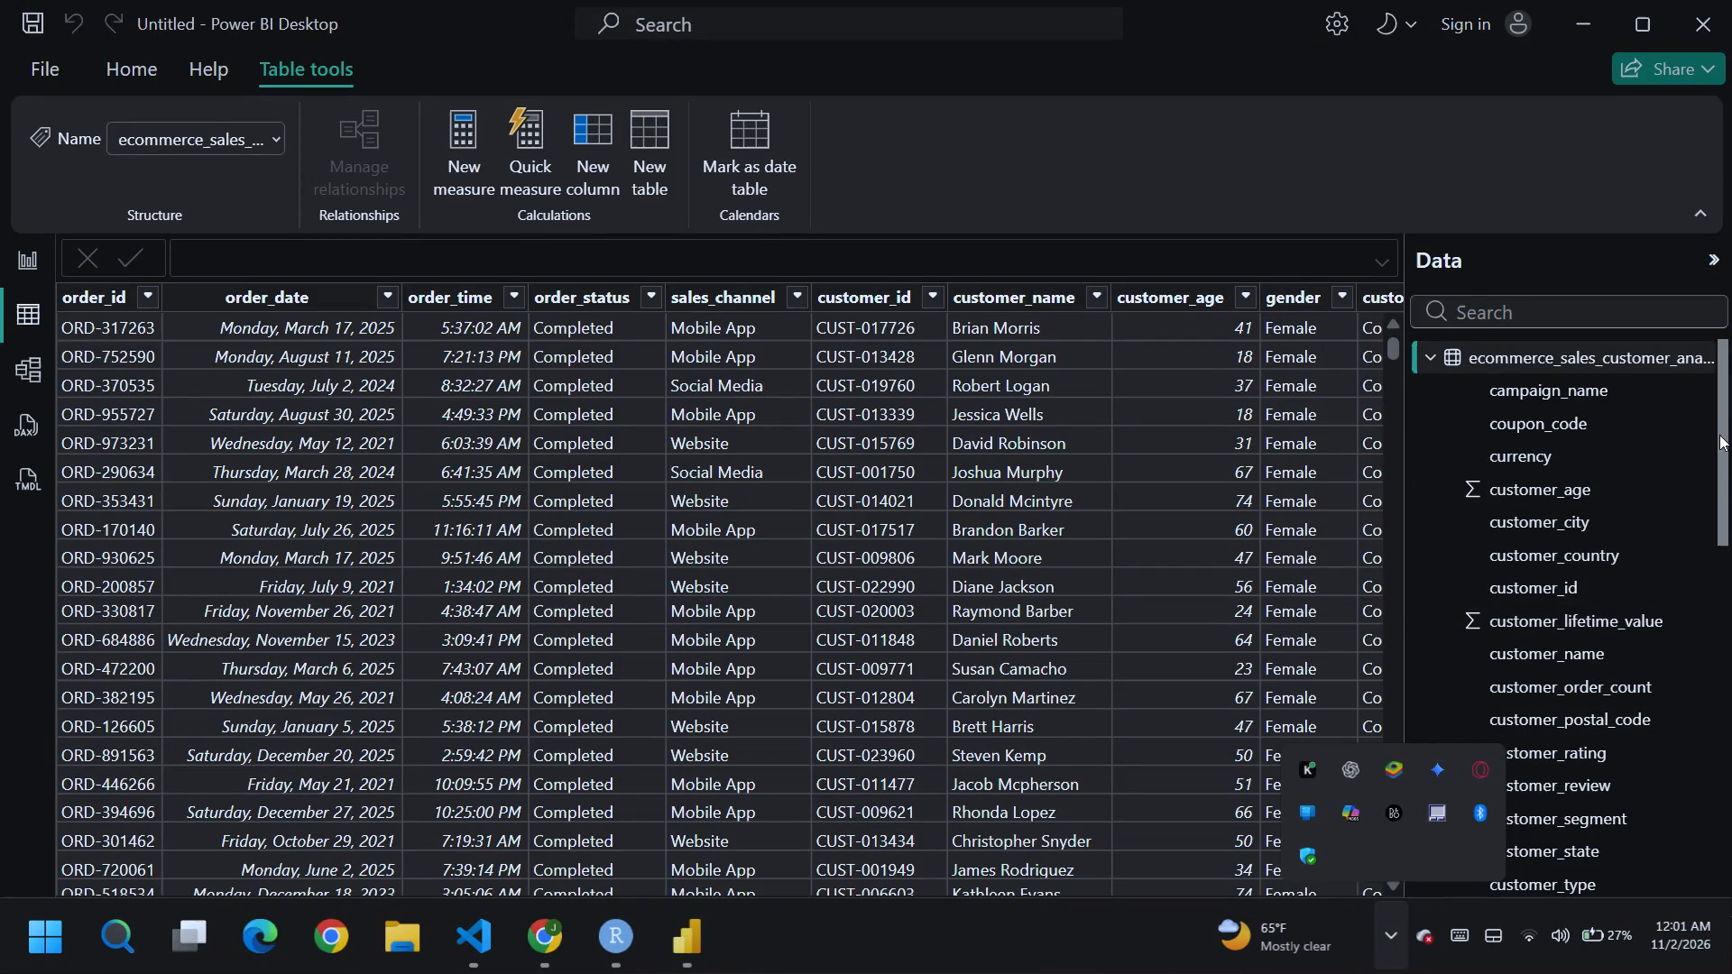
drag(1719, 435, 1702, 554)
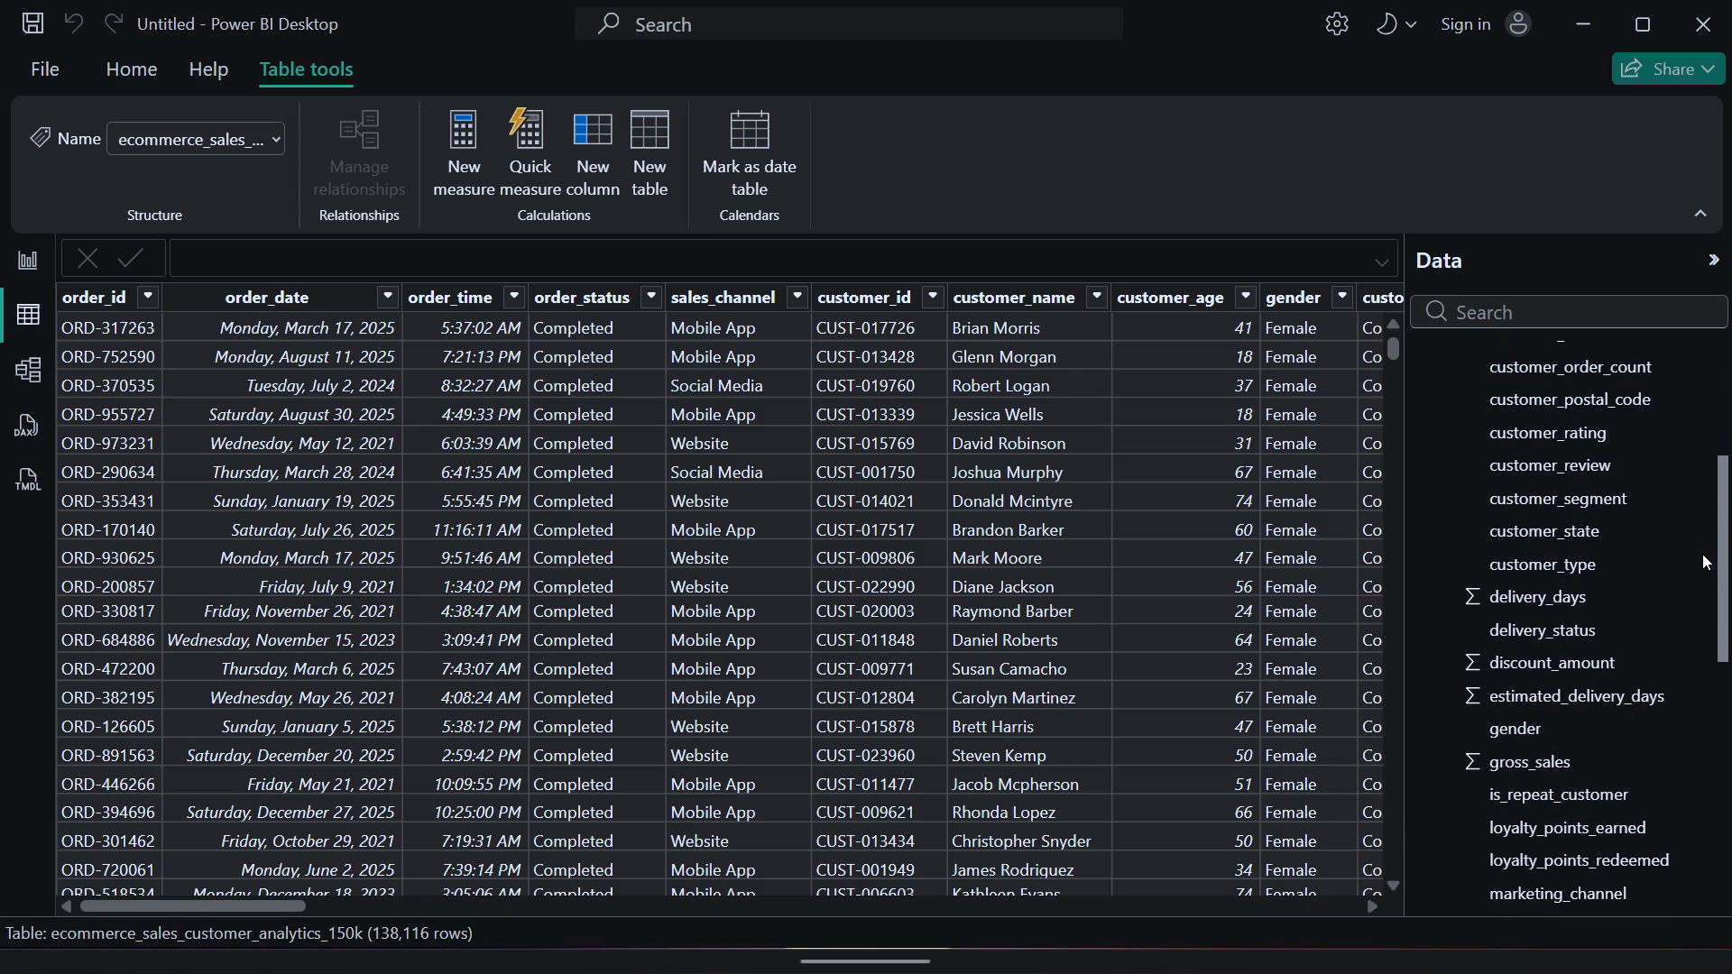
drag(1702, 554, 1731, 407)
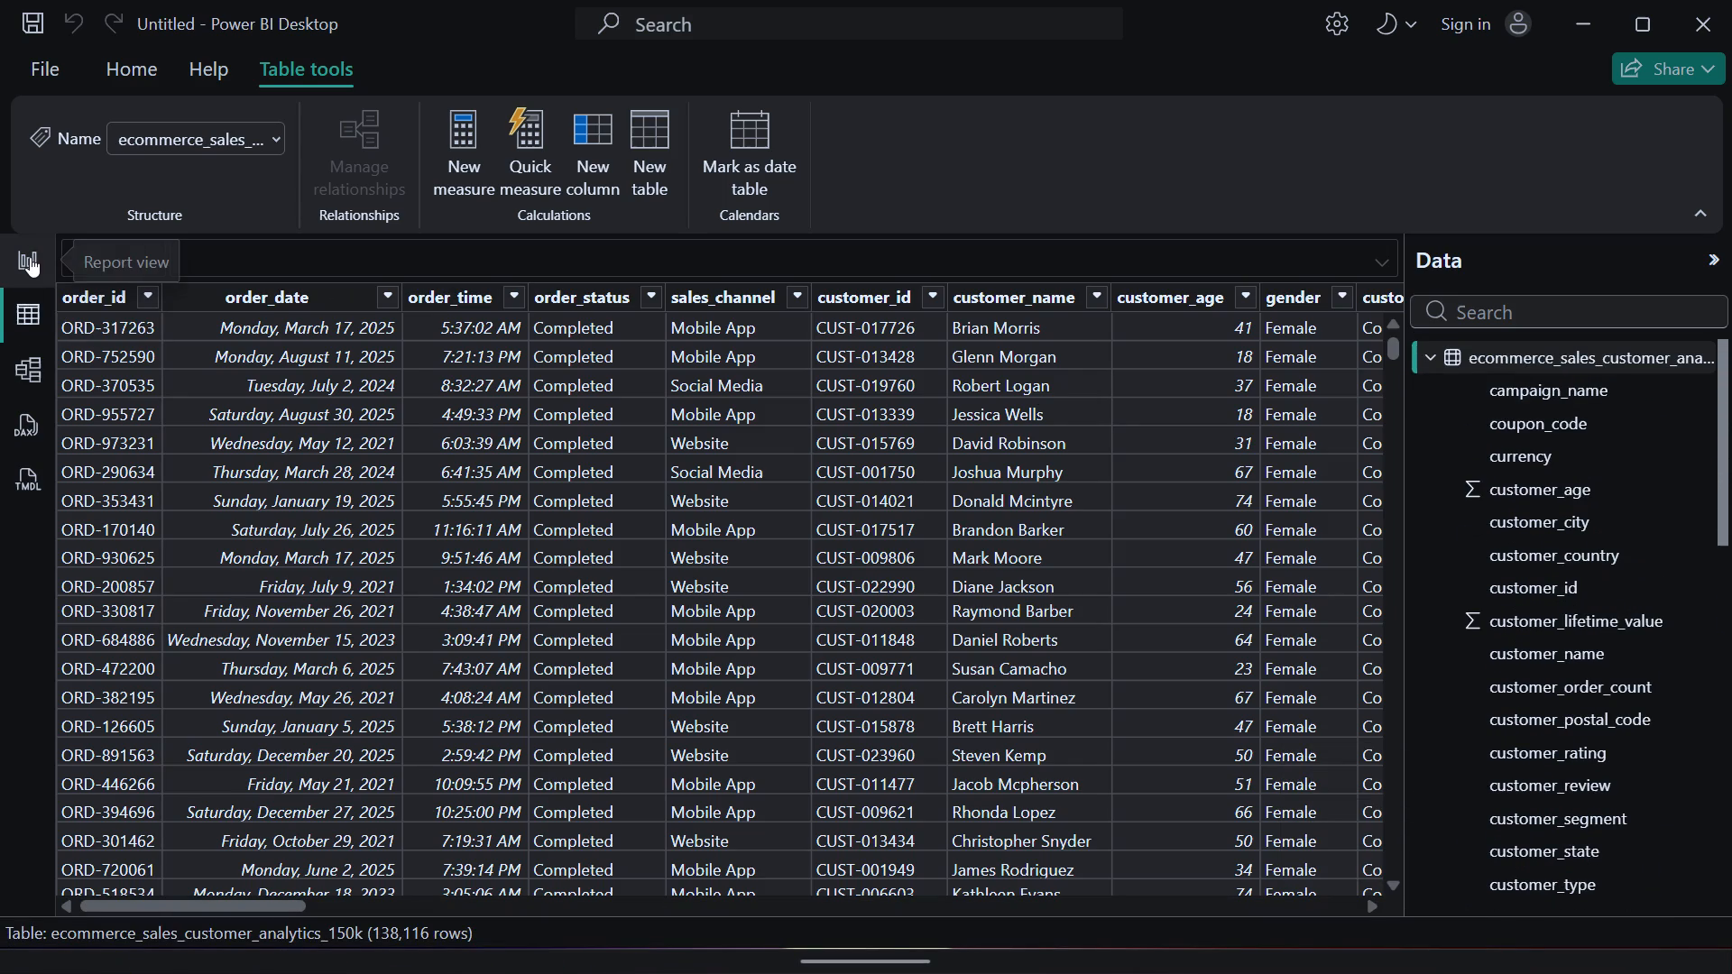
In Report view, expand the ecommerce_sales_customer_analytics_150k table and add its customer_id field to the blank Page 1 as a table visual.
click(18, 353)
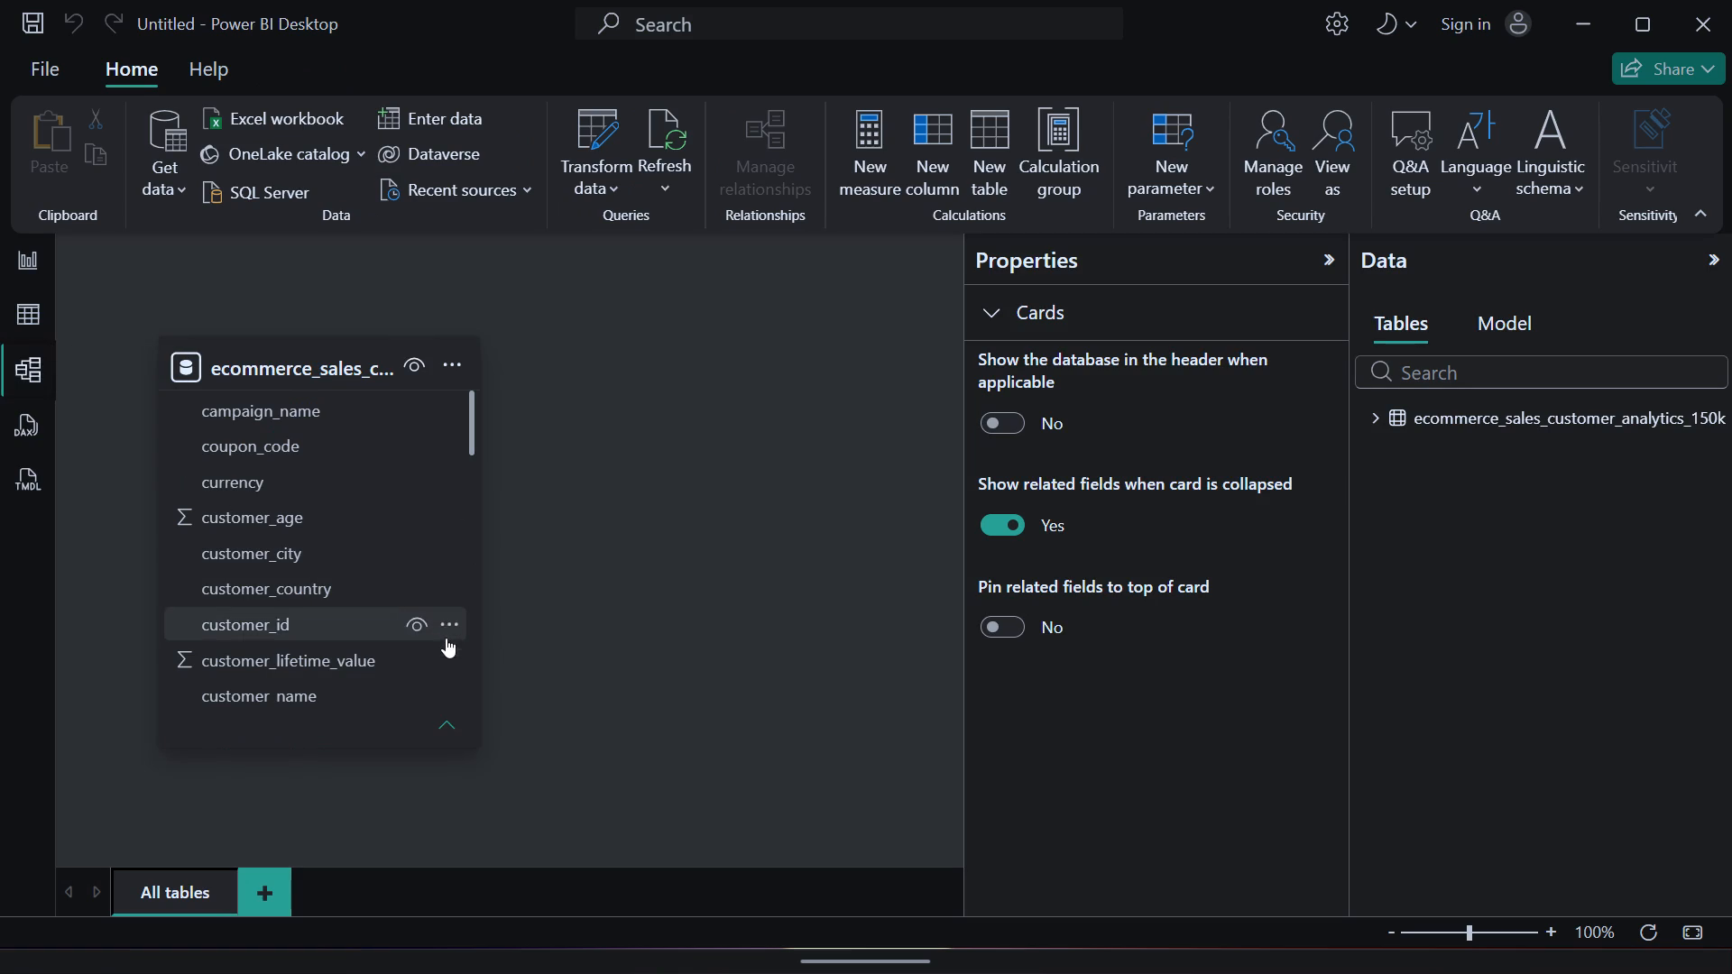
click(34, 260)
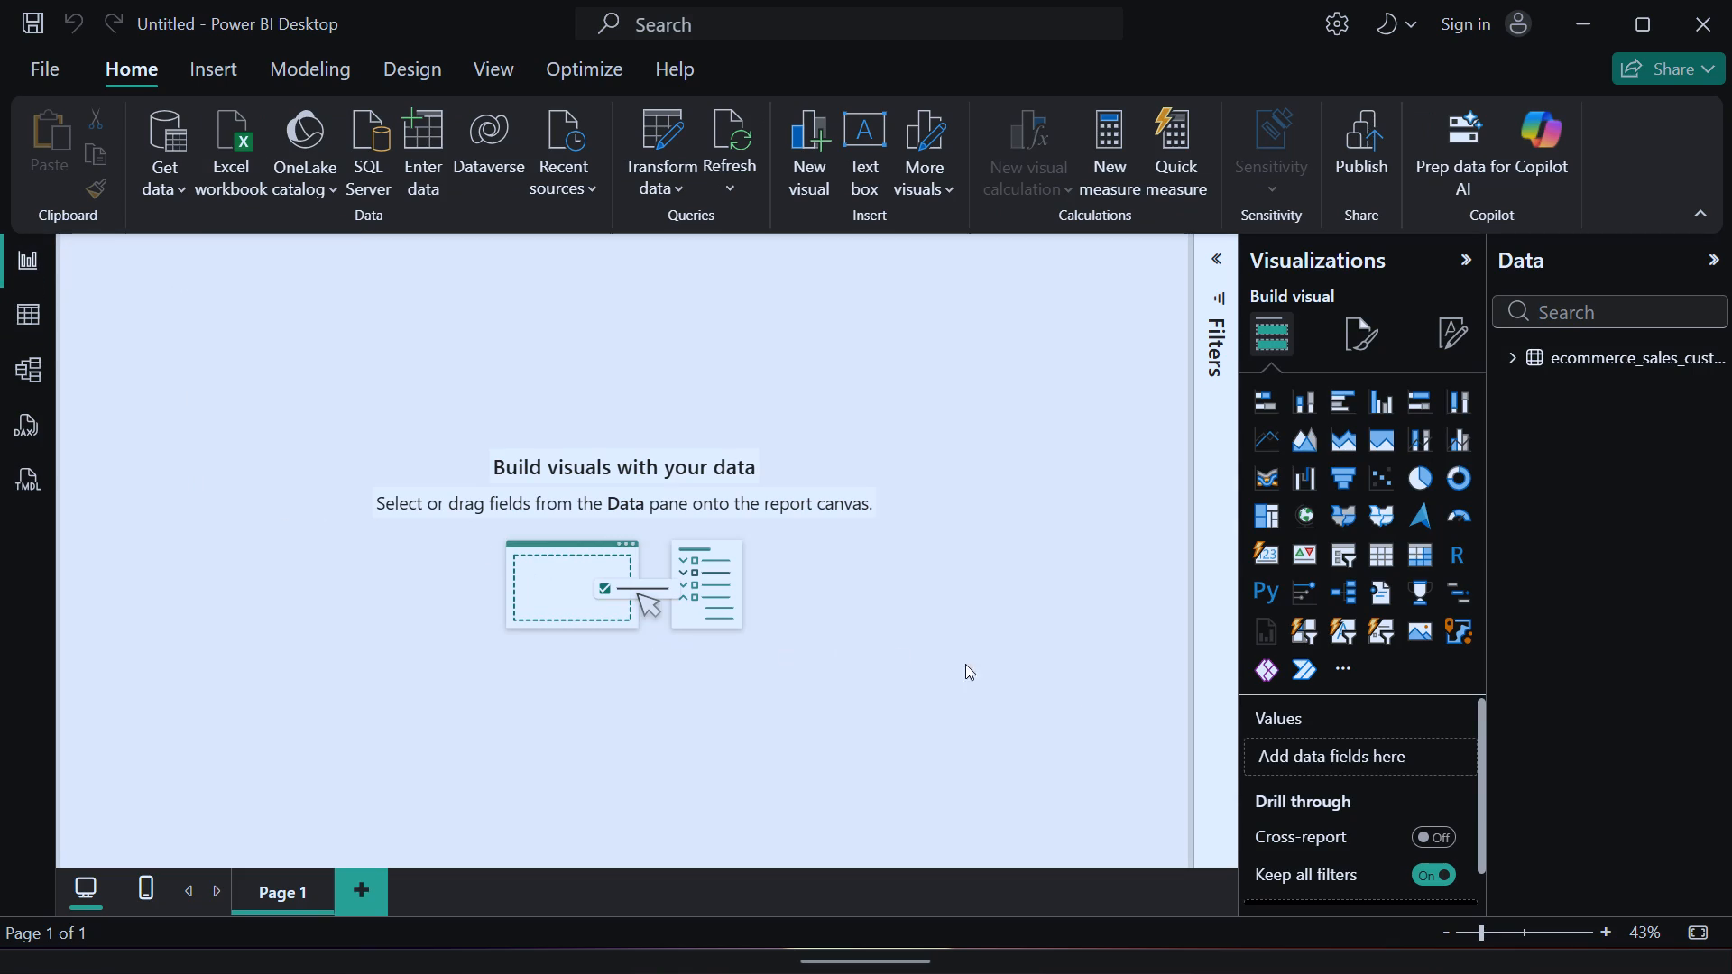
click(1510, 364)
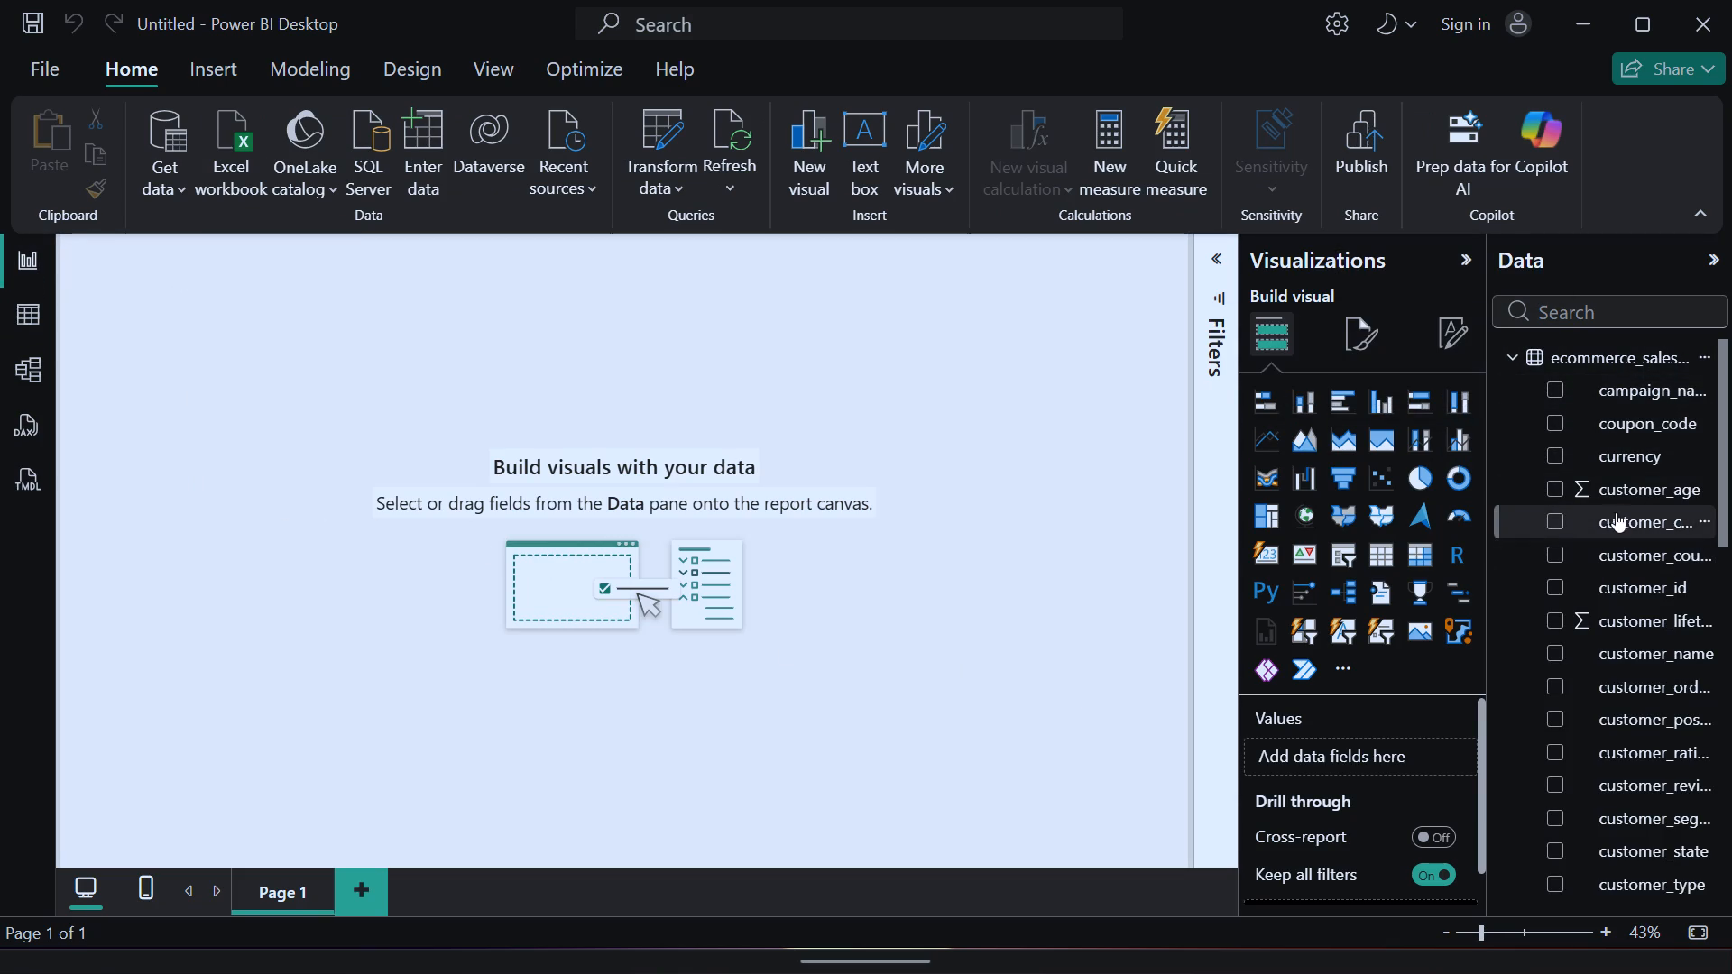
click(1722, 409)
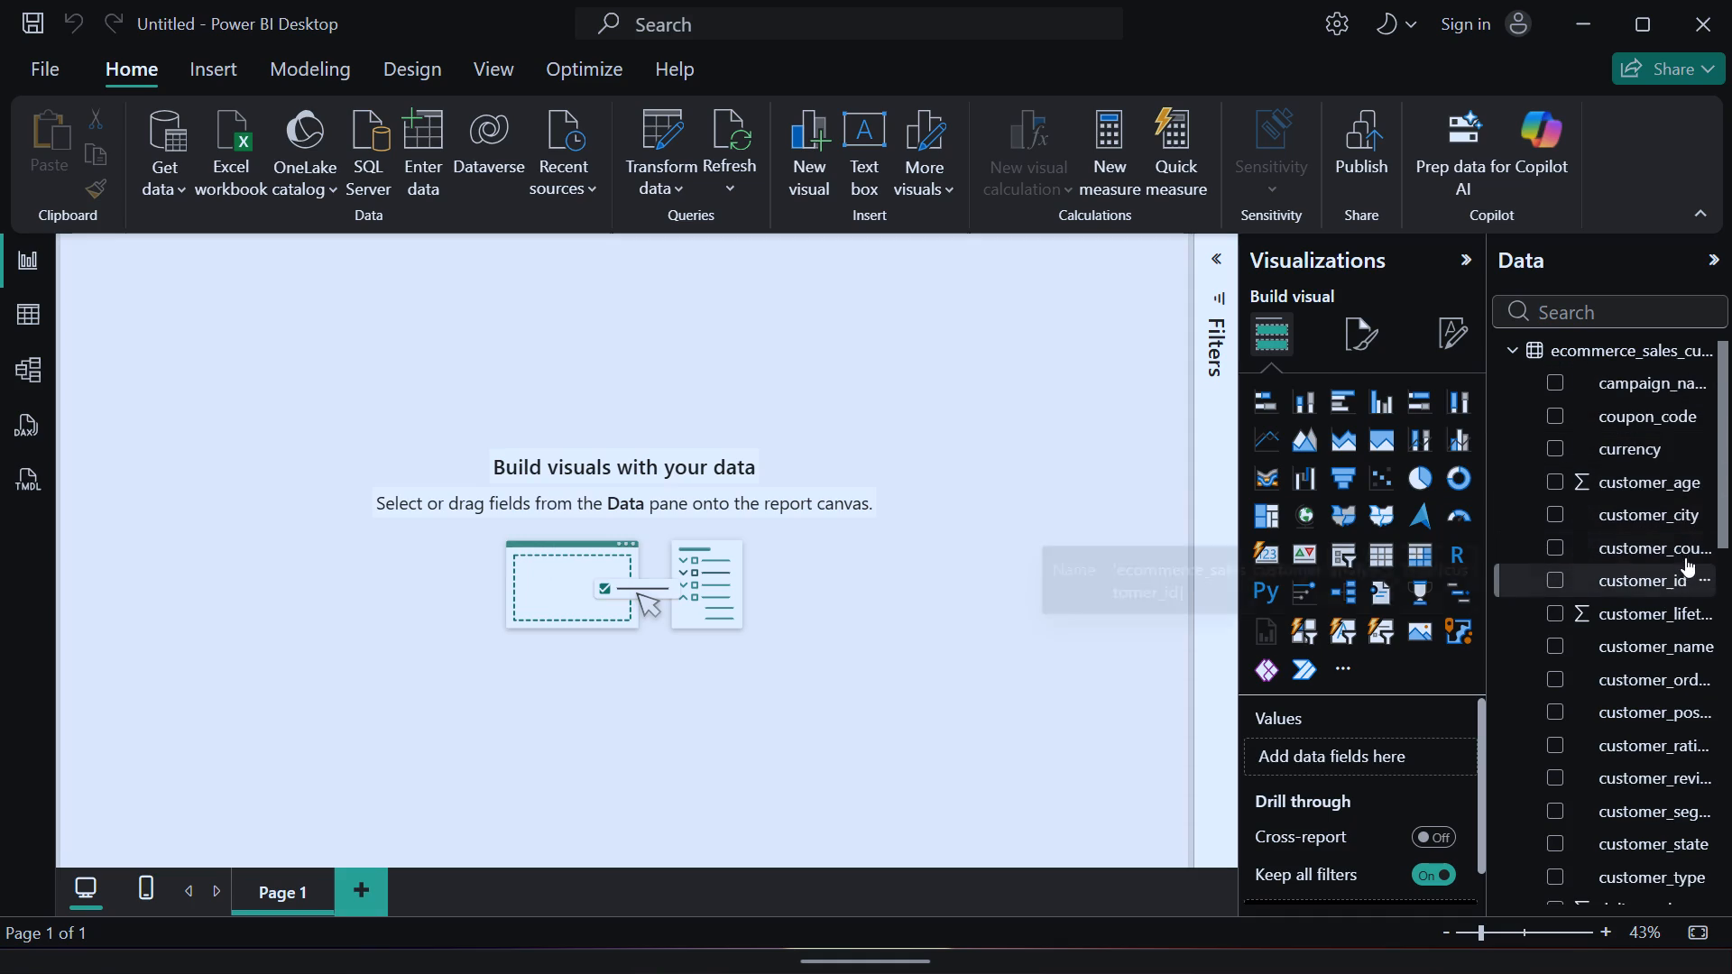
click(1551, 571)
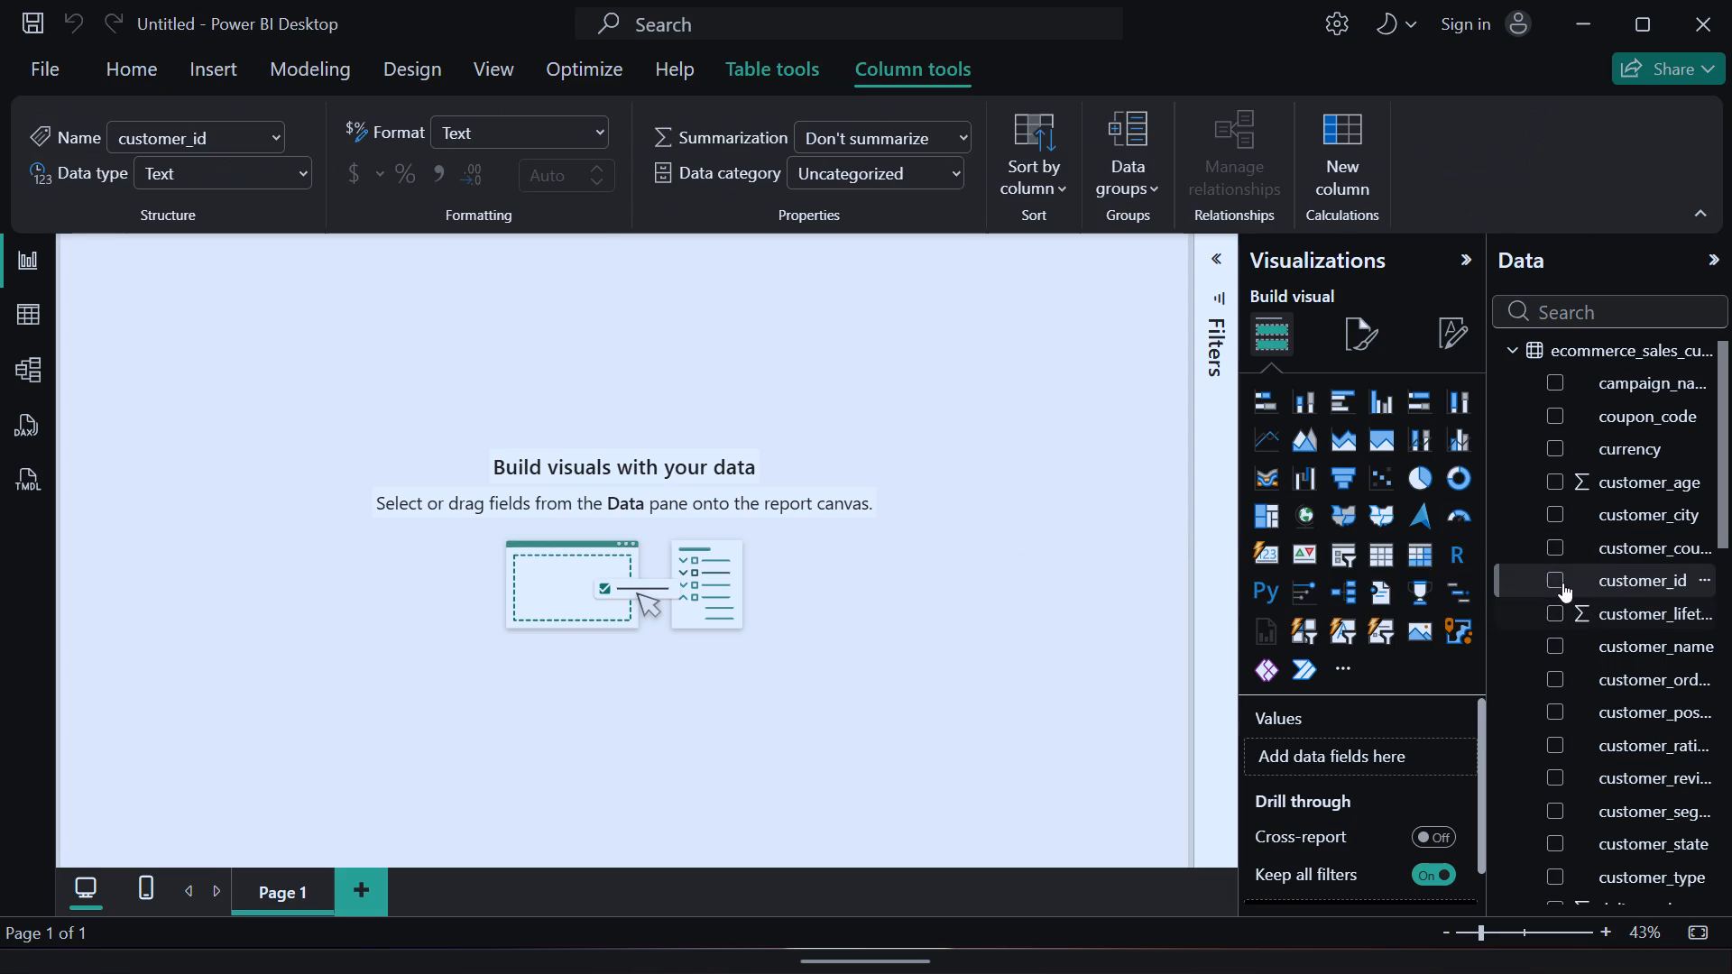
click(1552, 575)
Add the order_id field as a second column of the table visual.
drag(1720, 510, 1722, 518)
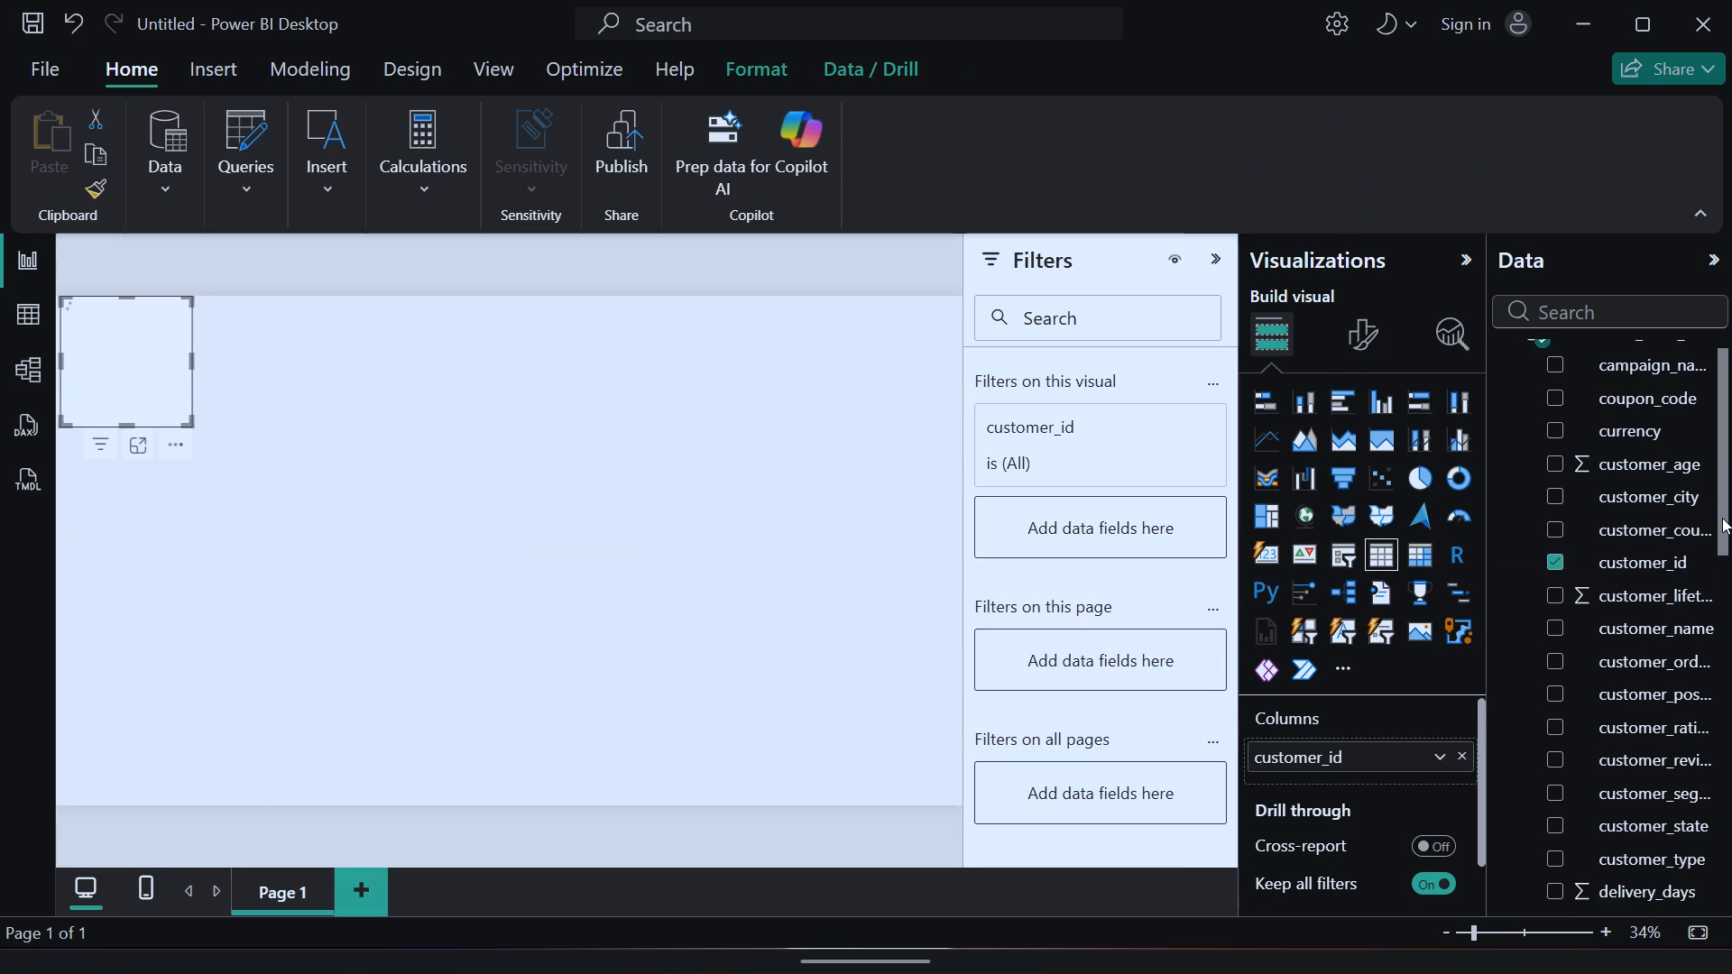
drag(1722, 518, 1726, 542)
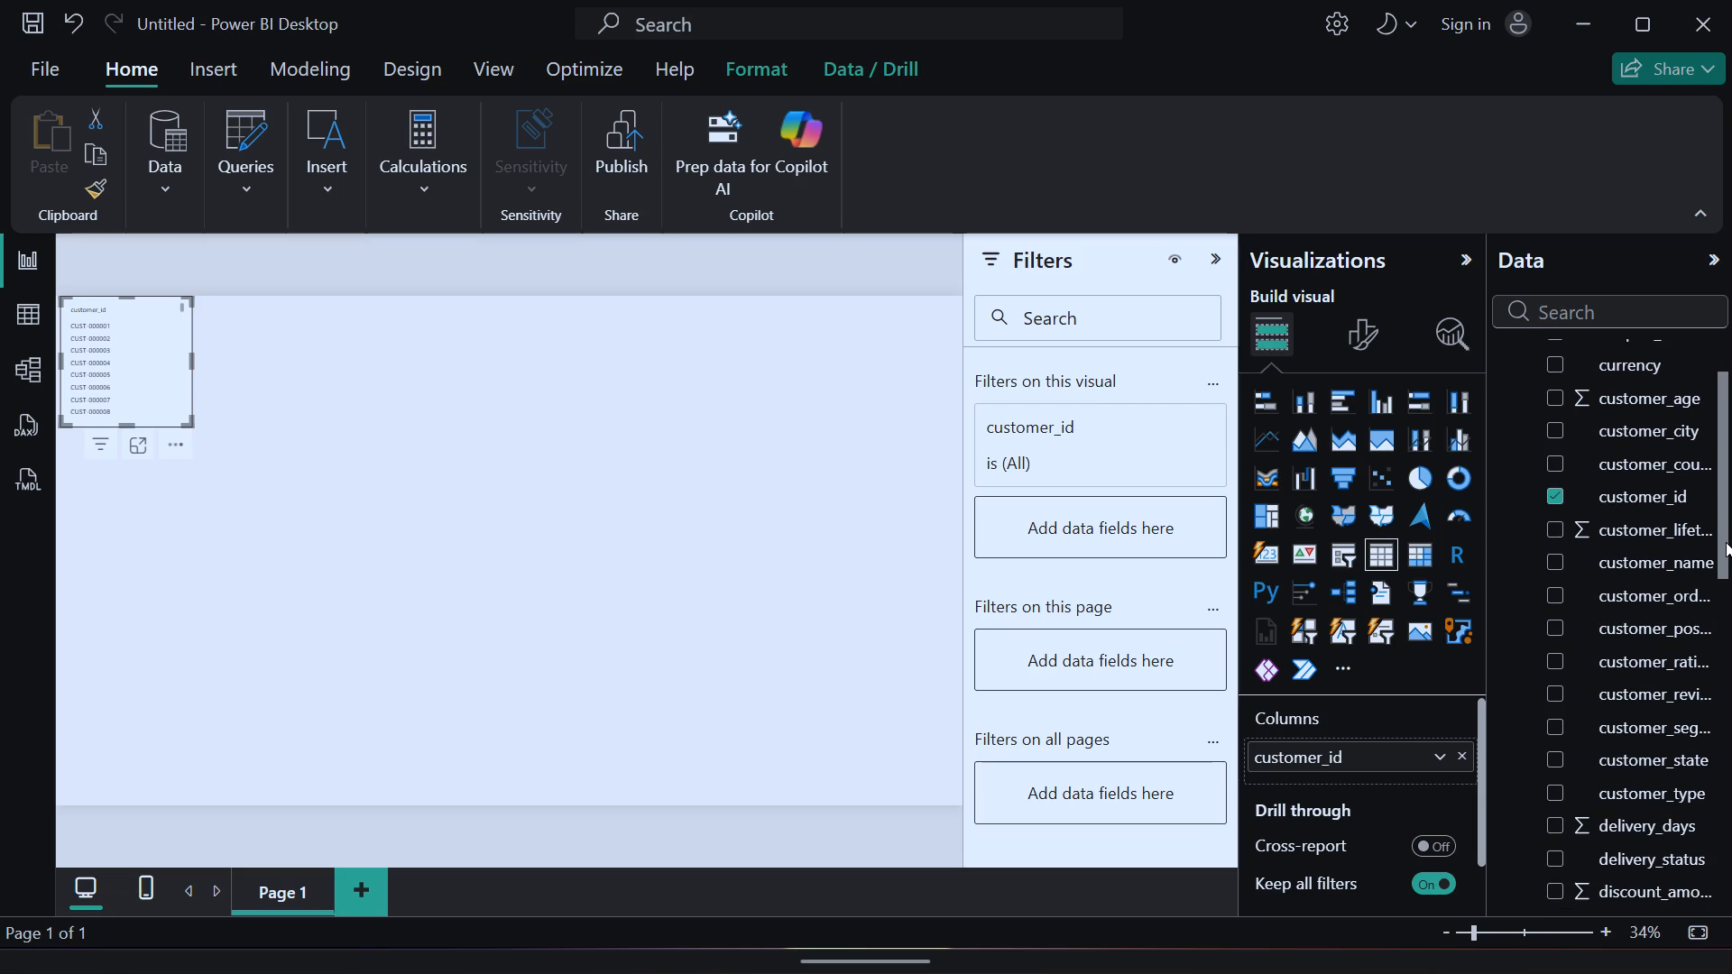
drag(1726, 542, 1725, 644)
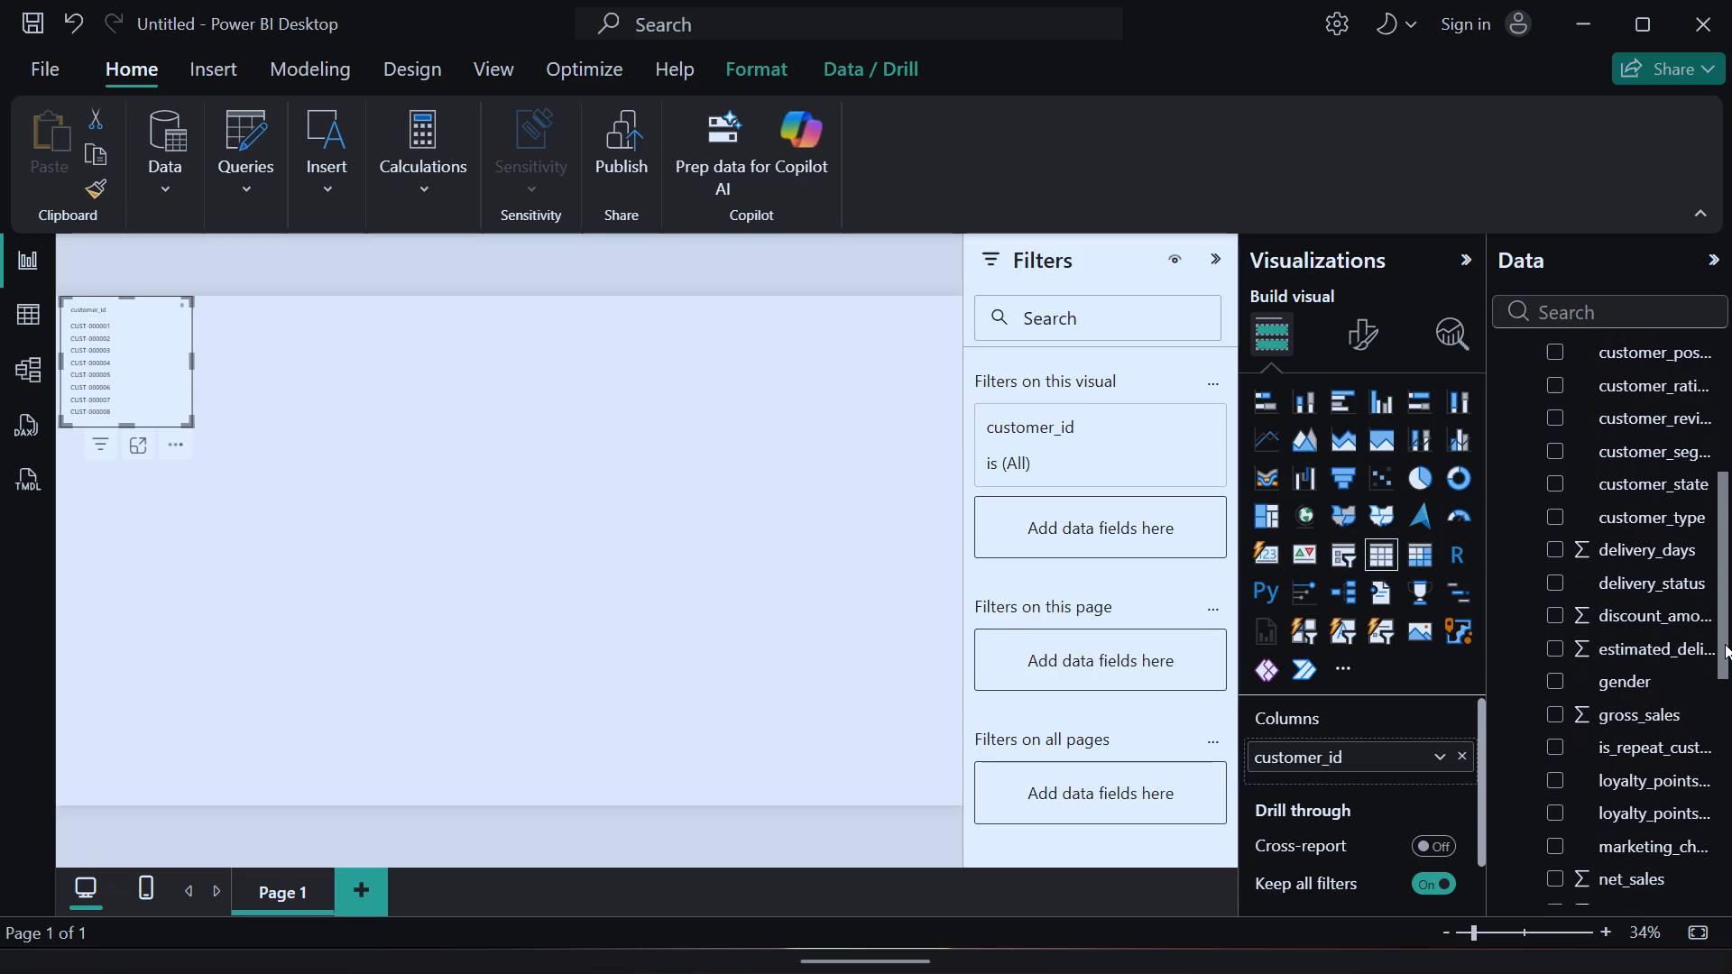
drag(1725, 644, 1725, 659)
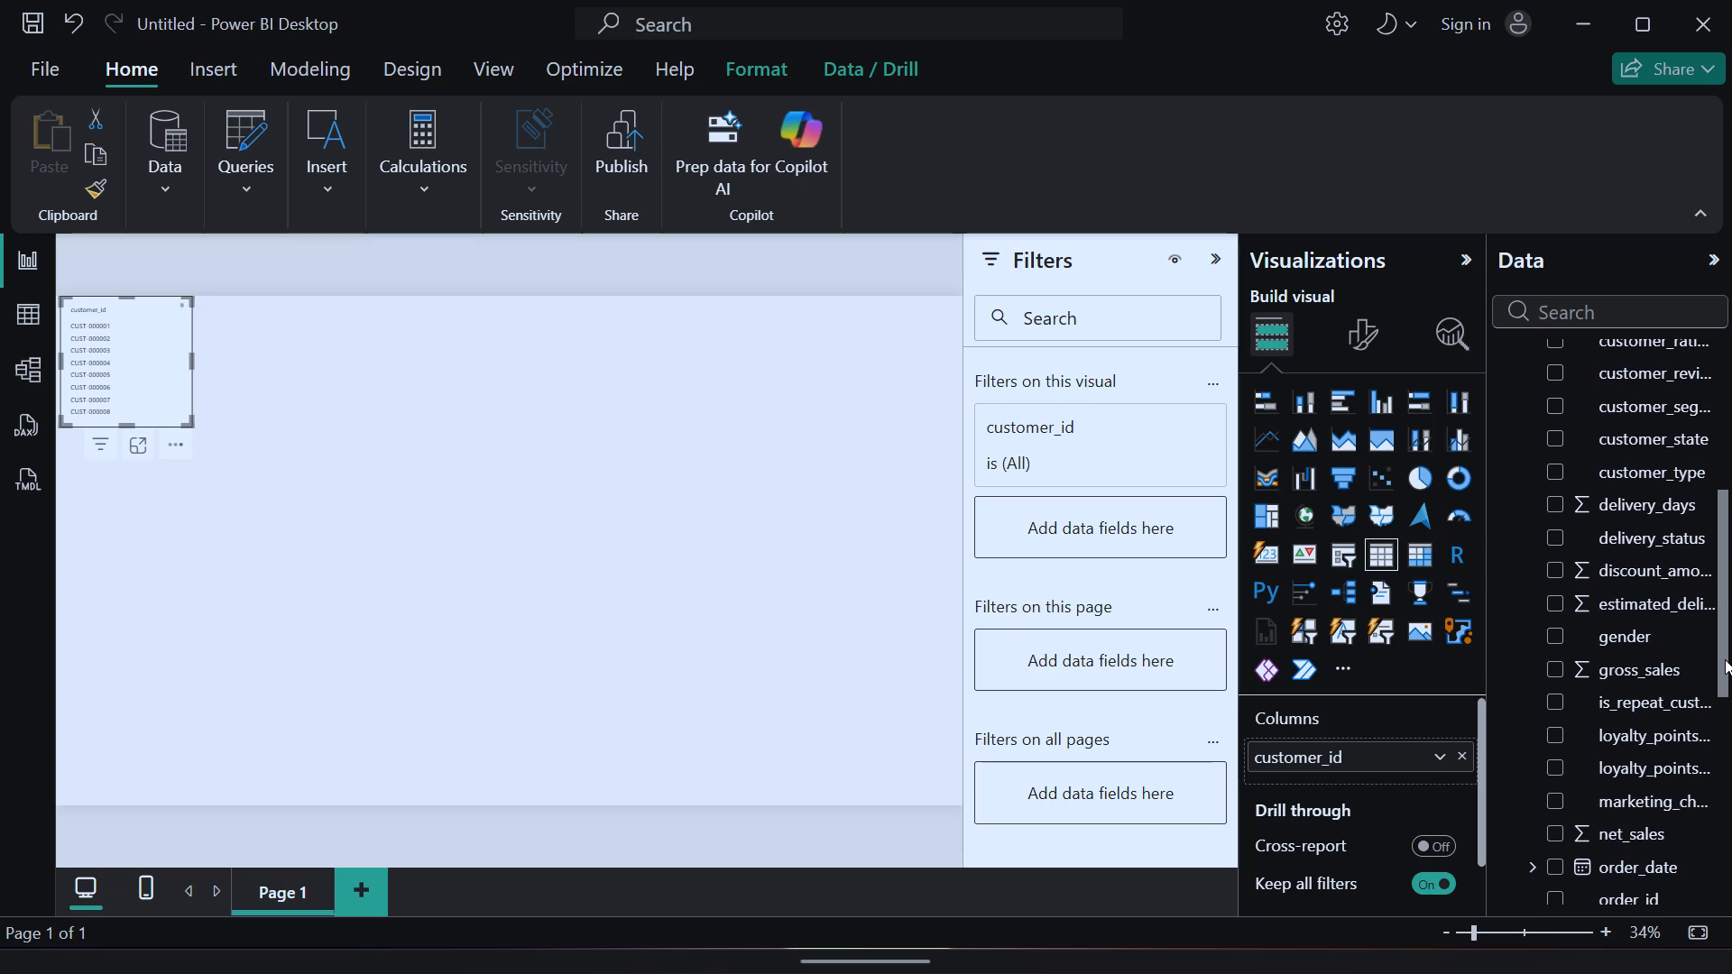
drag(1725, 659, 1724, 735)
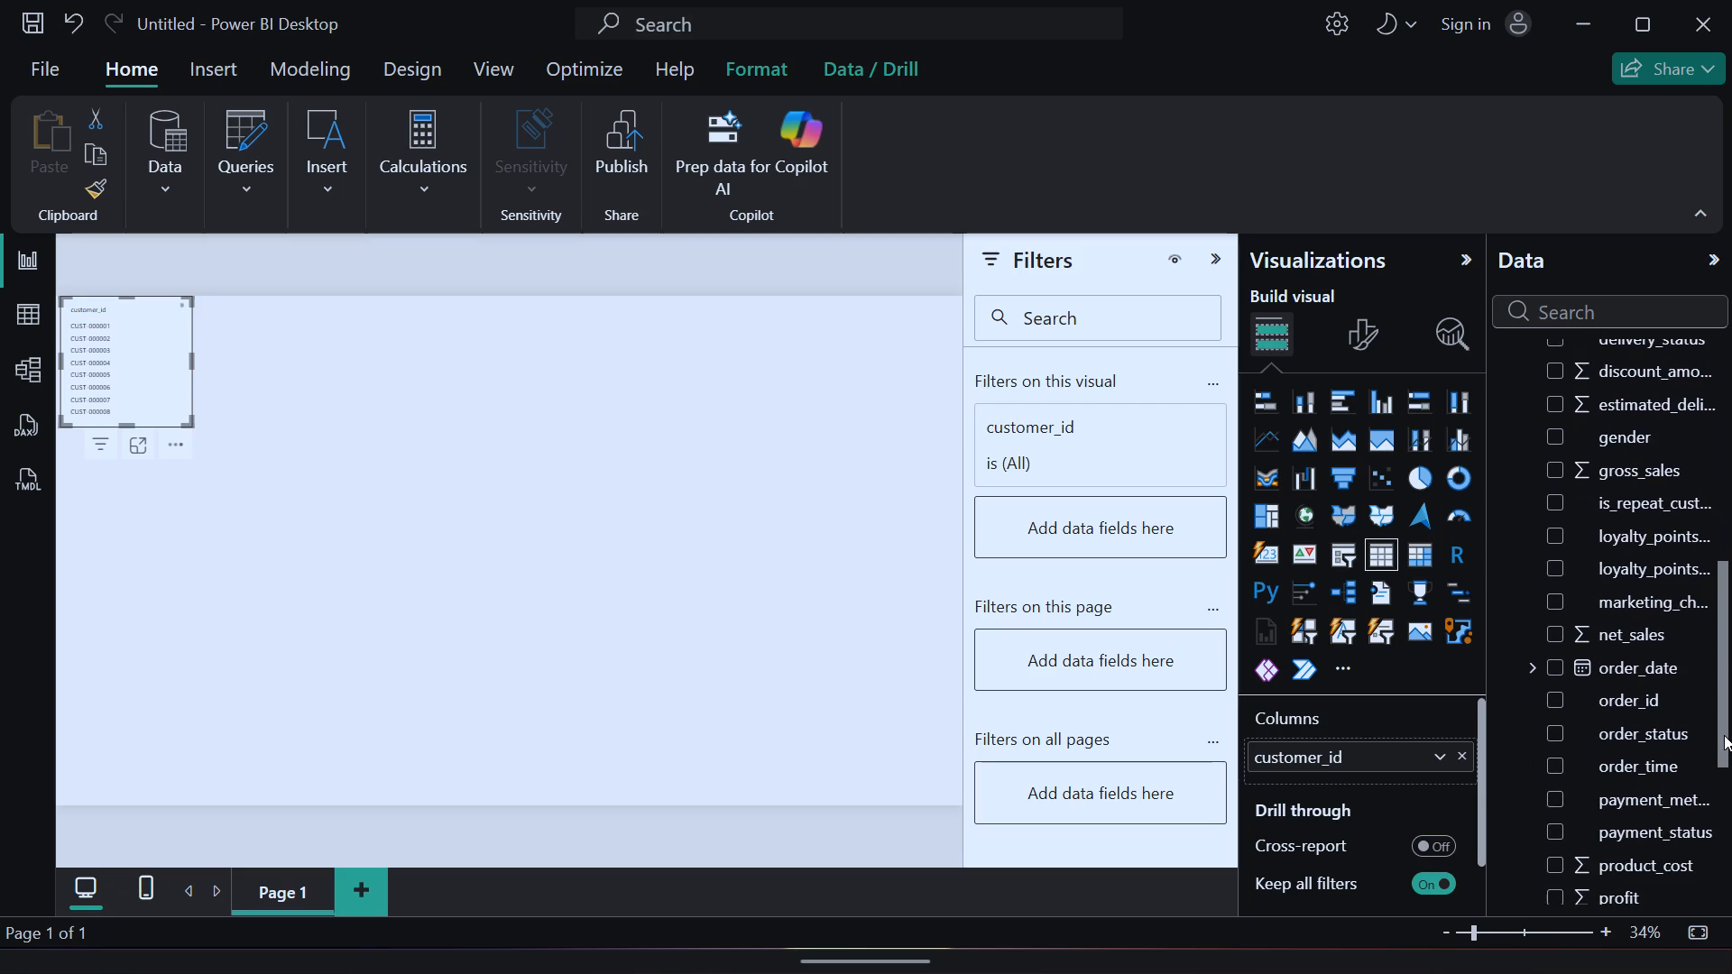
drag(1724, 735, 1722, 761)
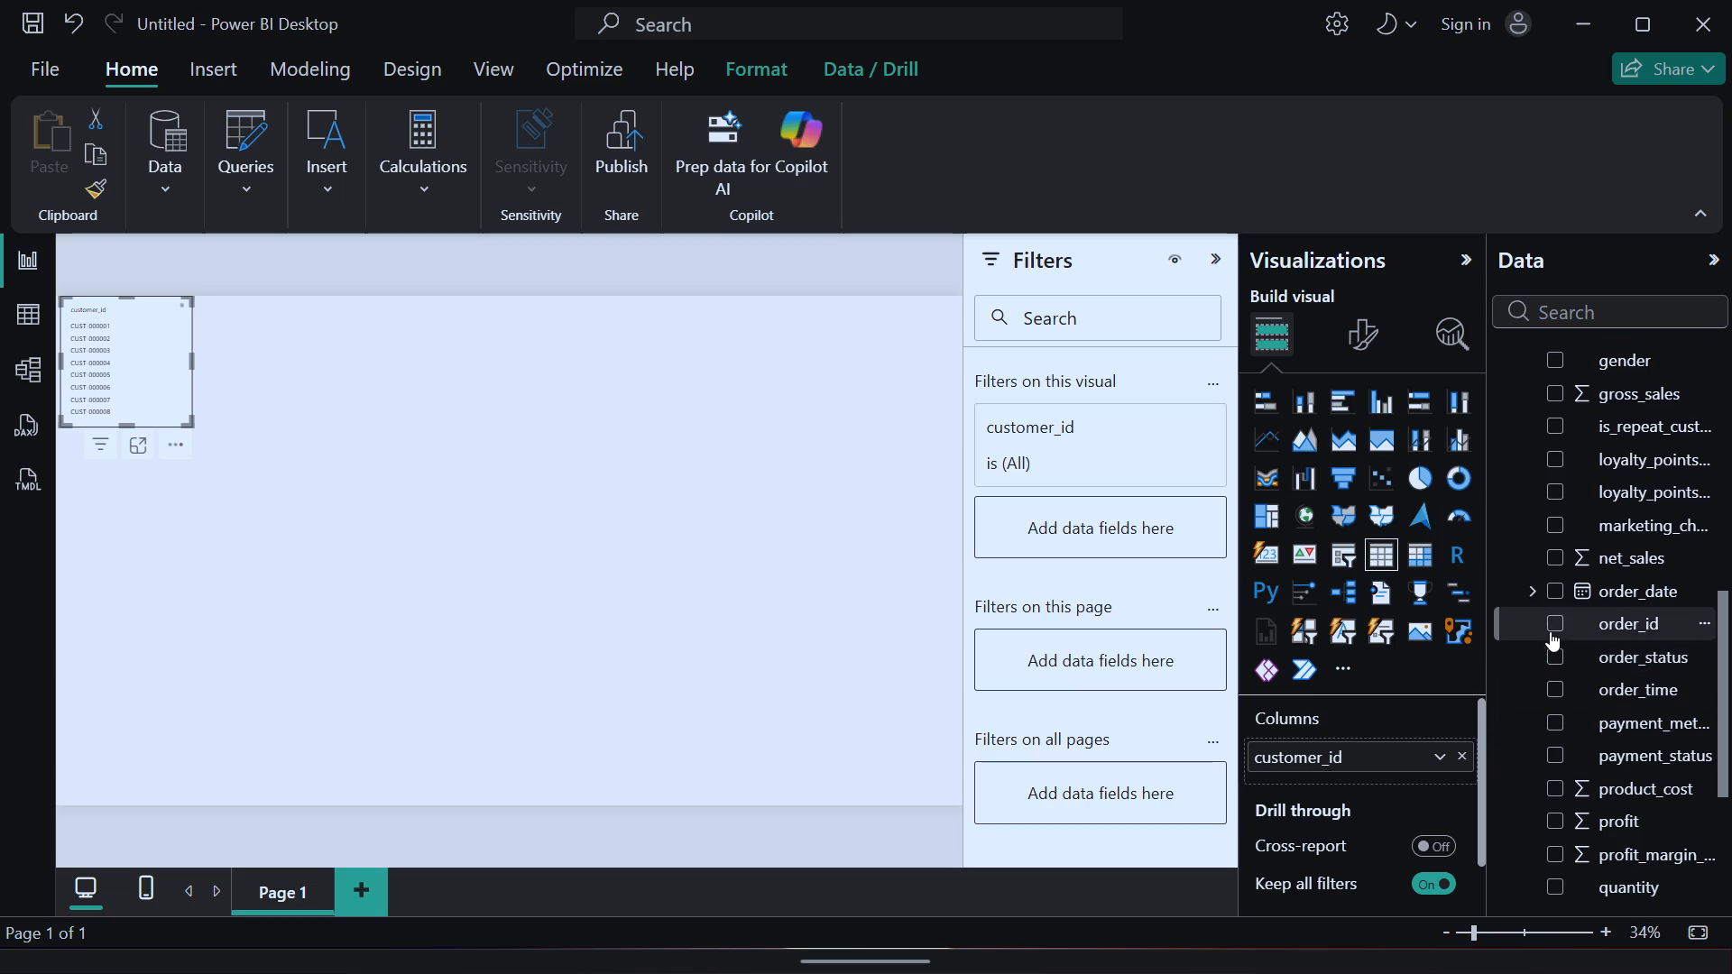
click(1554, 622)
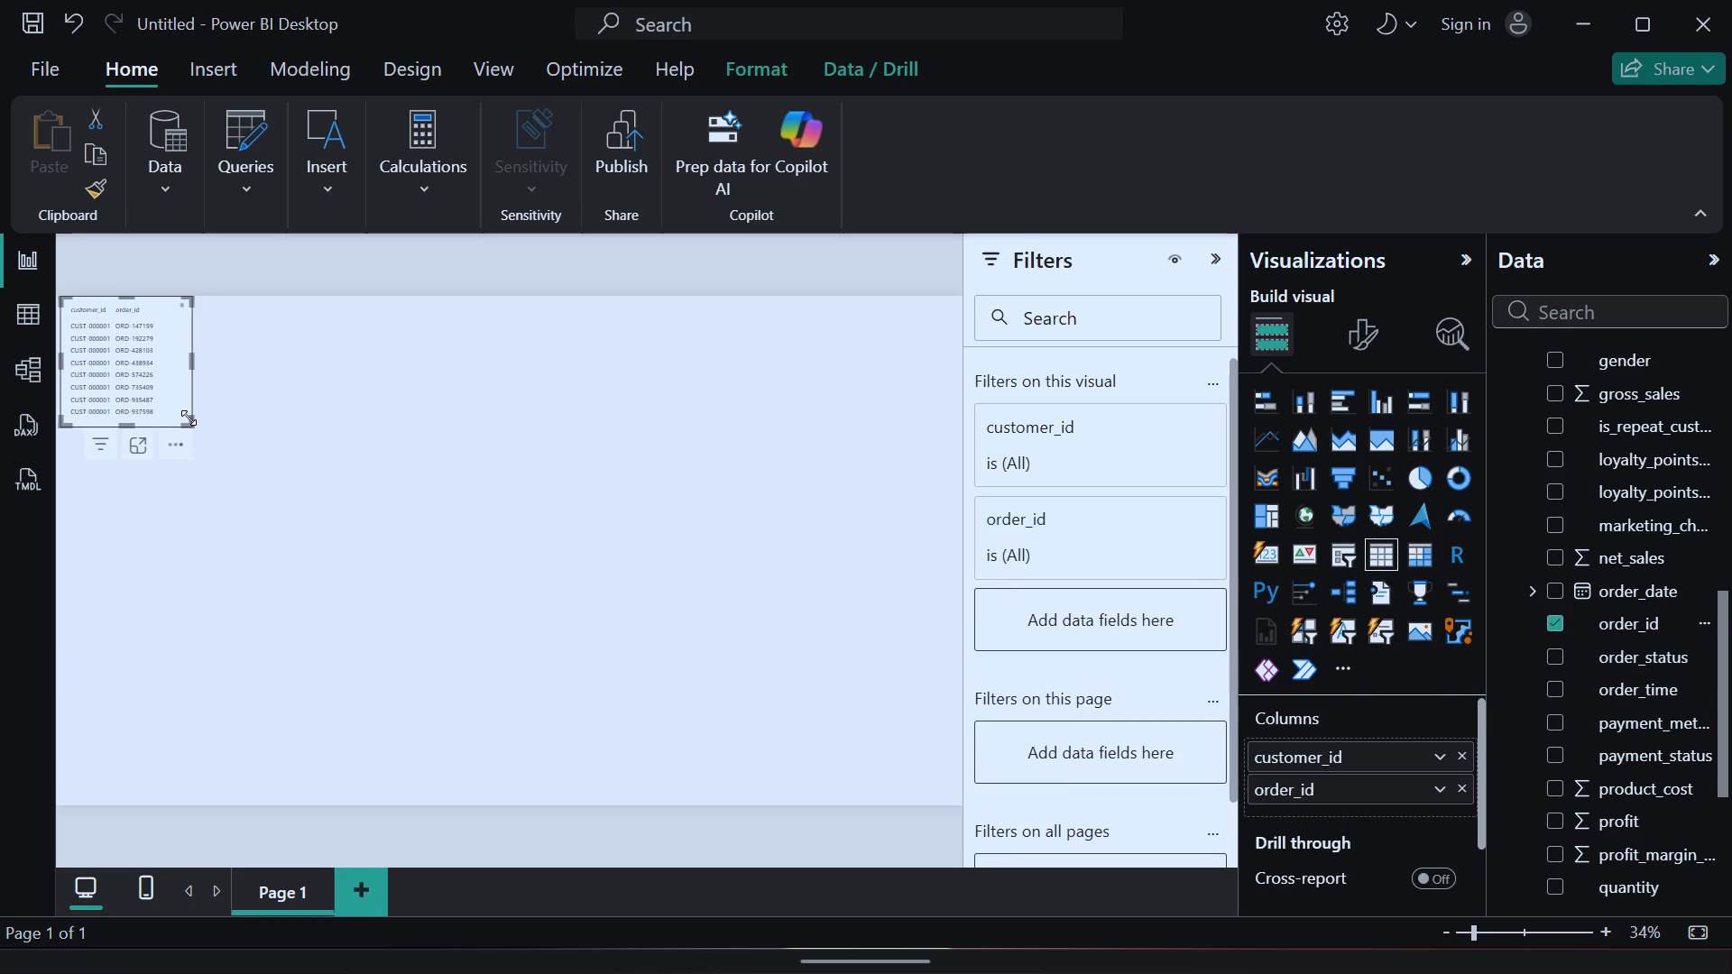
Enlarge the table visual to about half the page's width and four fifths of its height.
drag(189, 418, 396, 612)
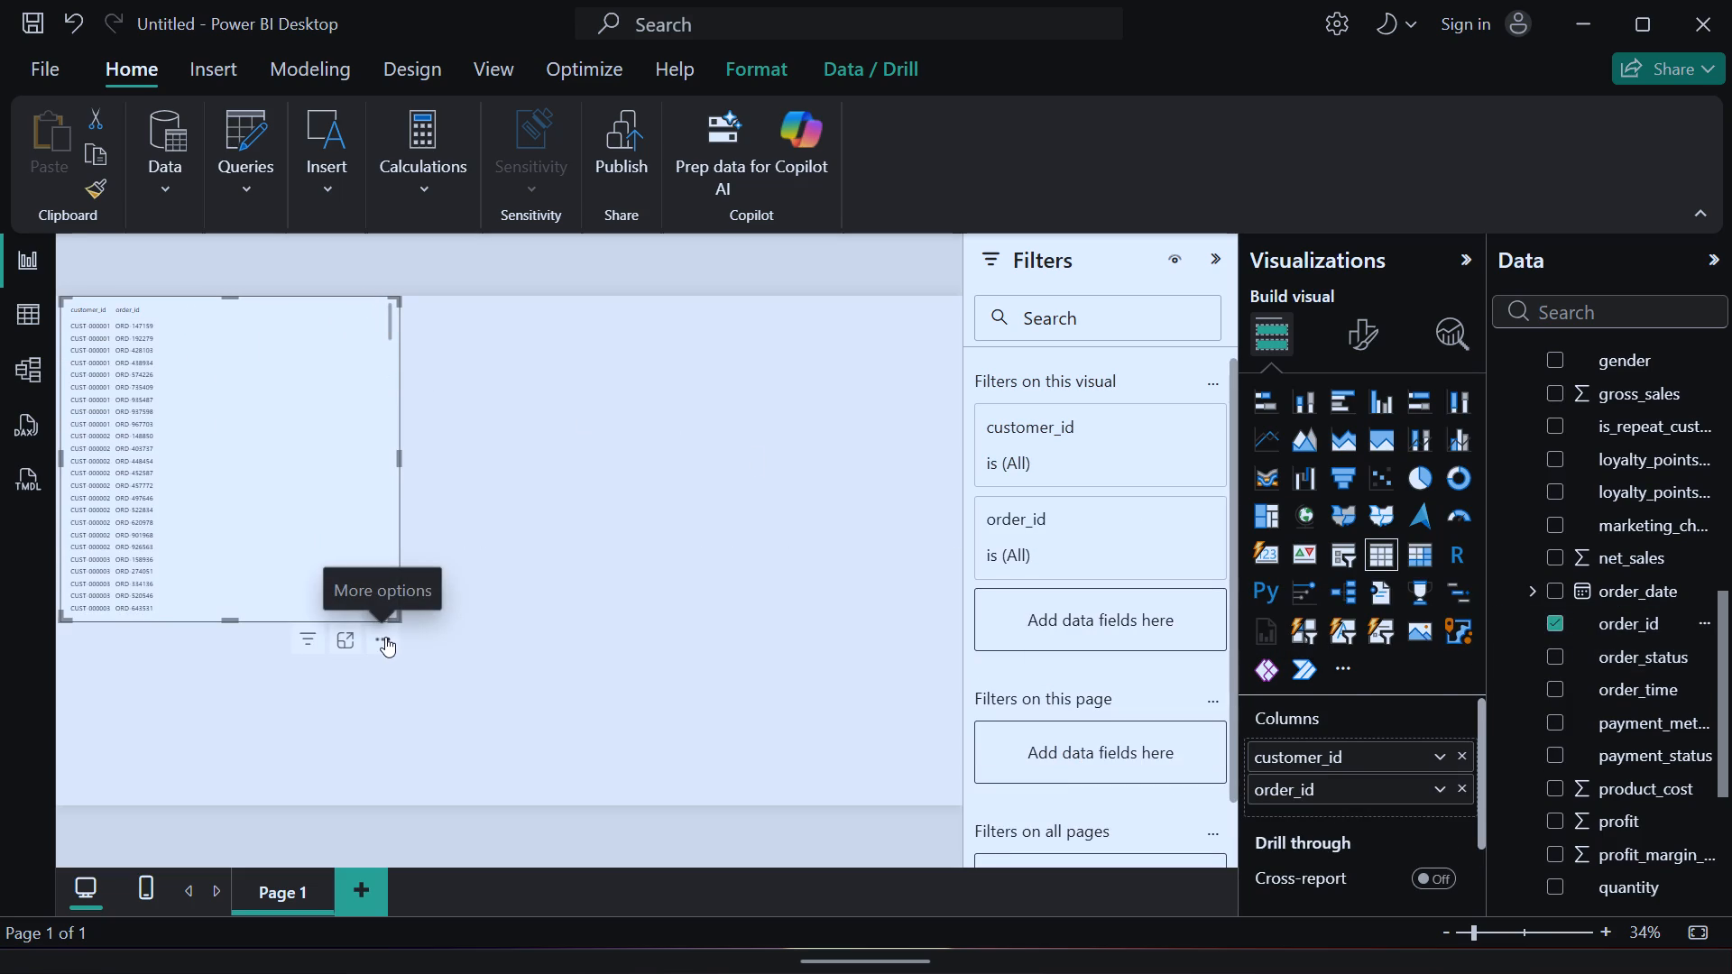
drag(401, 611, 419, 635)
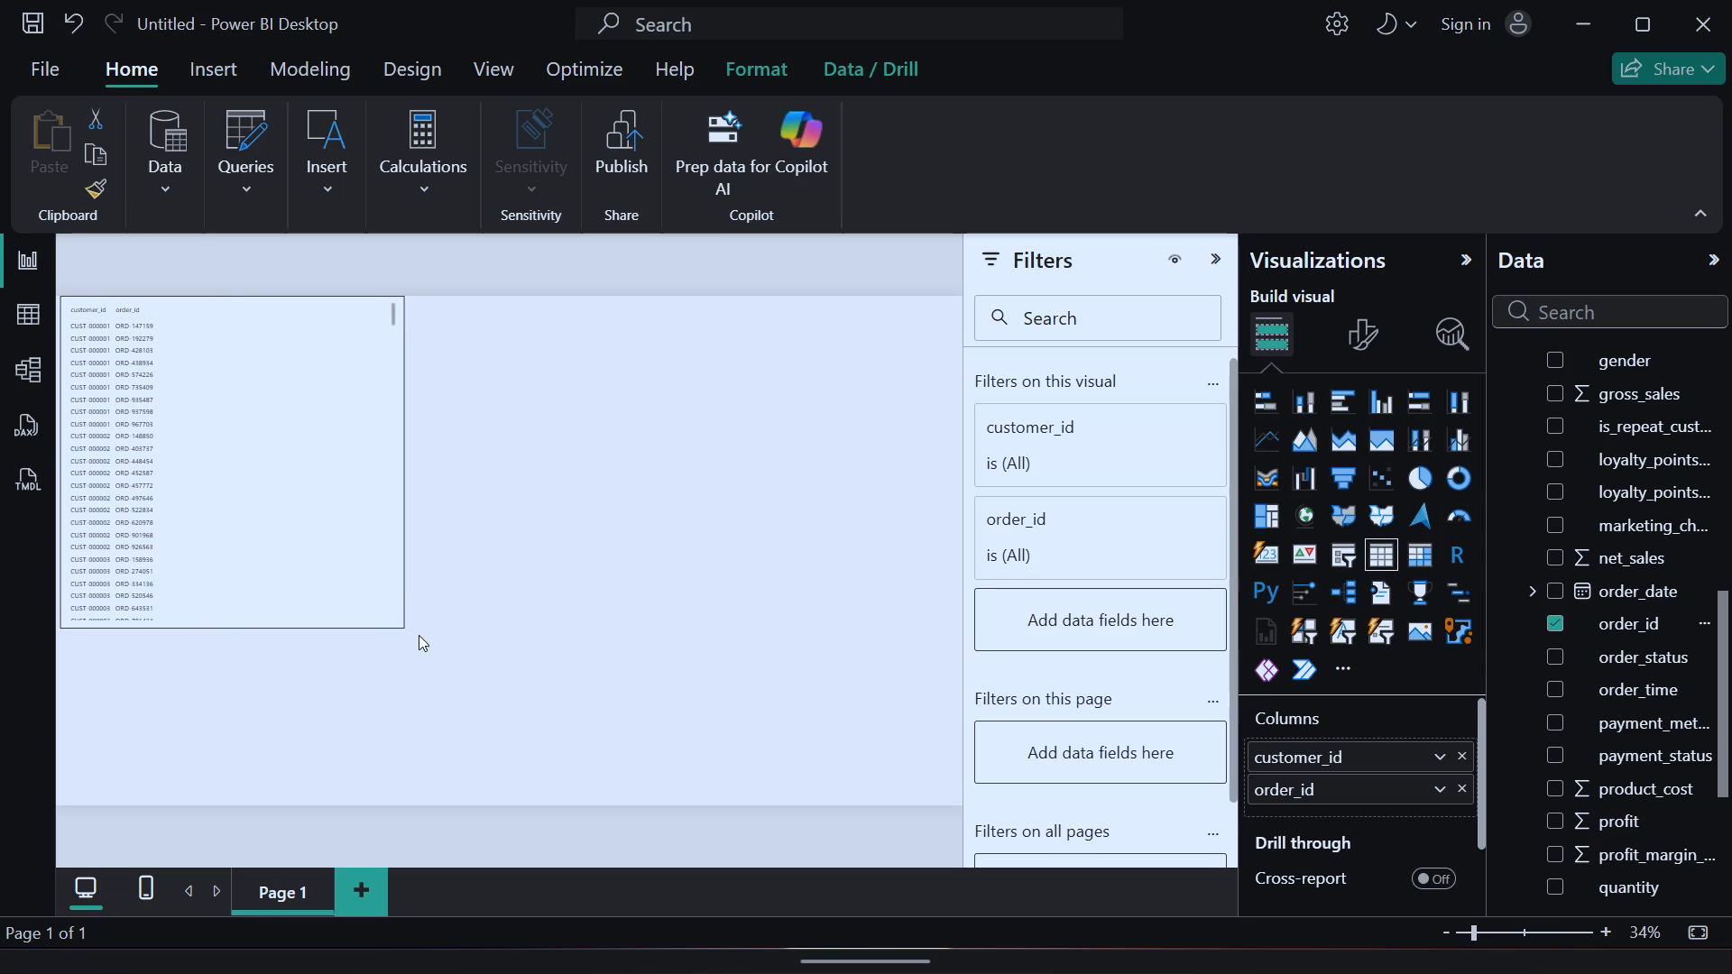
drag(419, 635, 514, 697)
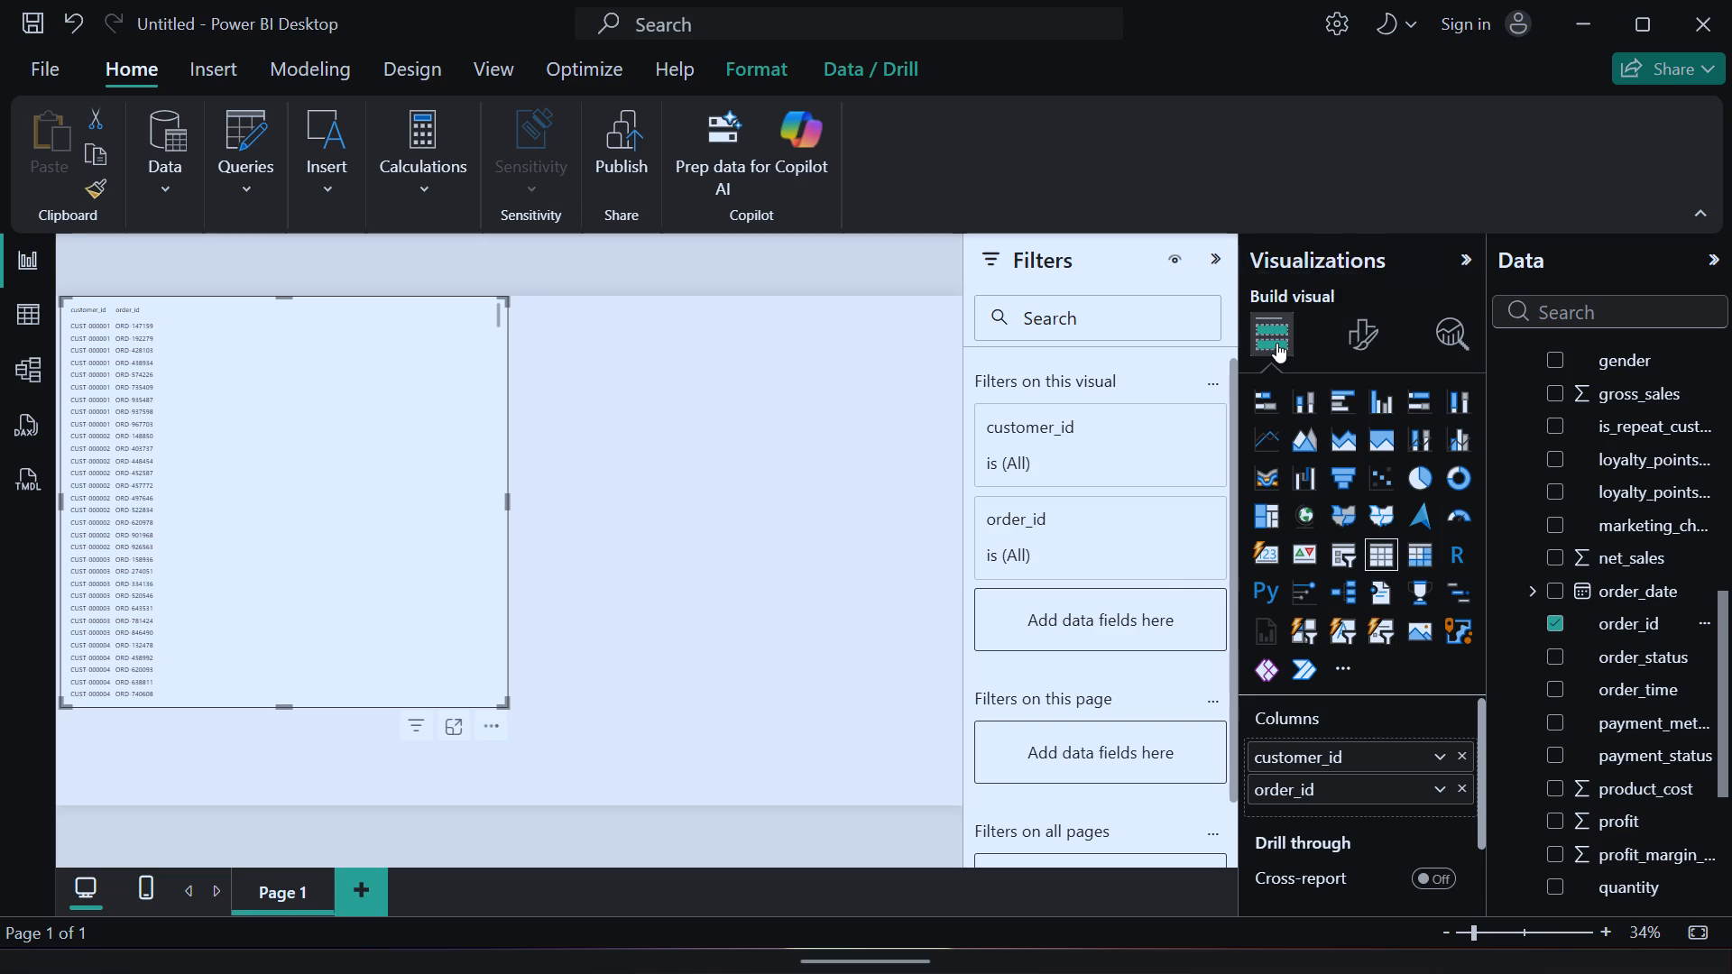
Examine the table visual's formatting options, covering the visual-specific categories, the general ones and the Accessibility settings.
click(1363, 335)
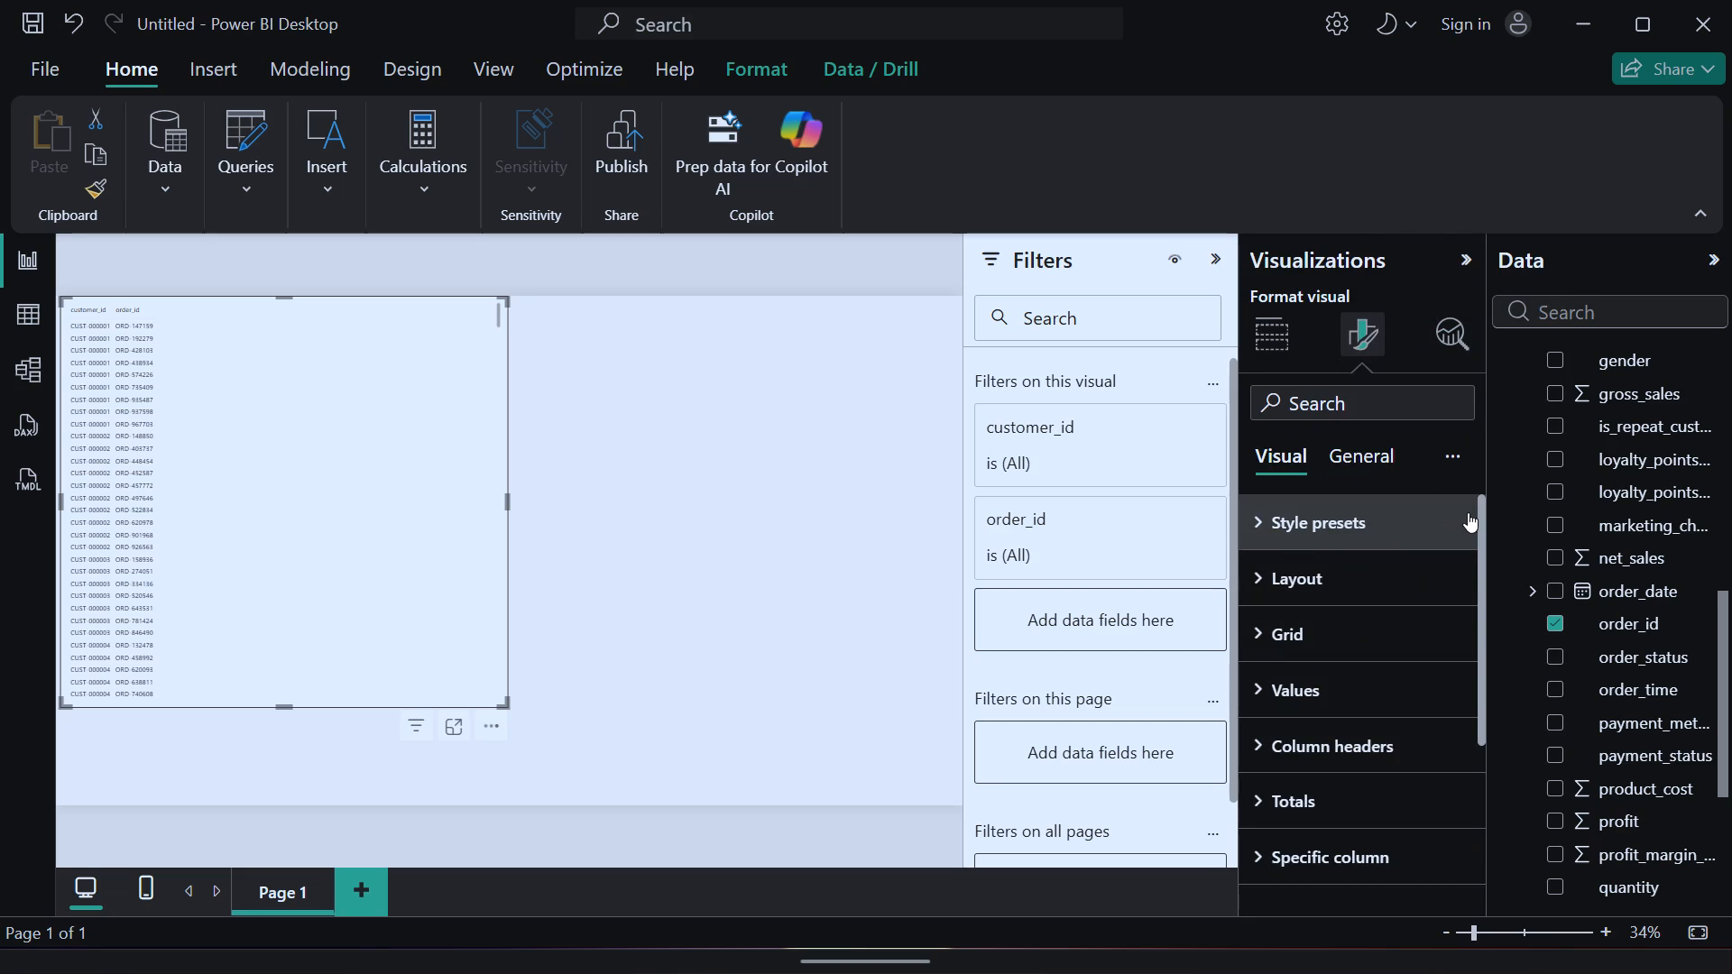
drag(1482, 510, 1503, 614)
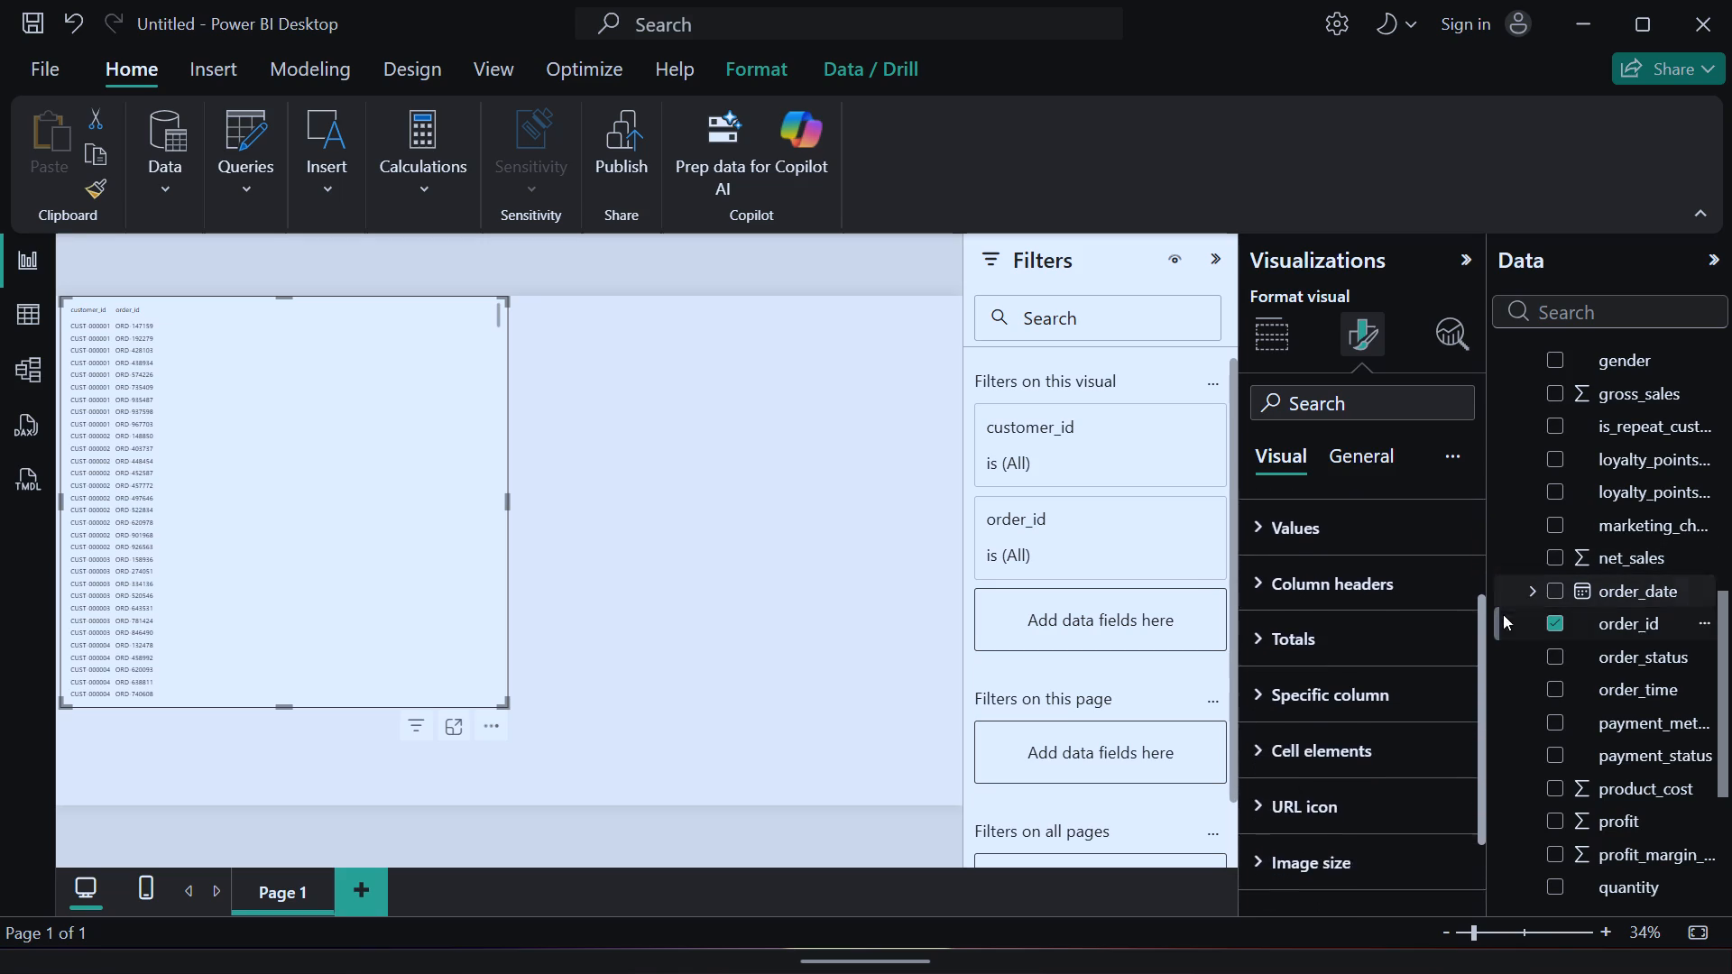
drag(1503, 614, 1507, 645)
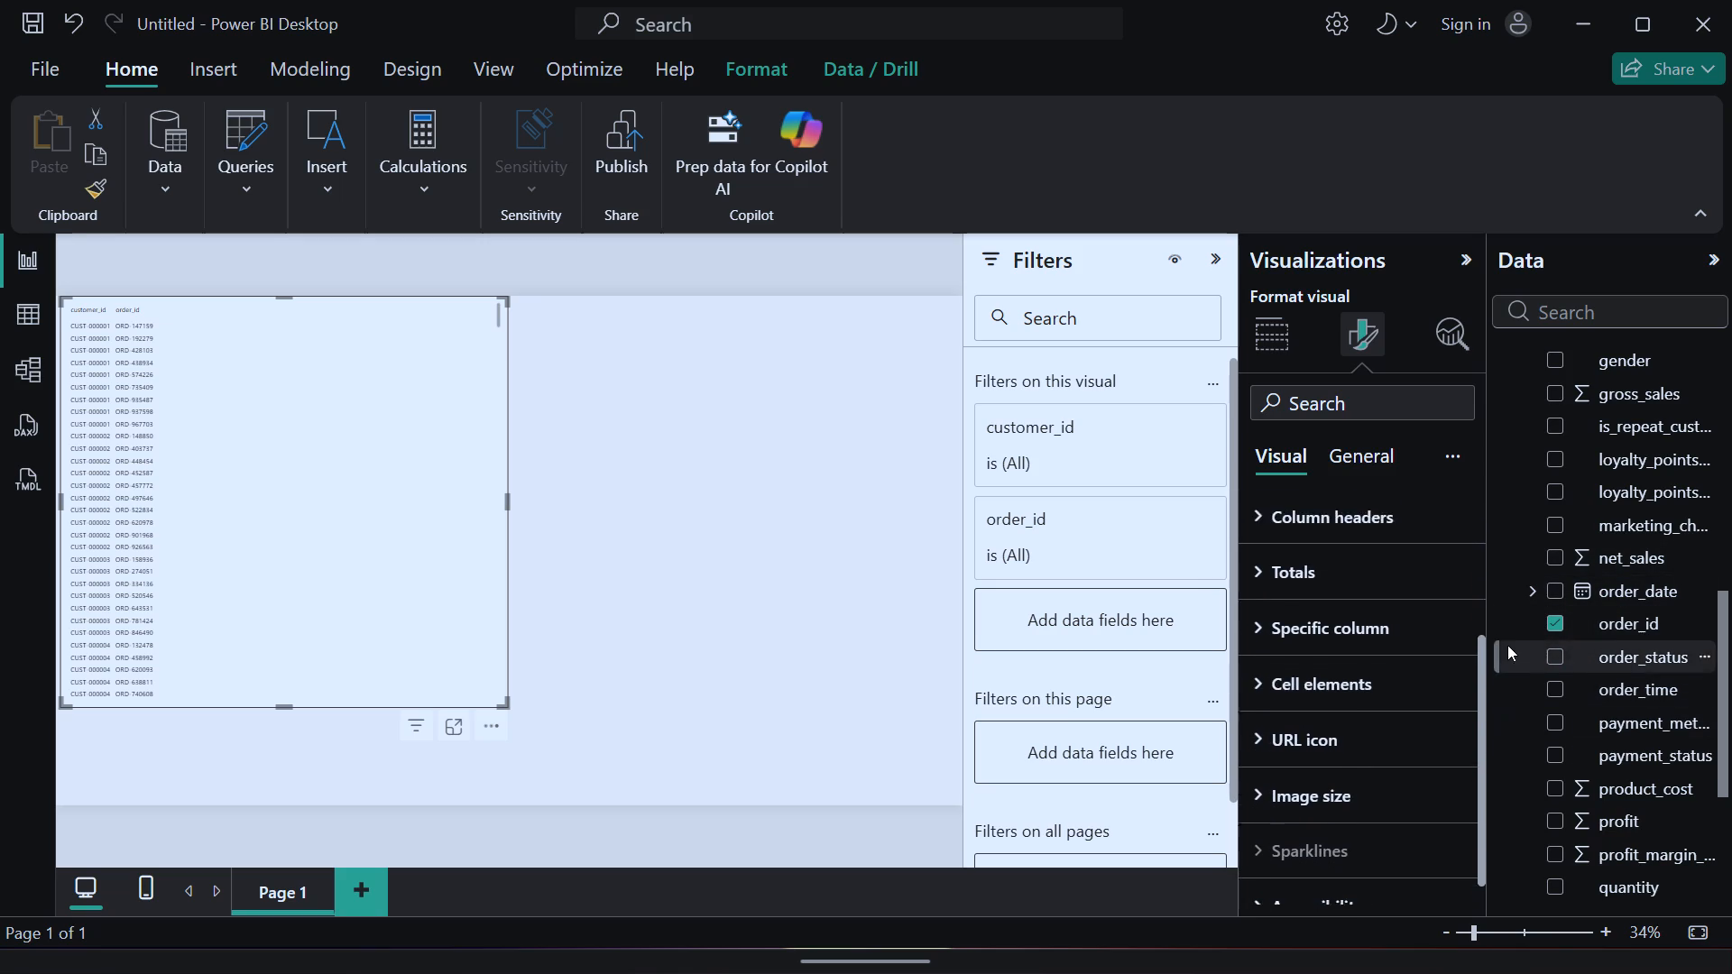
drag(1507, 645, 1508, 467)
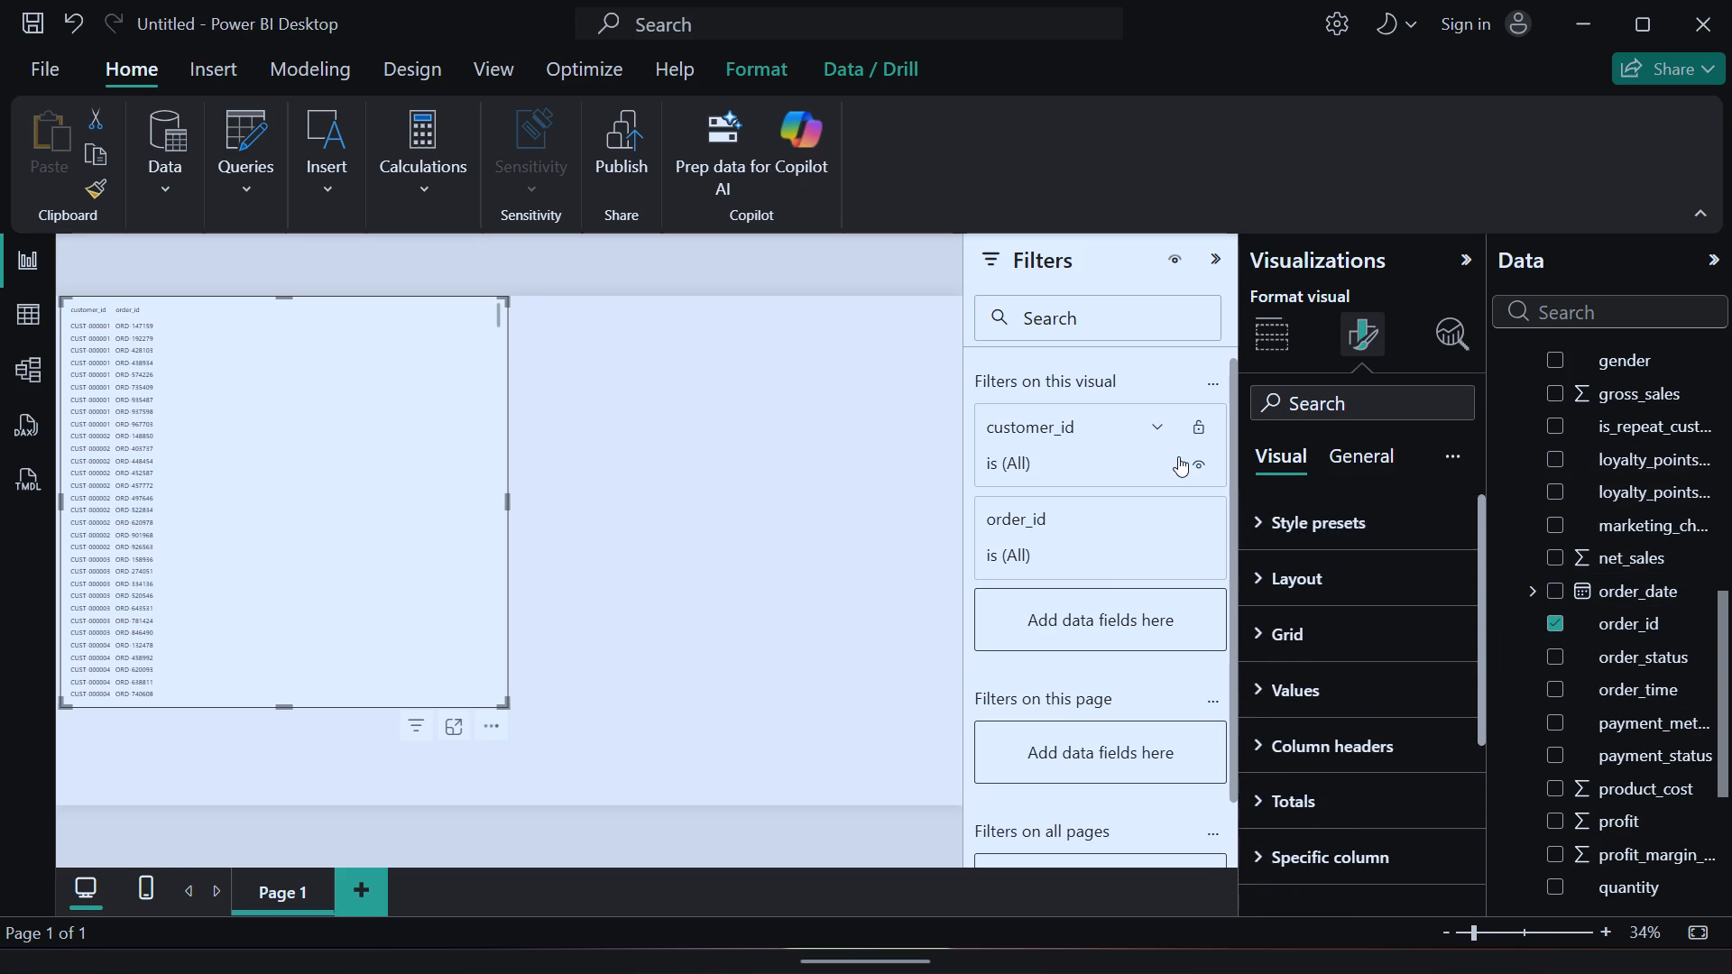
click(1360, 448)
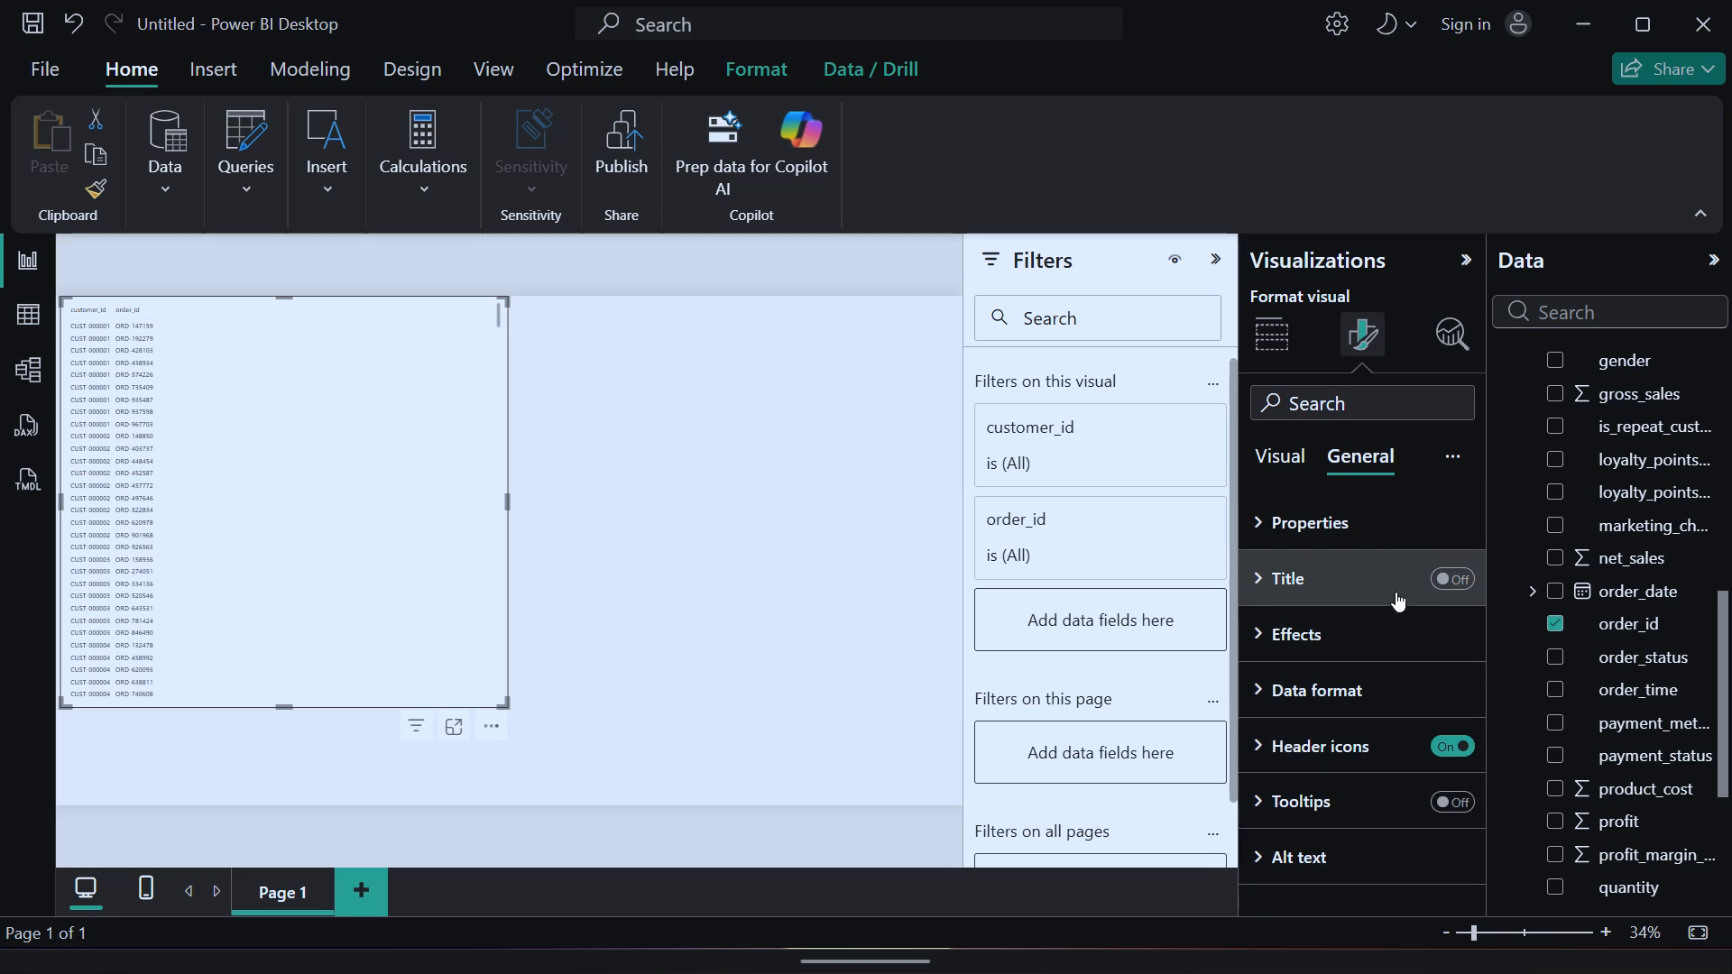
click(1278, 446)
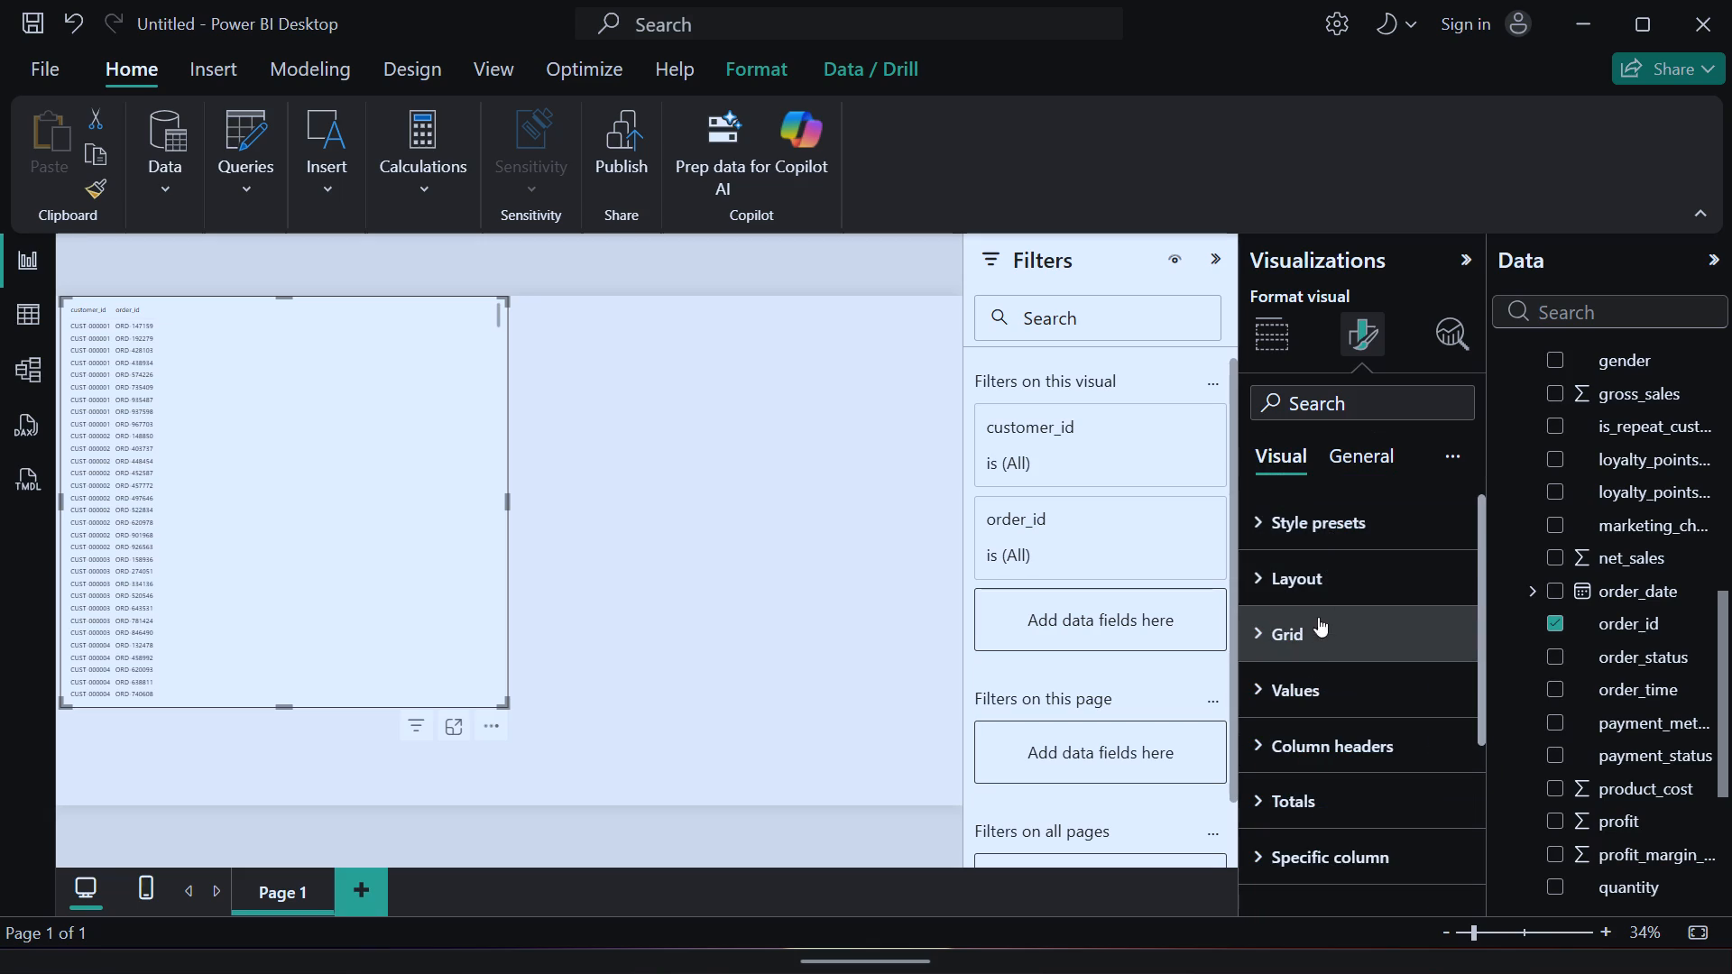
drag(1478, 647, 1479, 648)
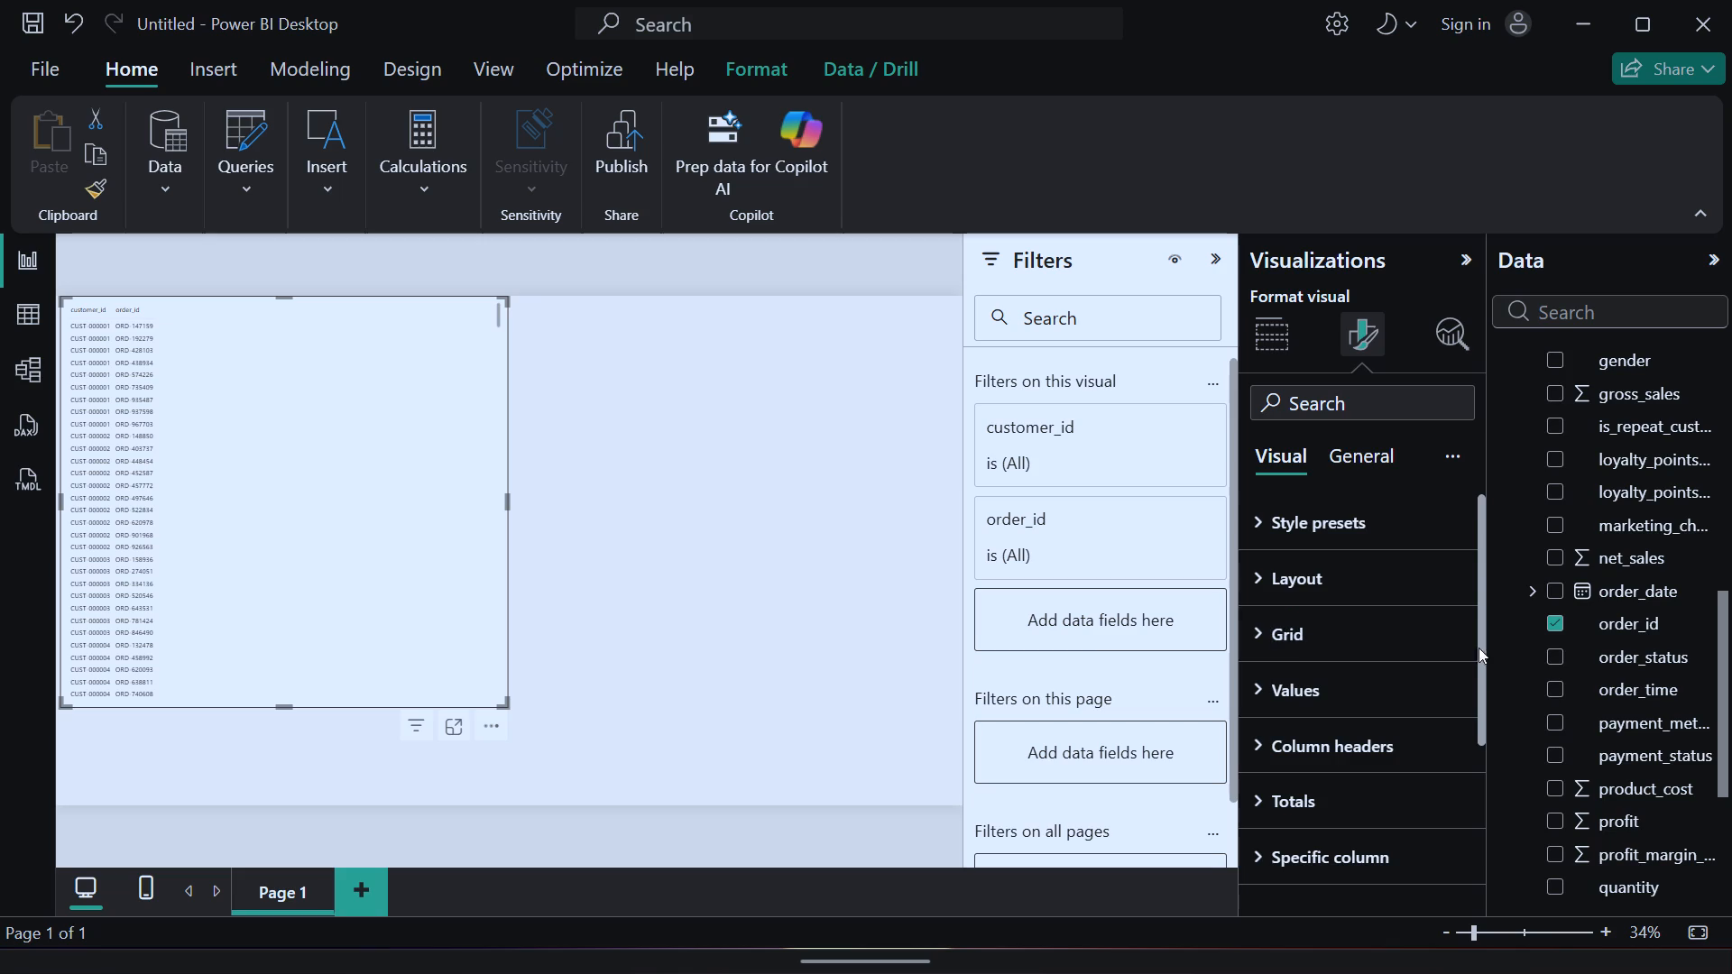
drag(1479, 648, 1478, 732)
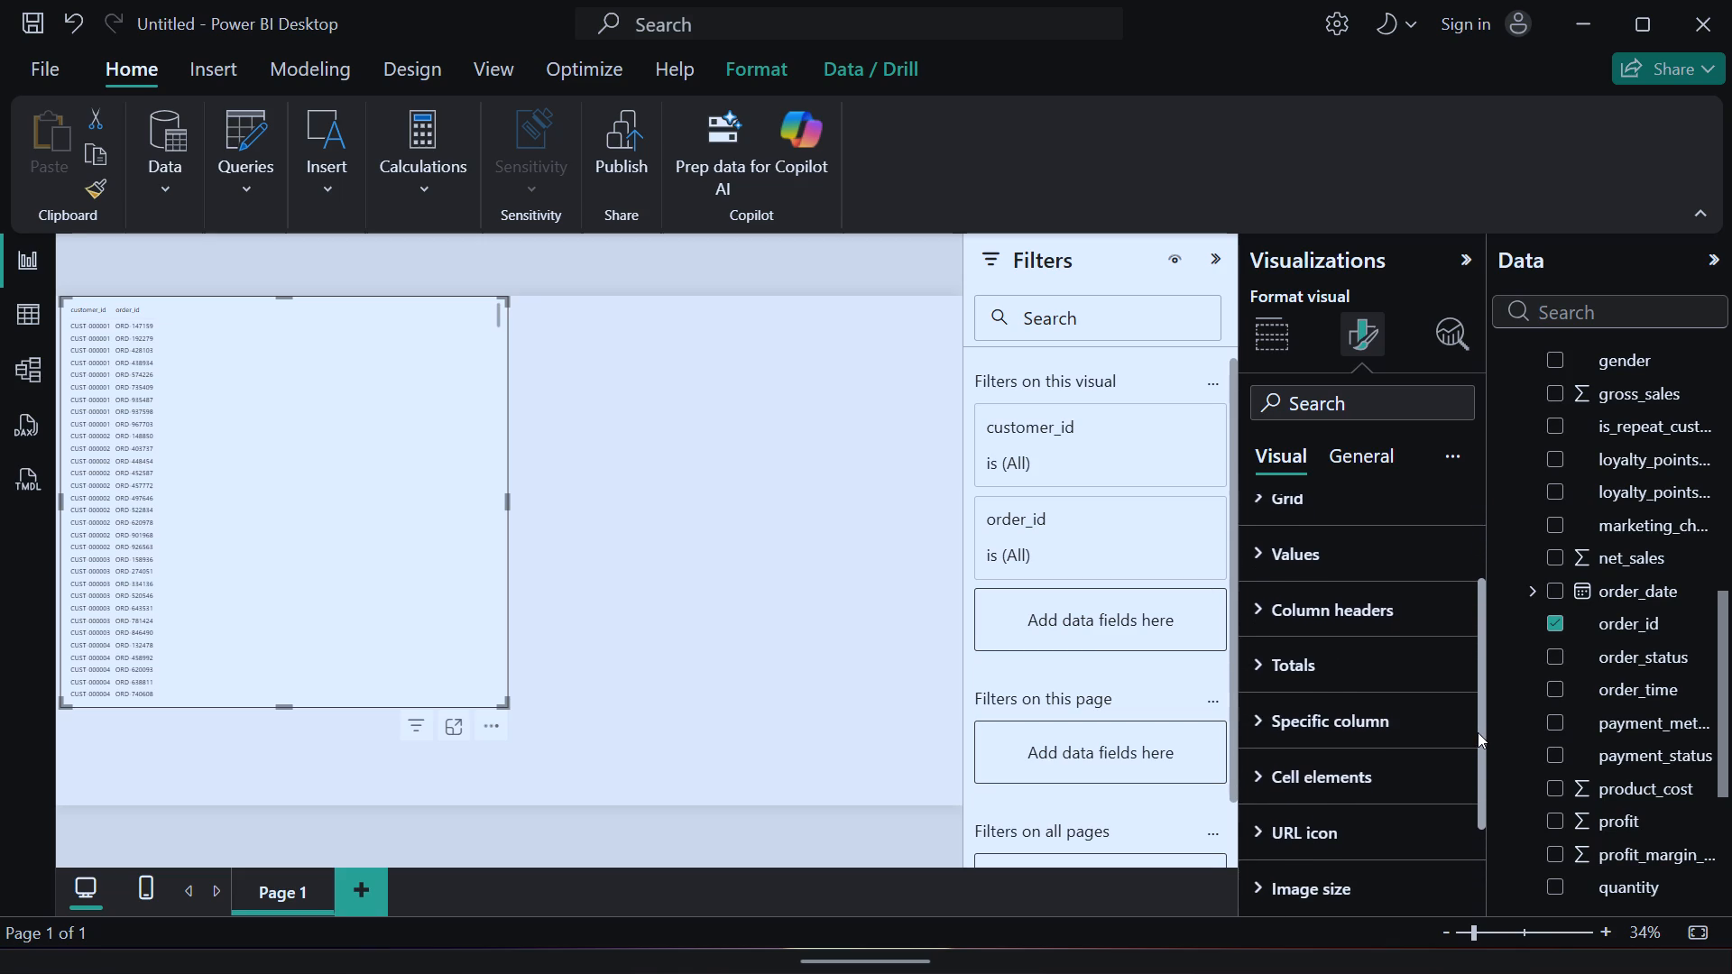
drag(1478, 732, 1469, 810)
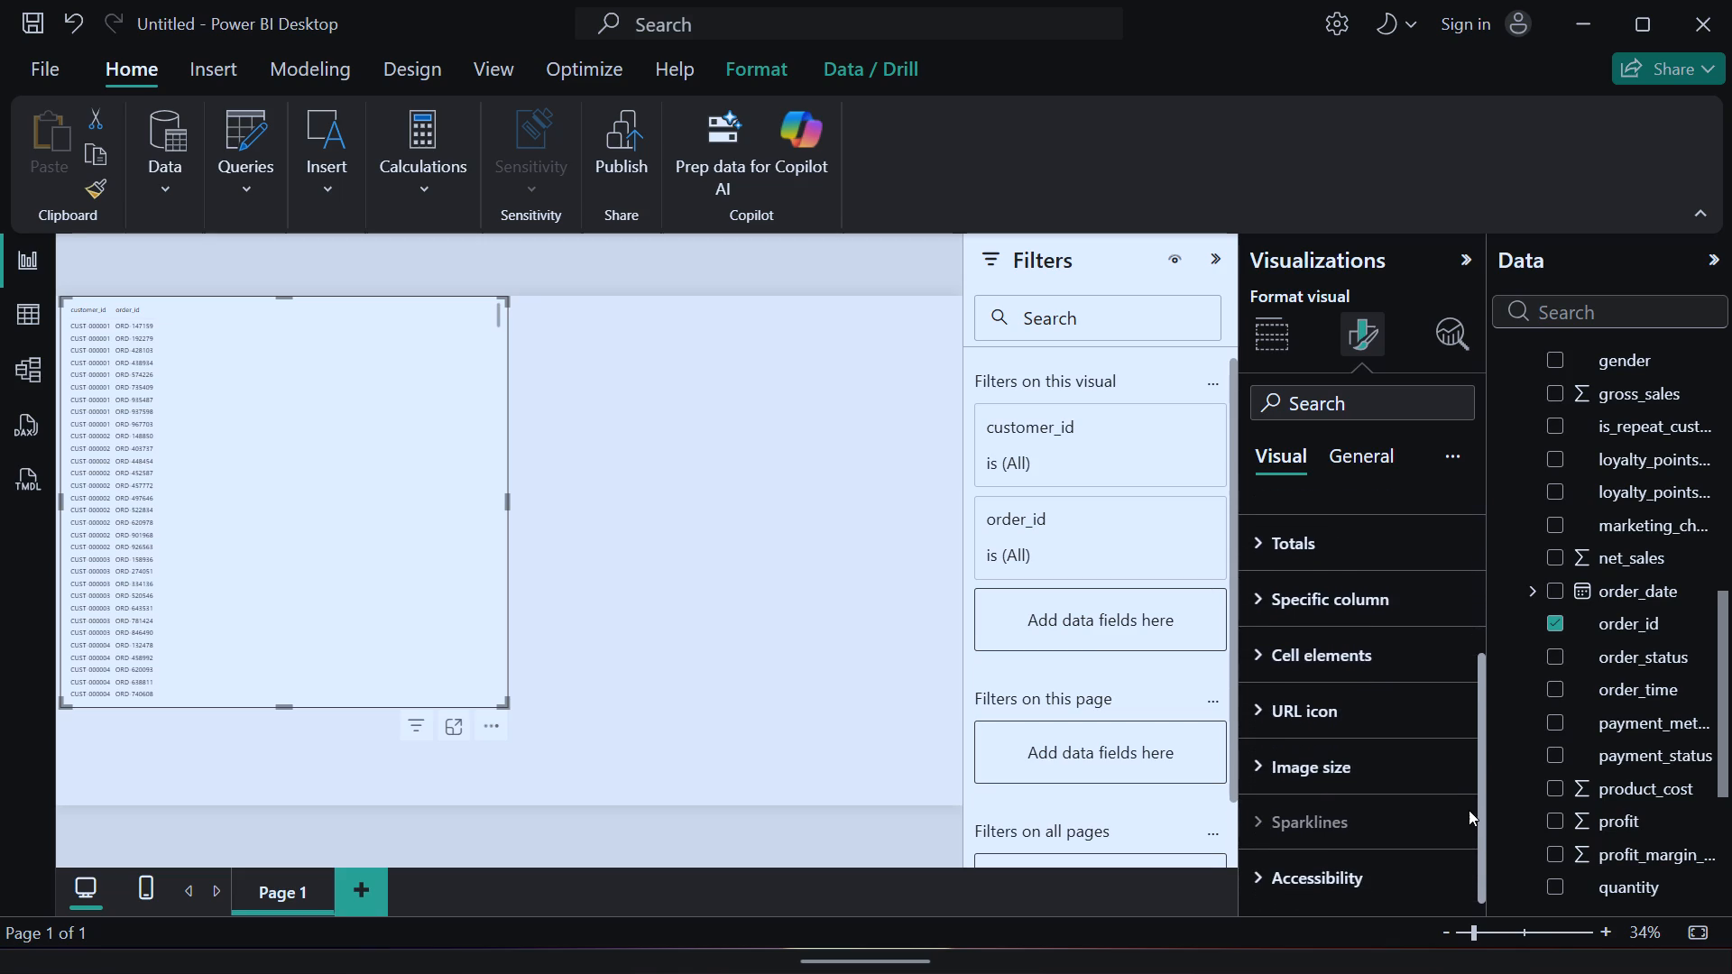
drag(1469, 810, 1359, 896)
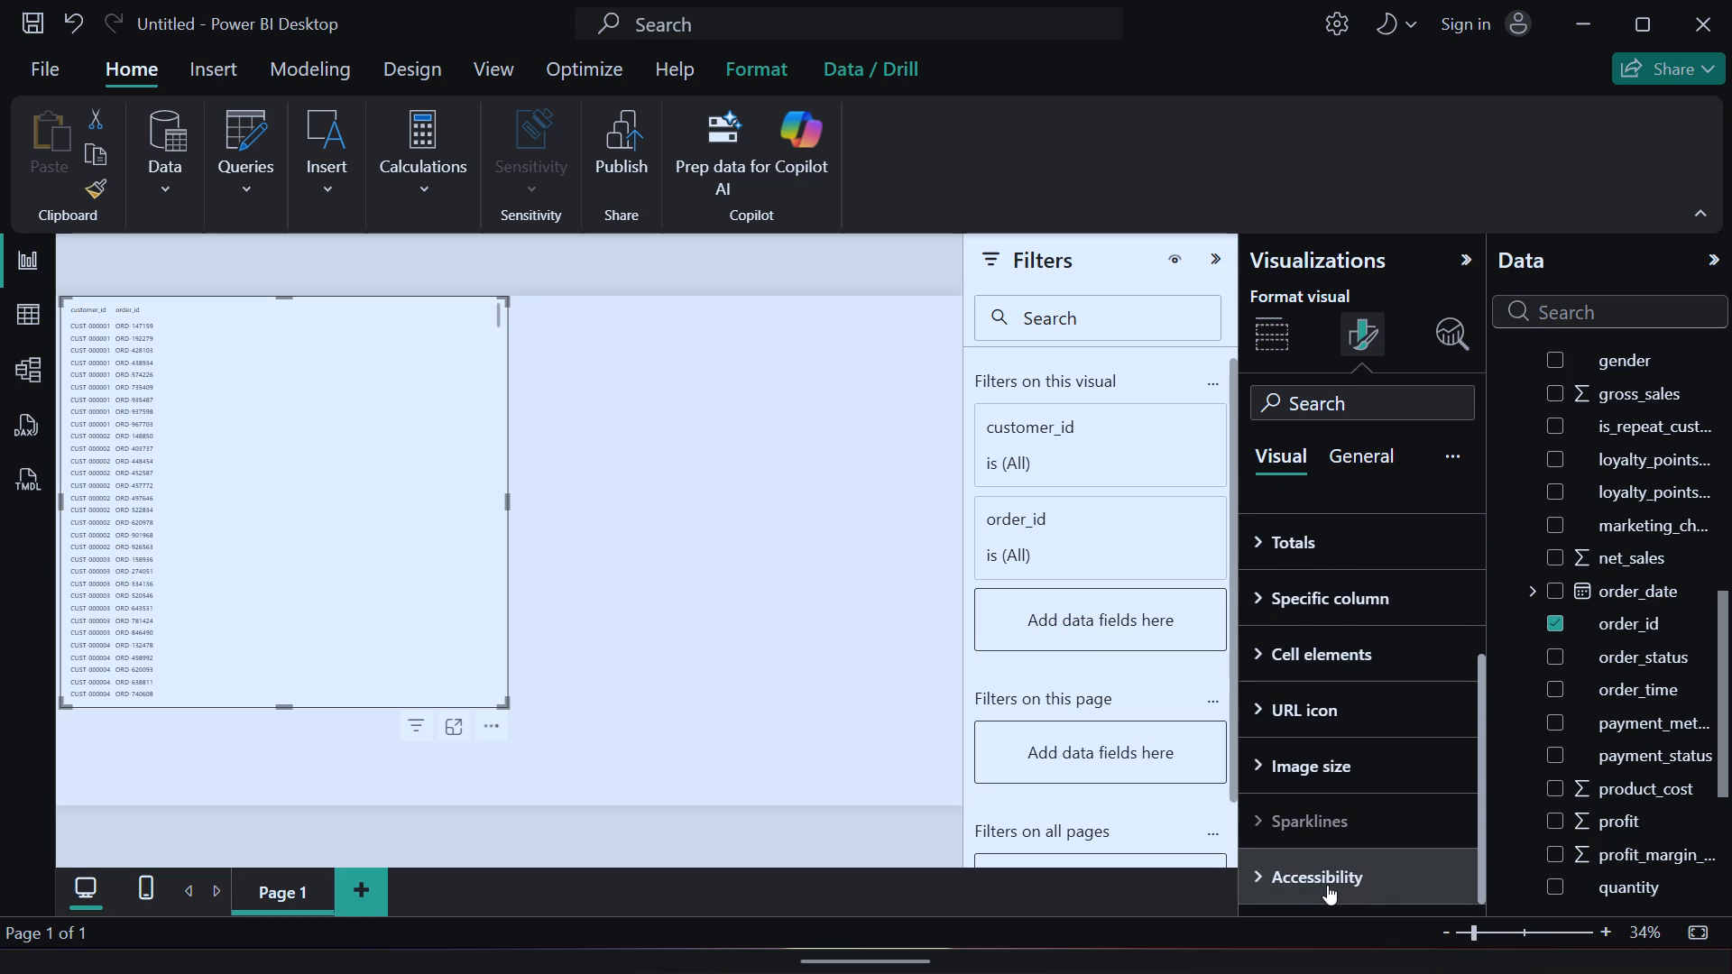
click(1308, 873)
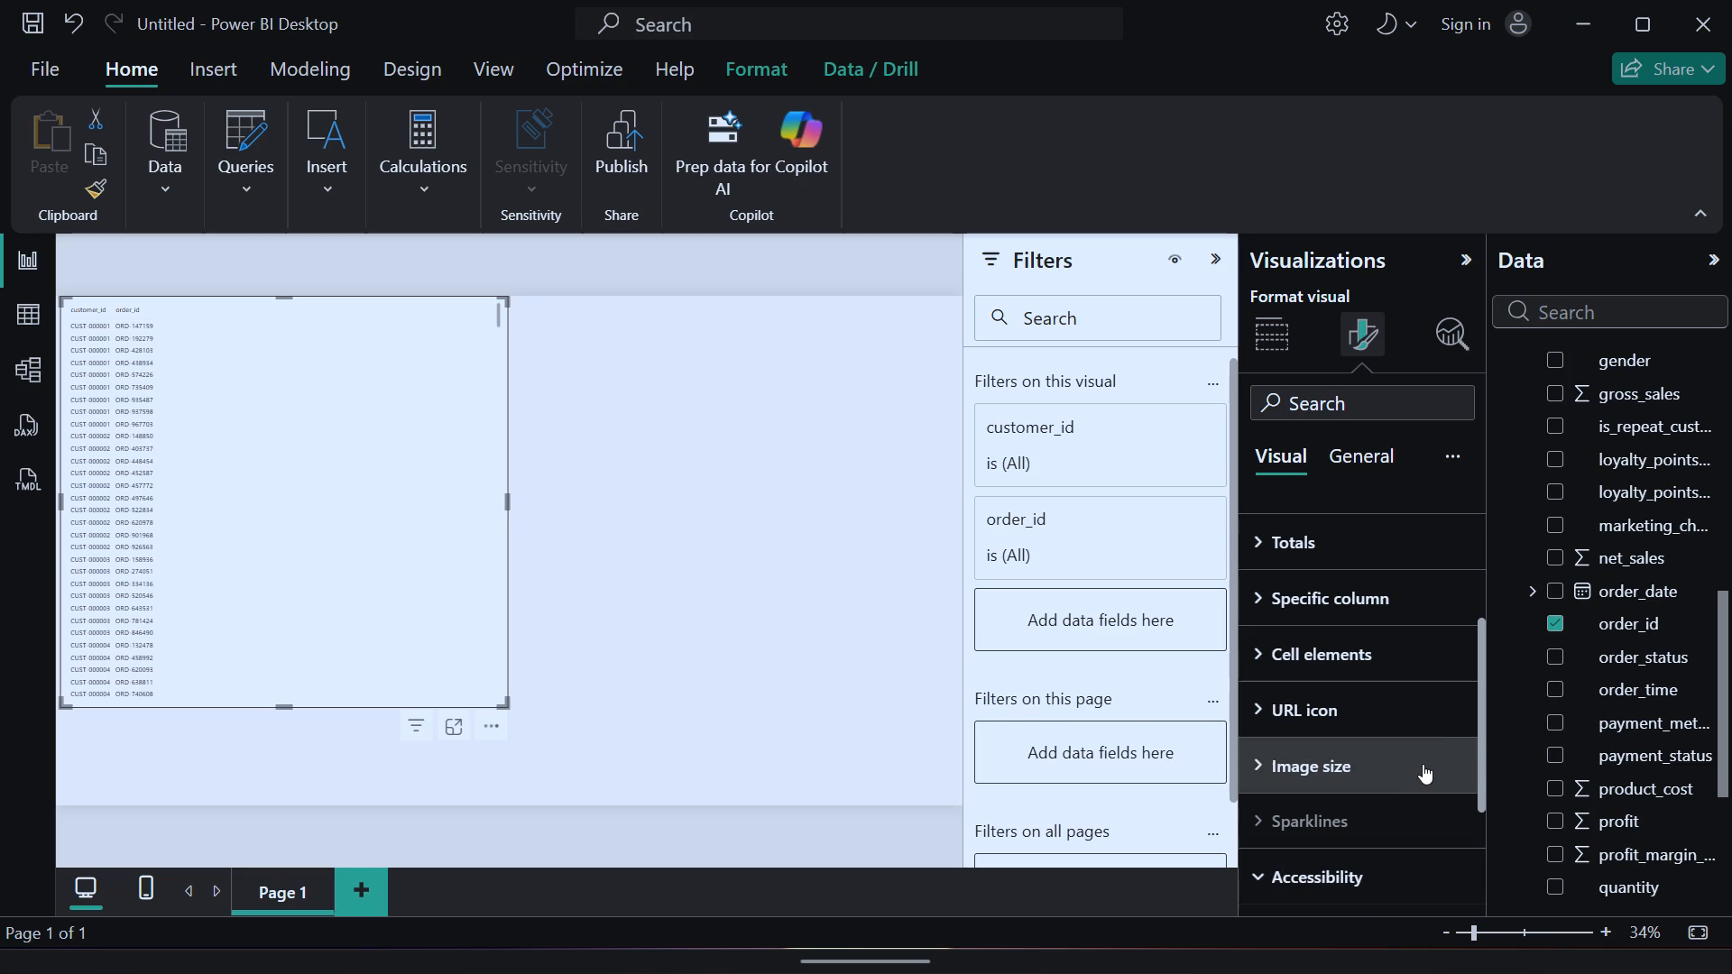
click(1471, 712)
drag(1484, 701, 1483, 817)
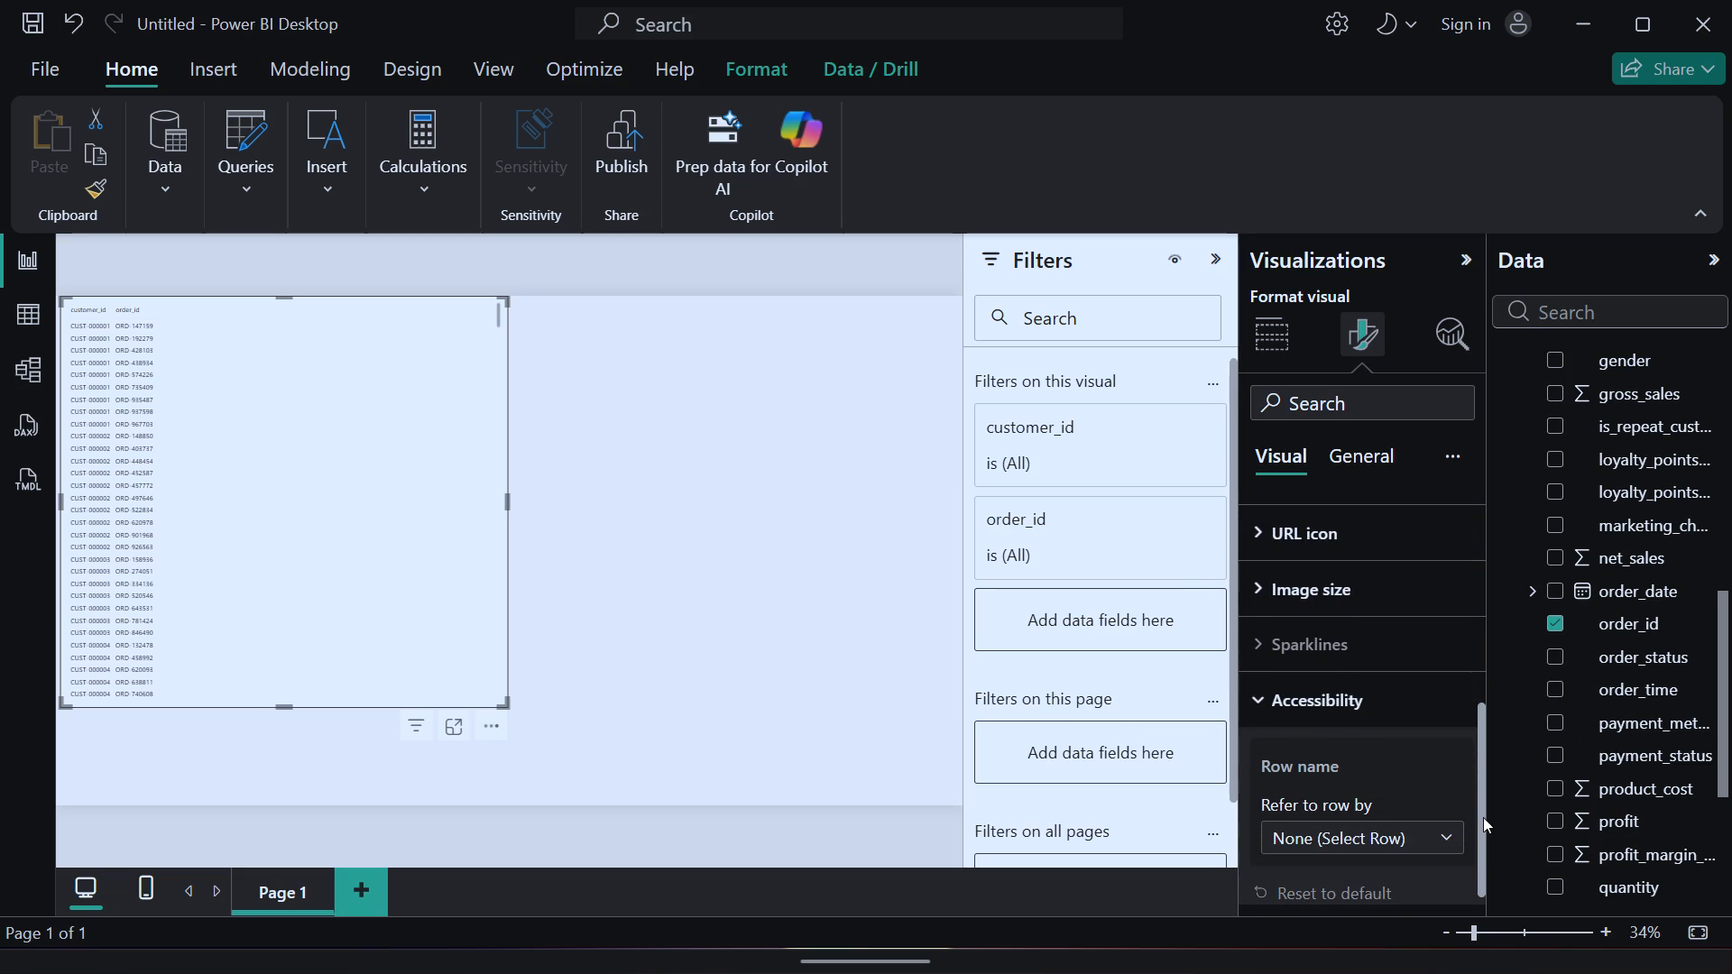
drag(1483, 817, 1481, 568)
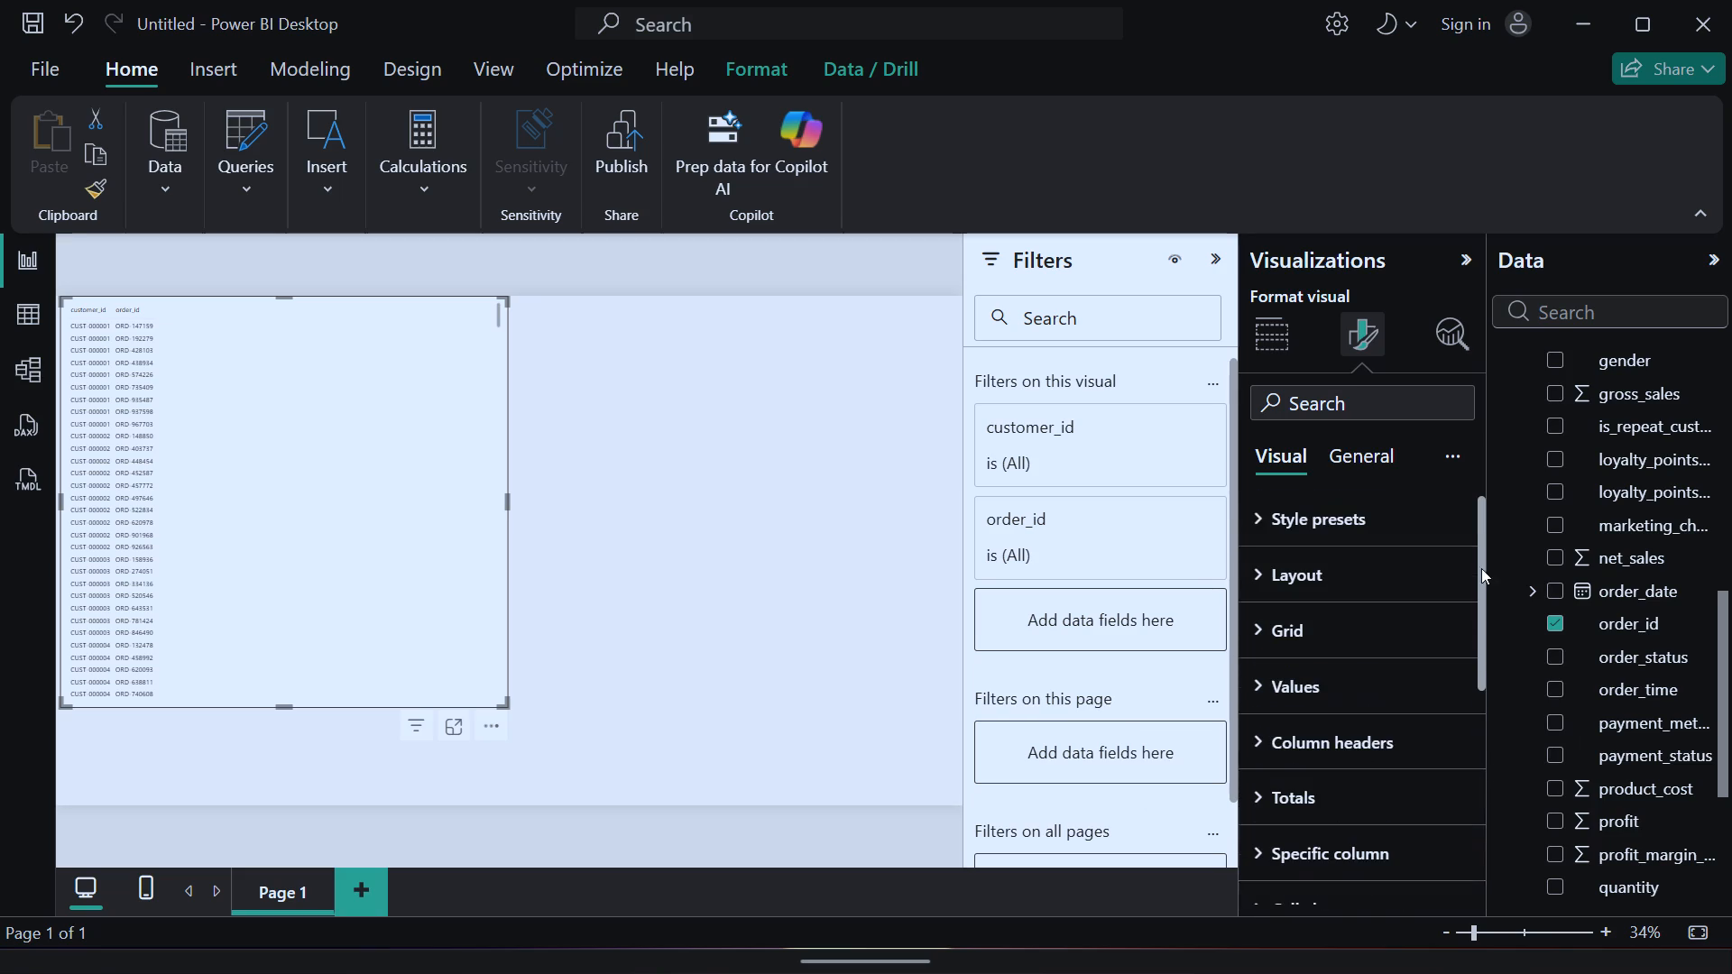
drag(1481, 568, 1481, 525)
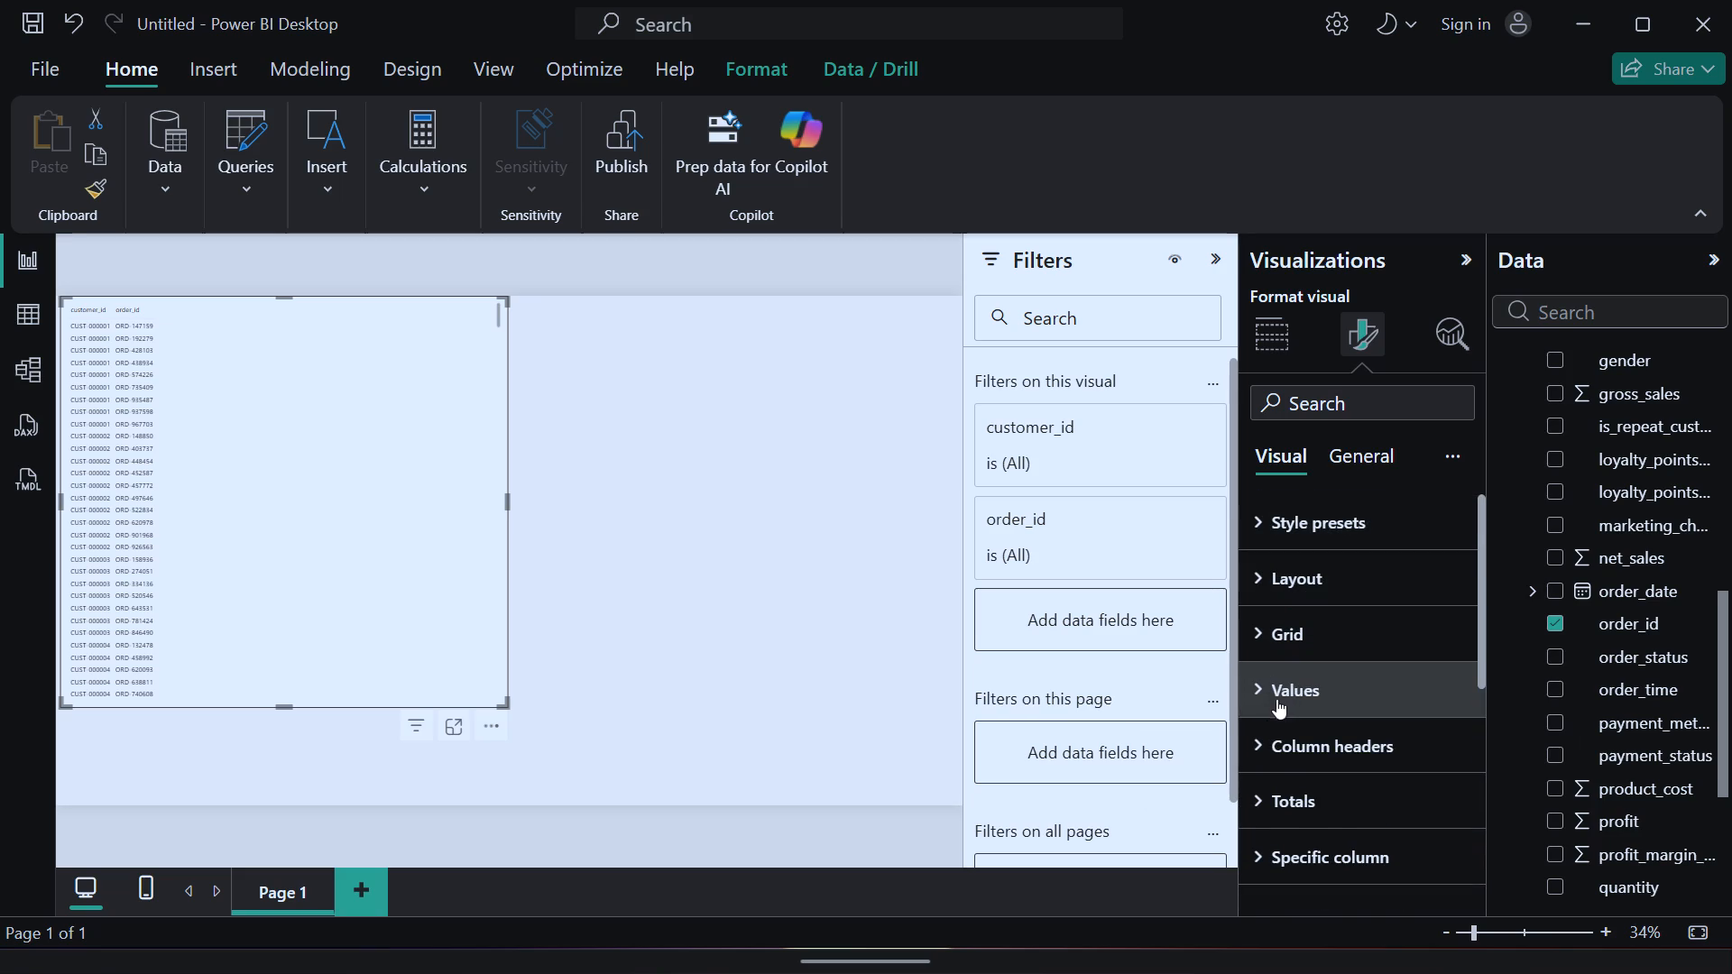
Set the font size of the table visual's values to 13.
click(1267, 694)
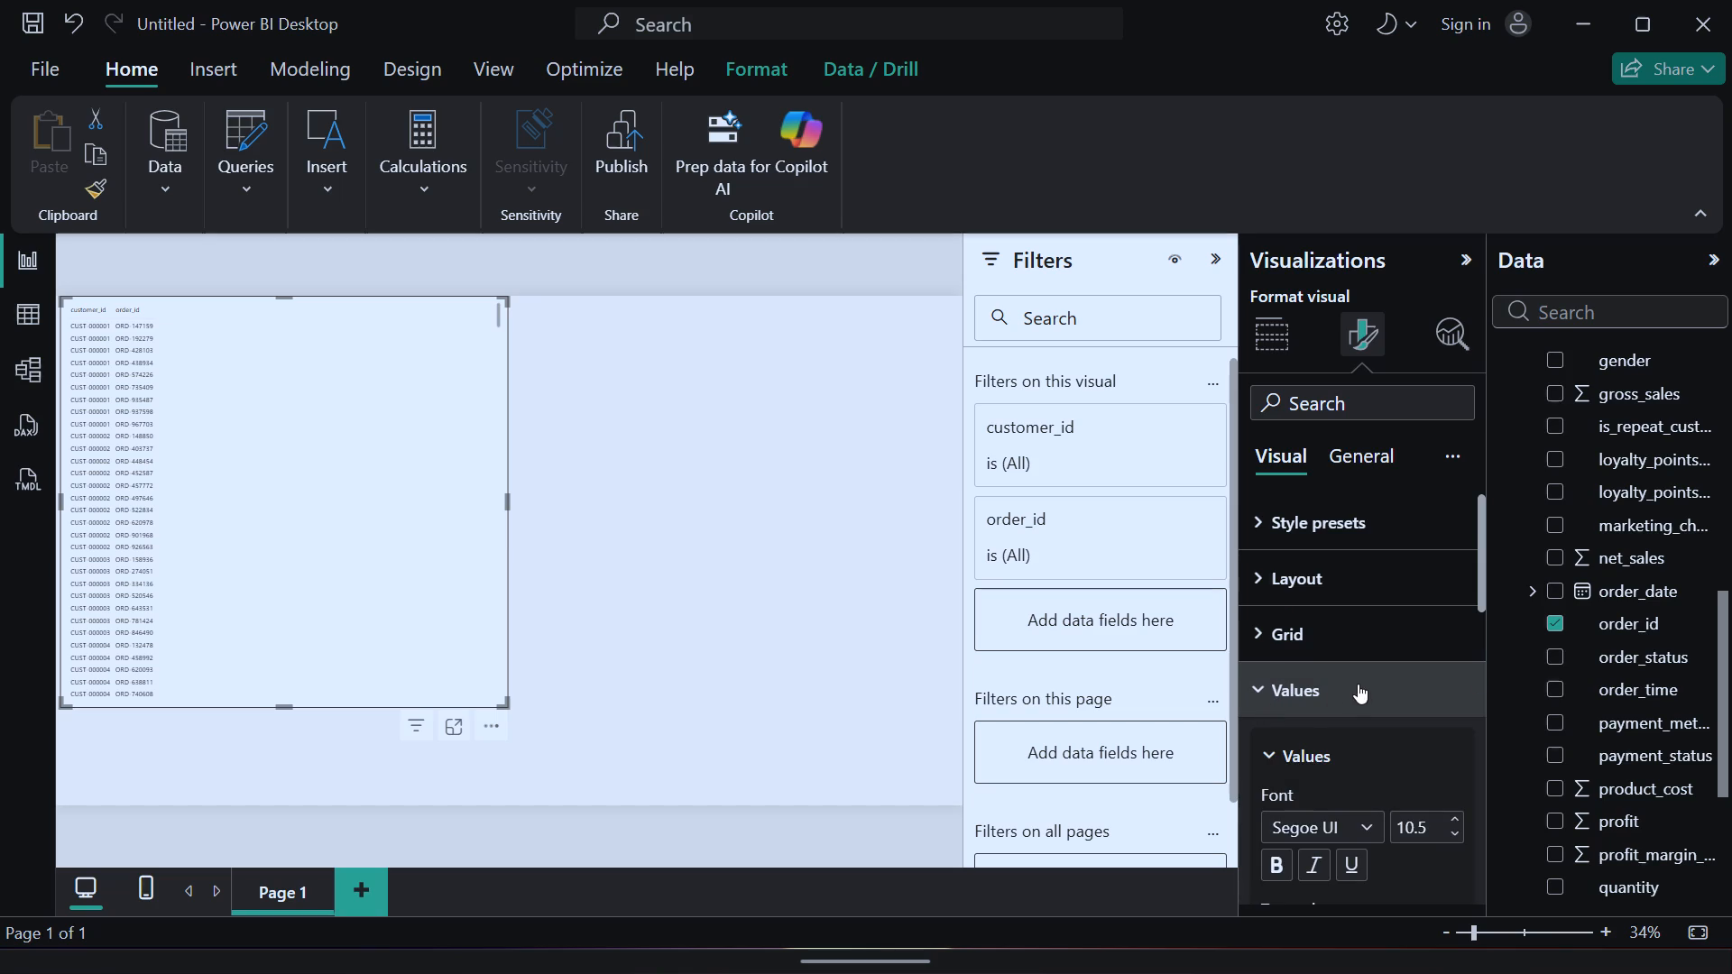
drag(1486, 578, 1481, 611)
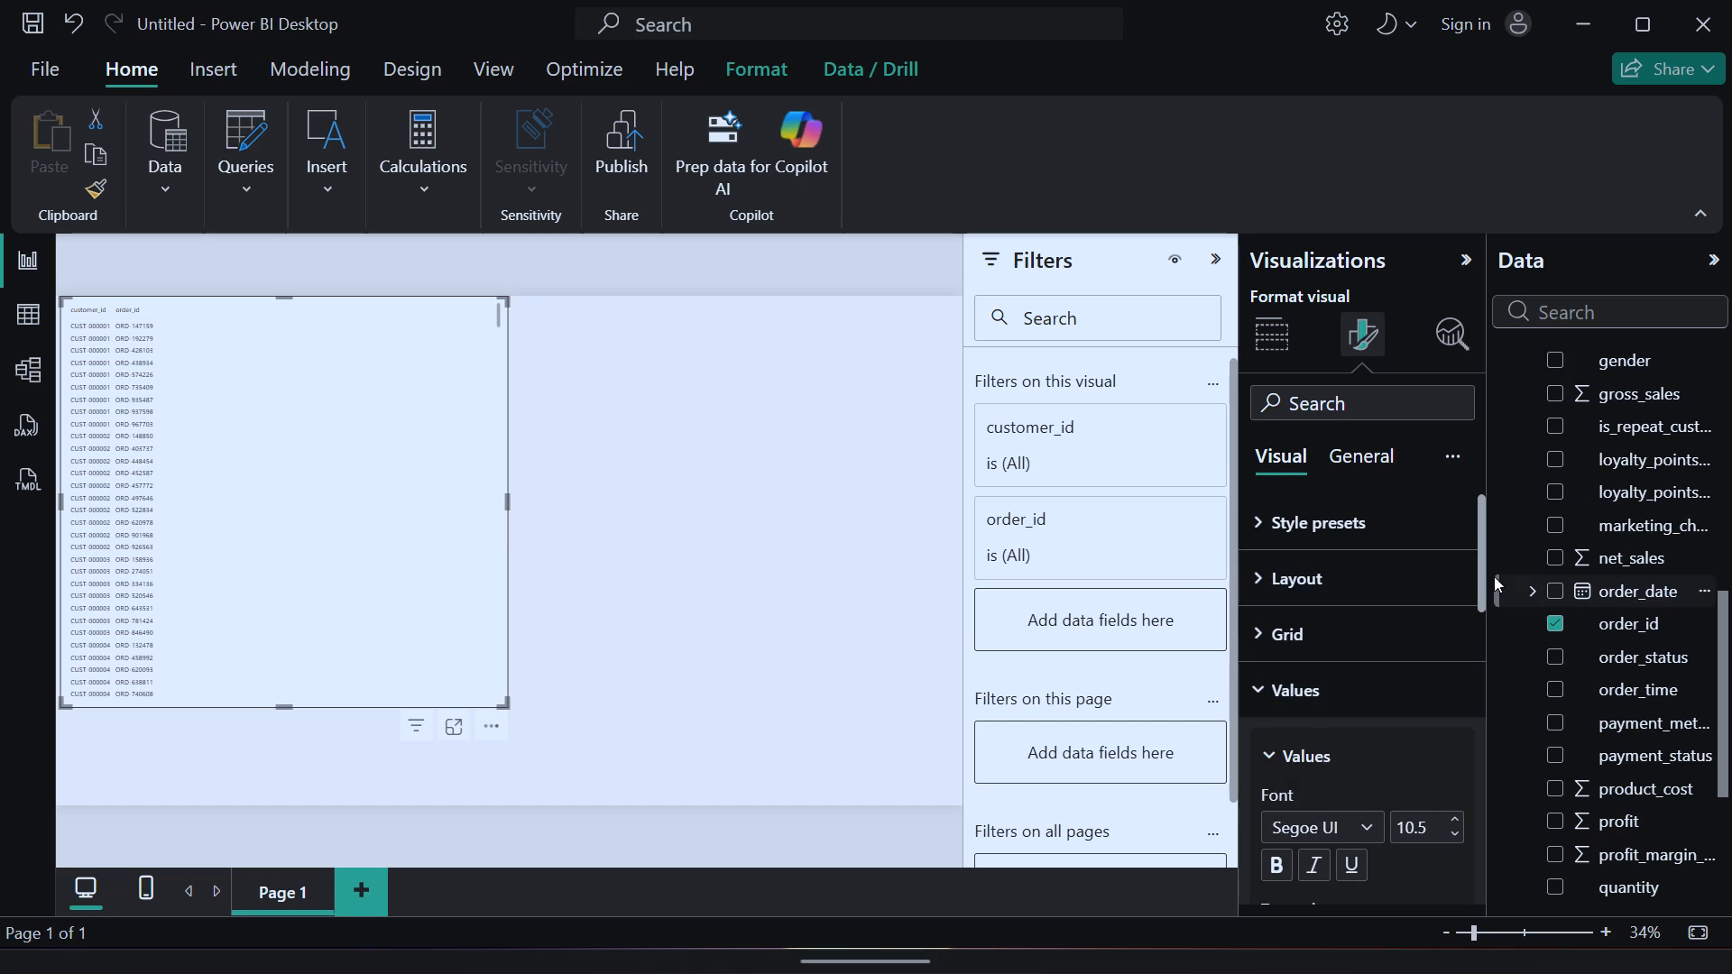
click(1455, 816)
click(1455, 816)
double_click(1455, 816)
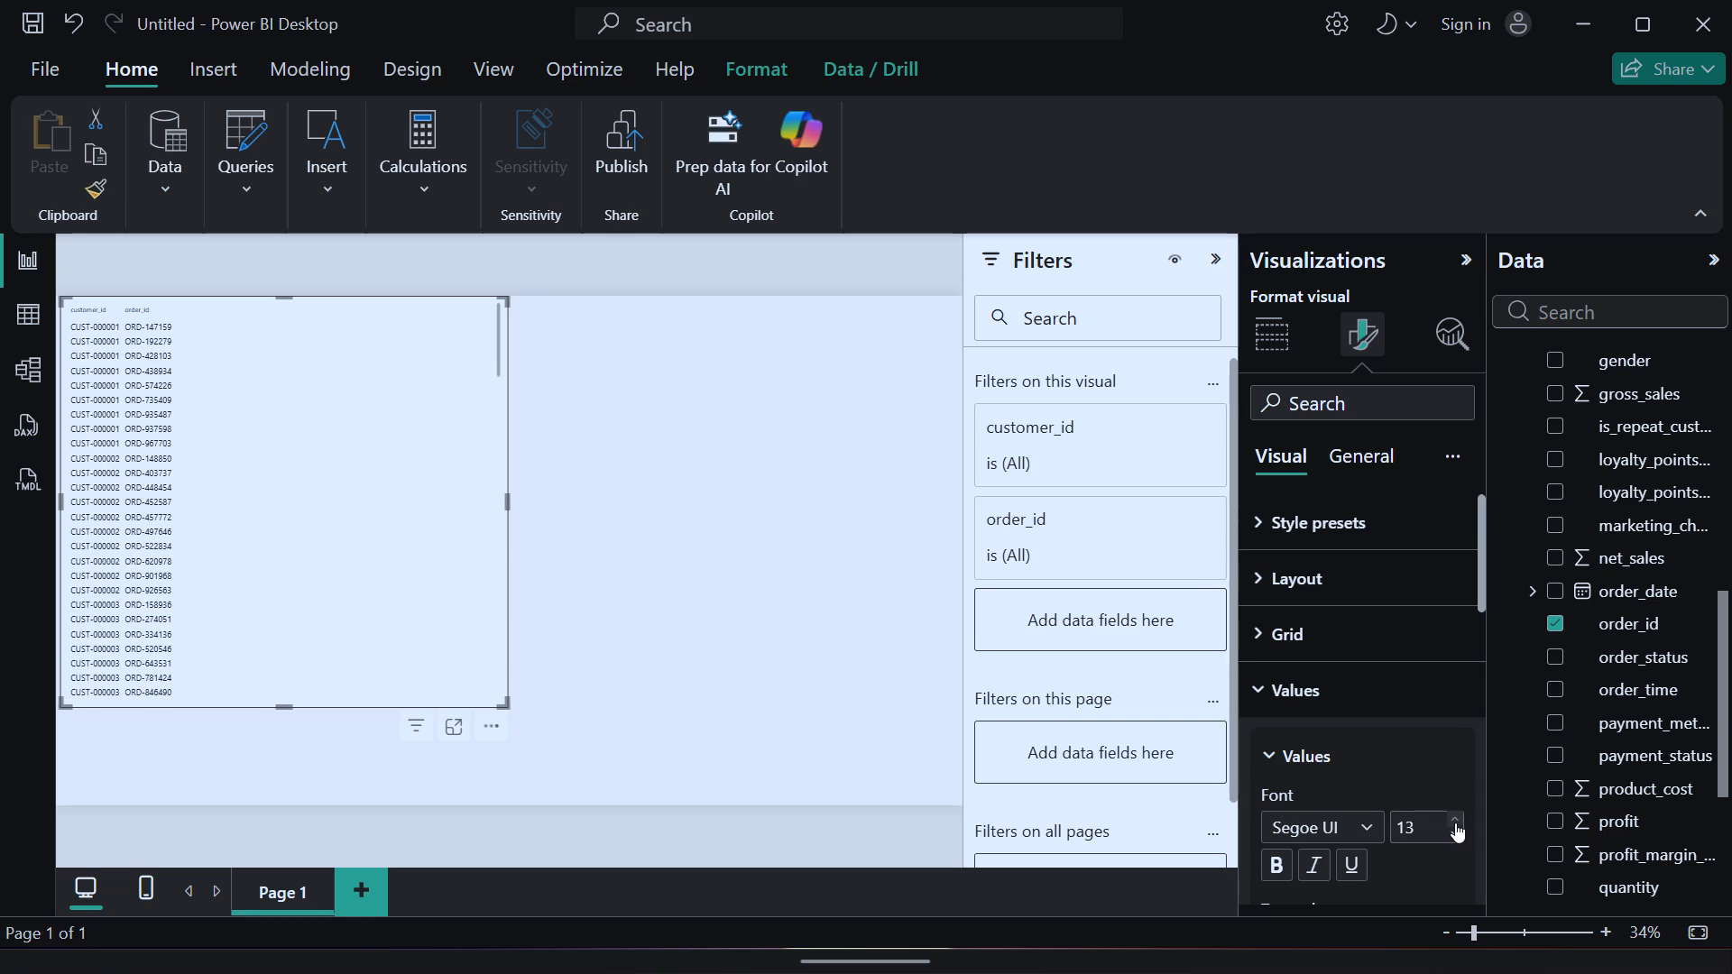
Increase the font size of the table visual's values to 22.
click(1456, 822)
click(1456, 822)
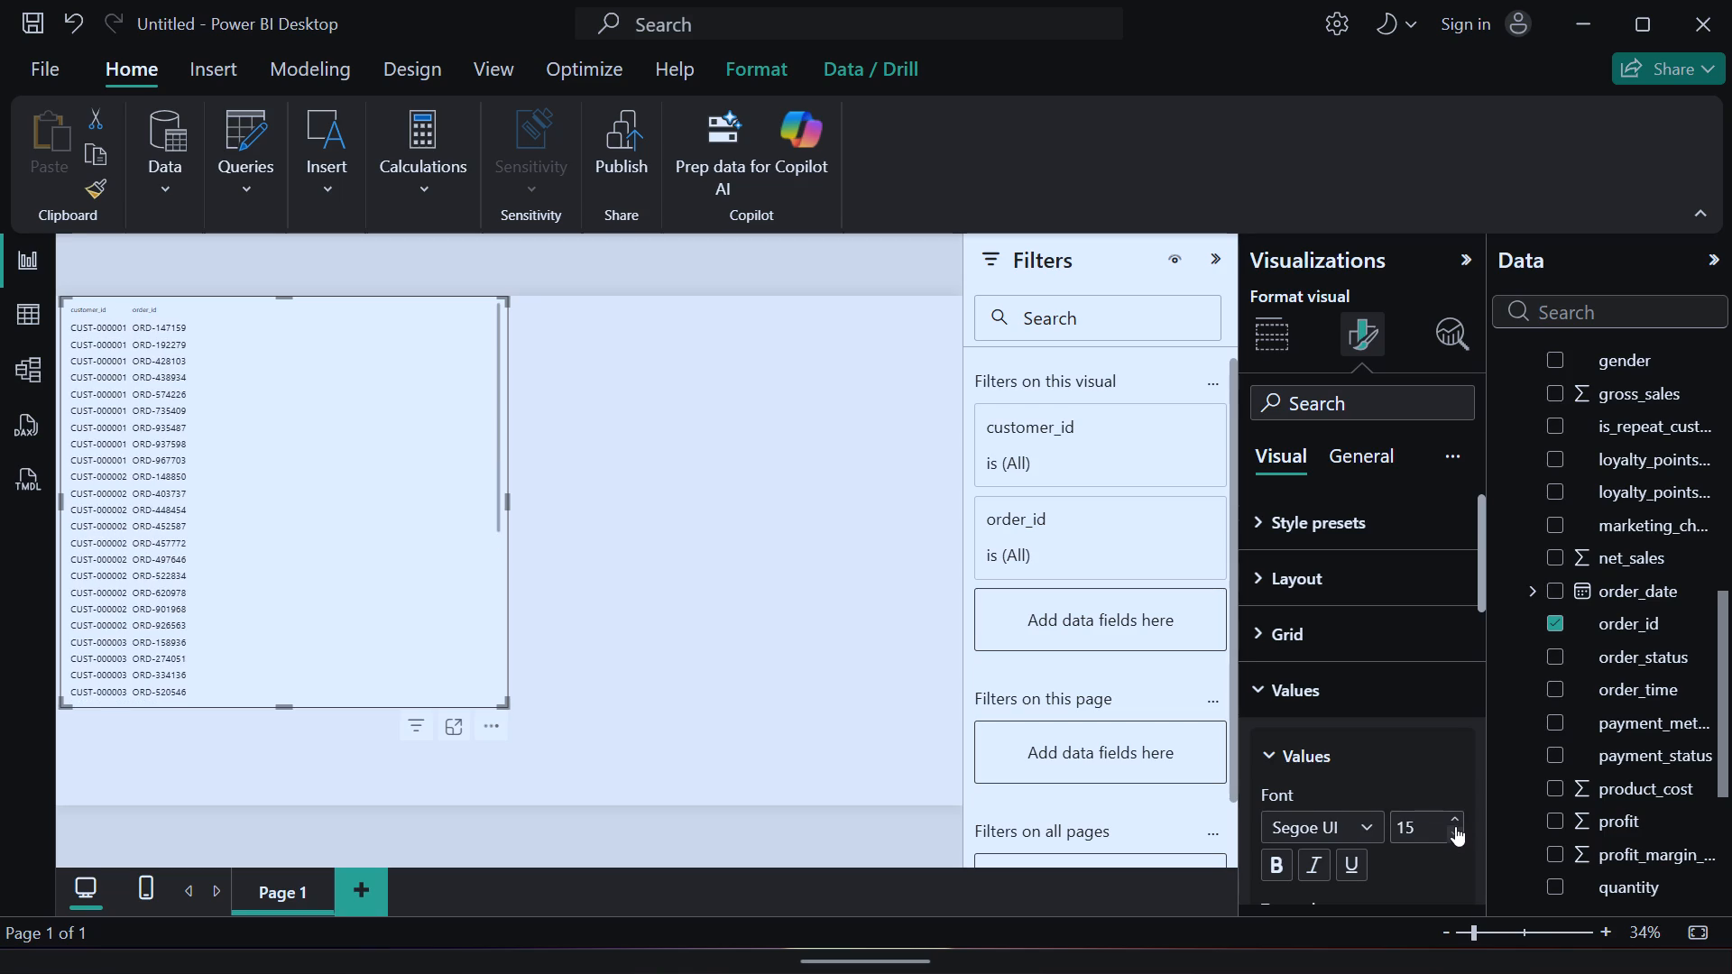
click(1452, 817)
click(1453, 819)
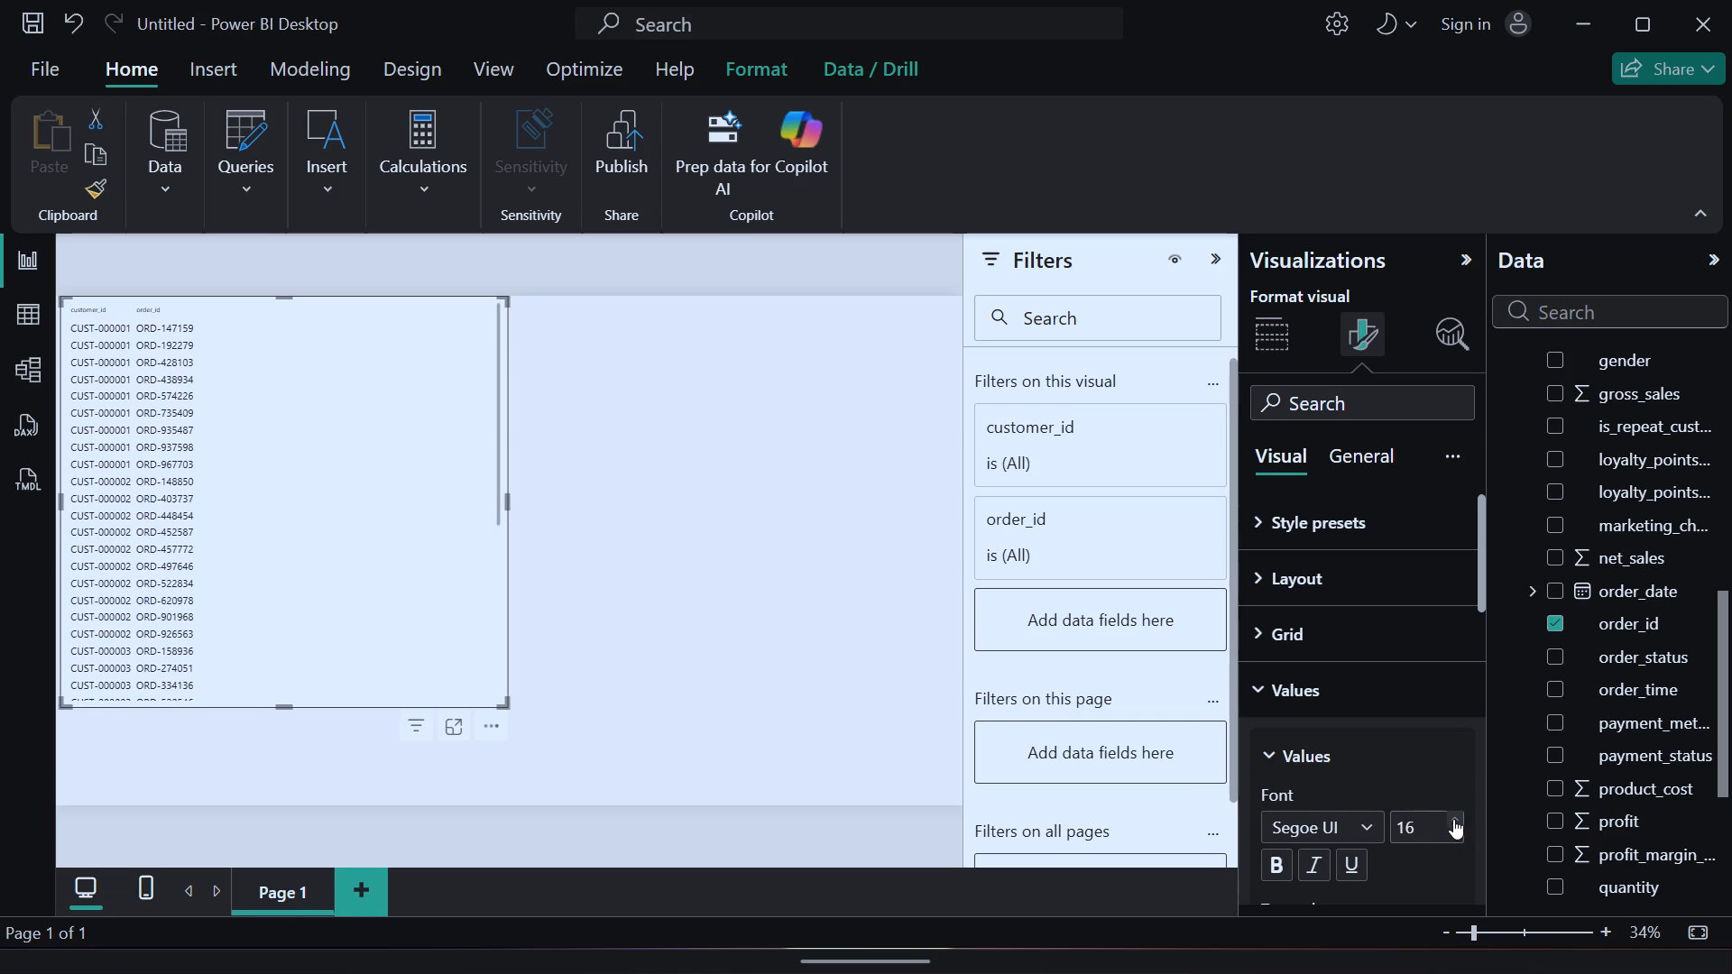
click(1453, 819)
click(1453, 821)
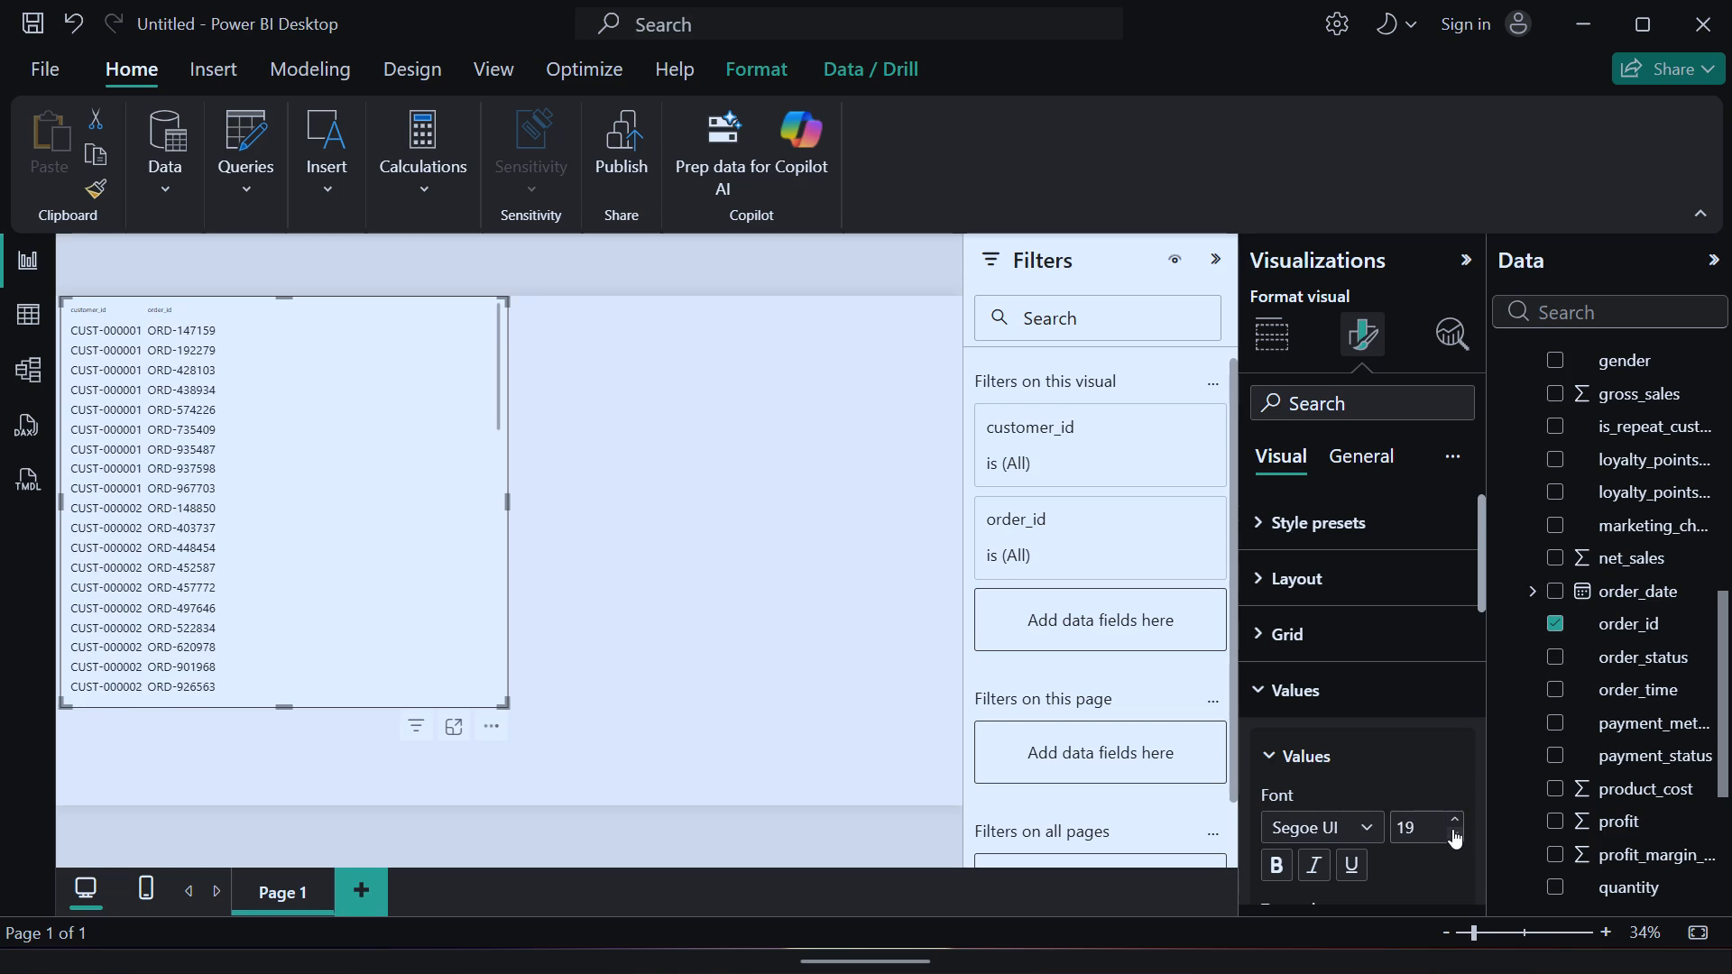
click(1454, 818)
click(1453, 818)
click(1453, 818)
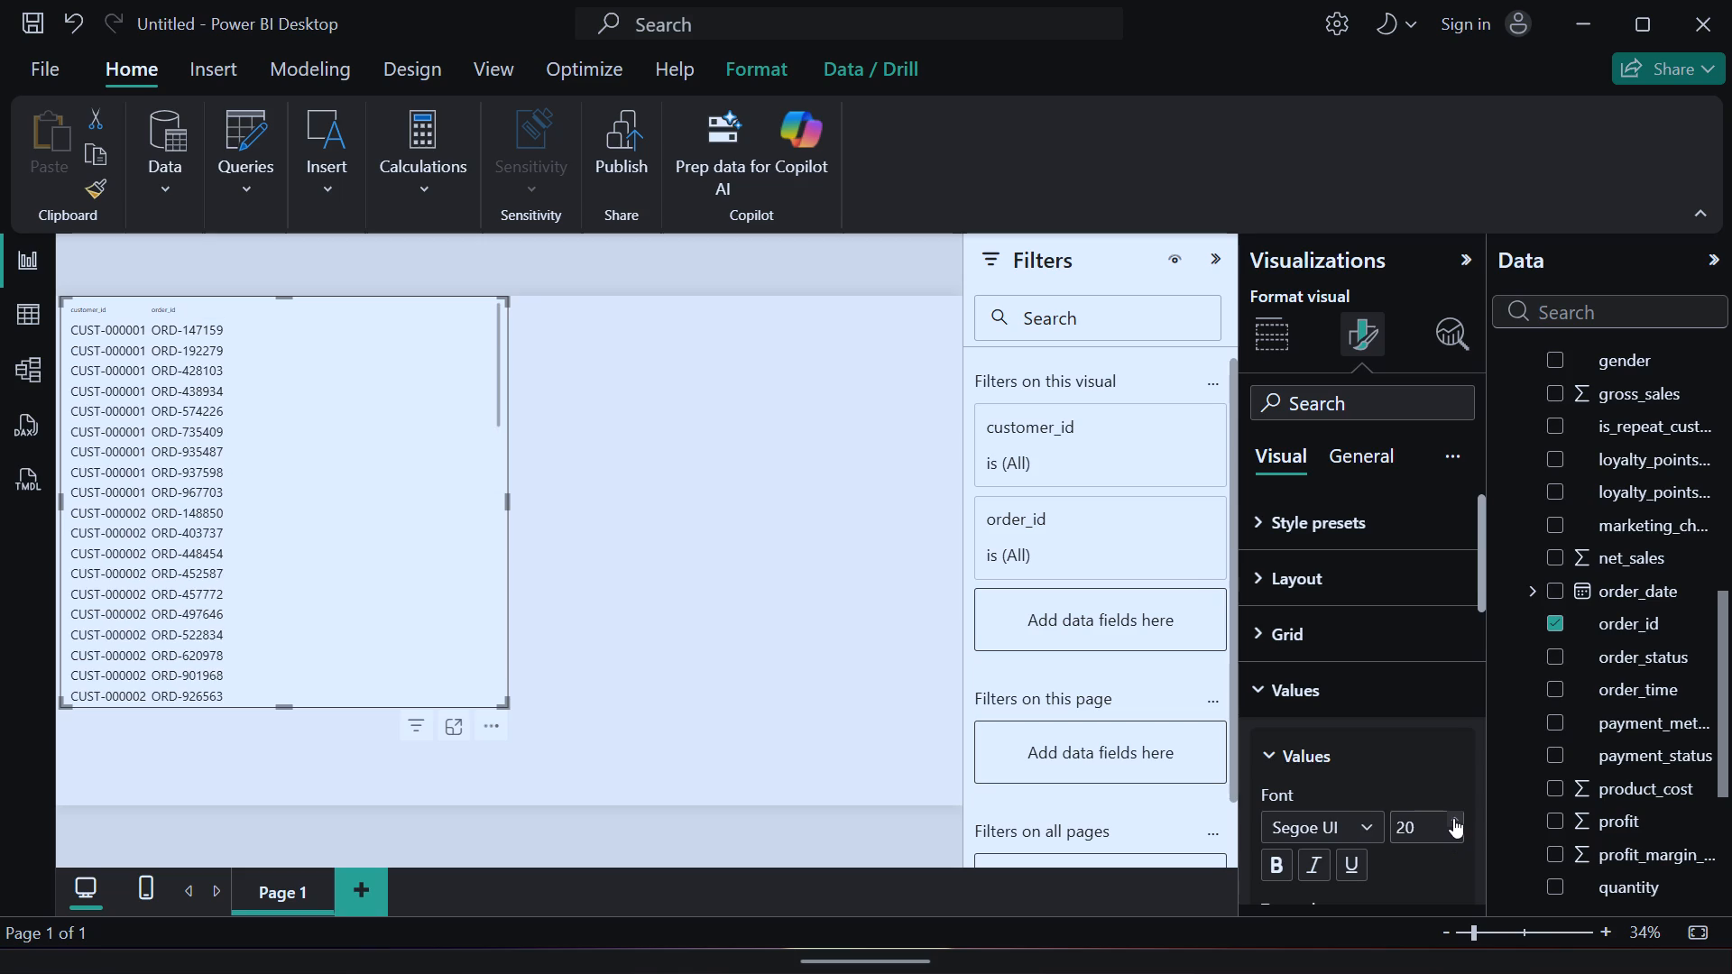
click(1453, 818)
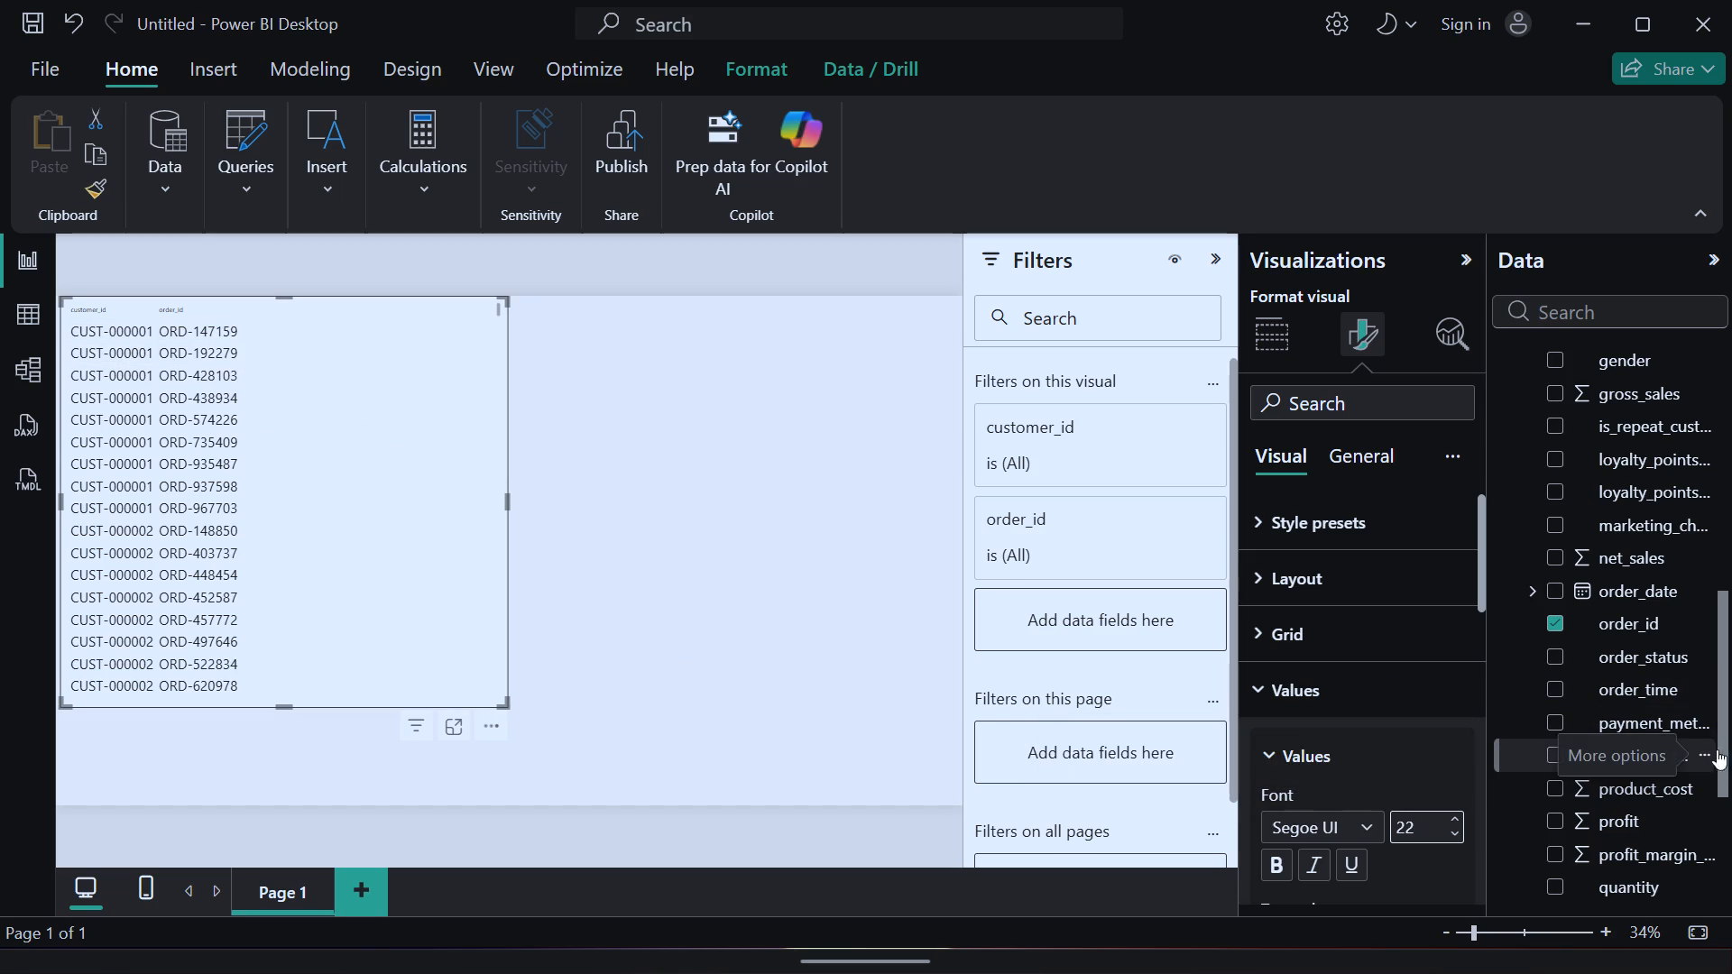
Add the net_sales field to the table visual as its third column.
drag(1722, 741, 1724, 820)
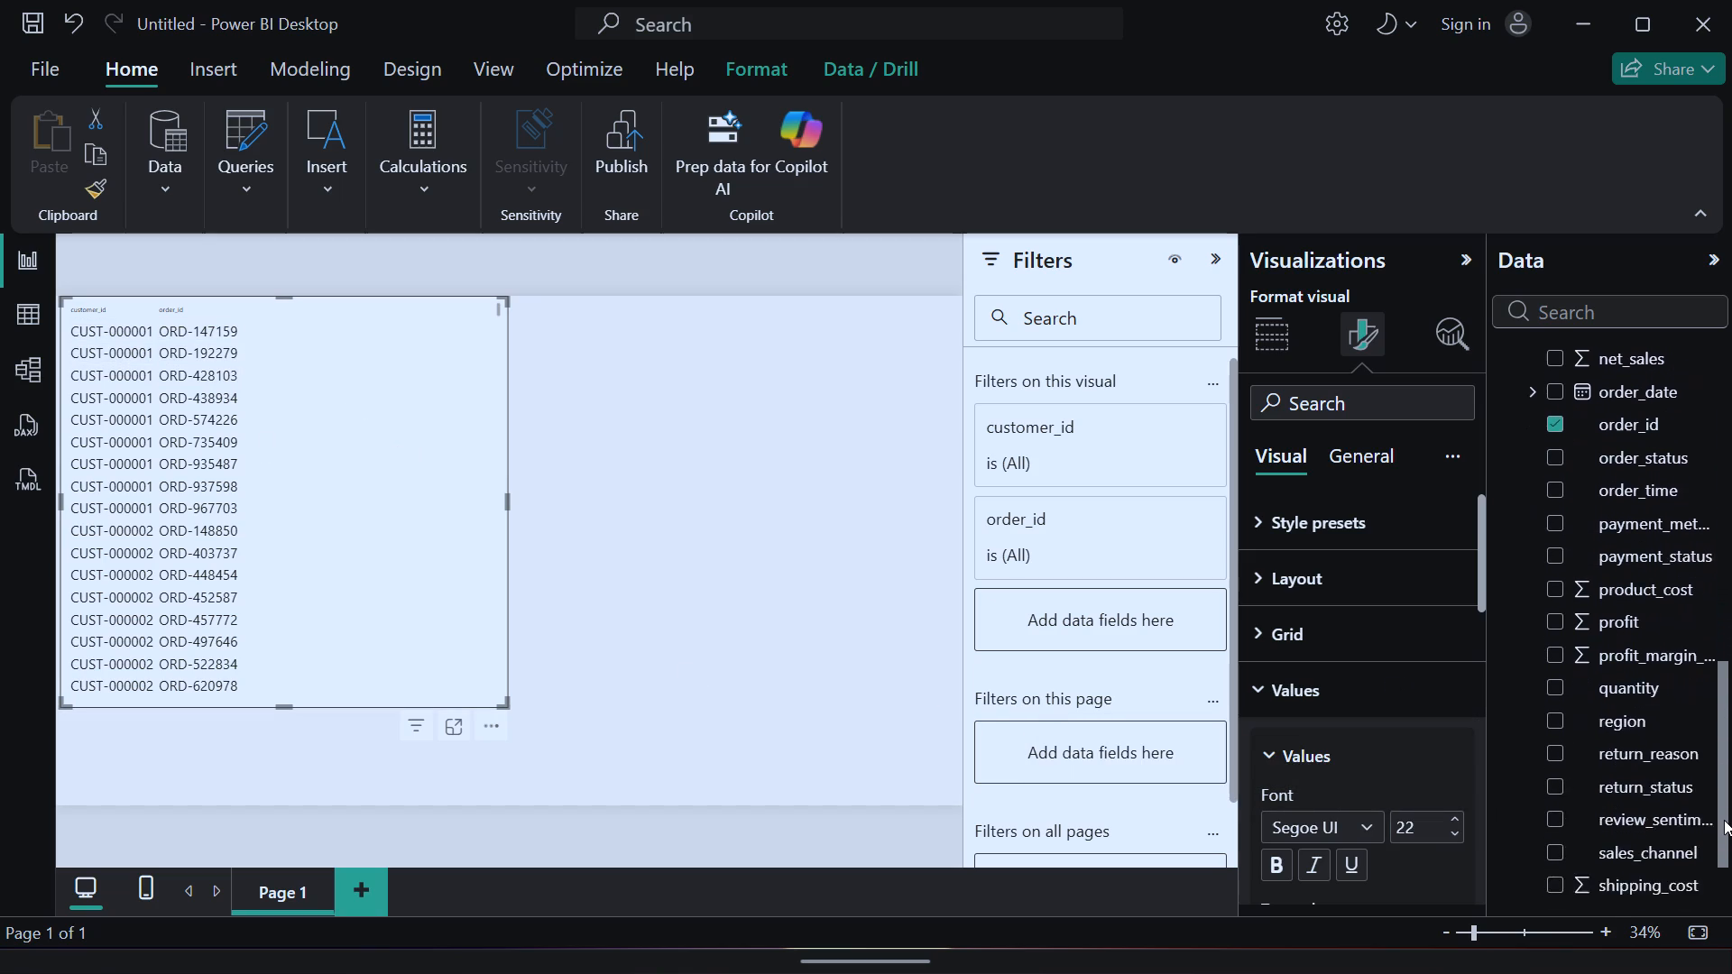
drag(1724, 820, 1715, 890)
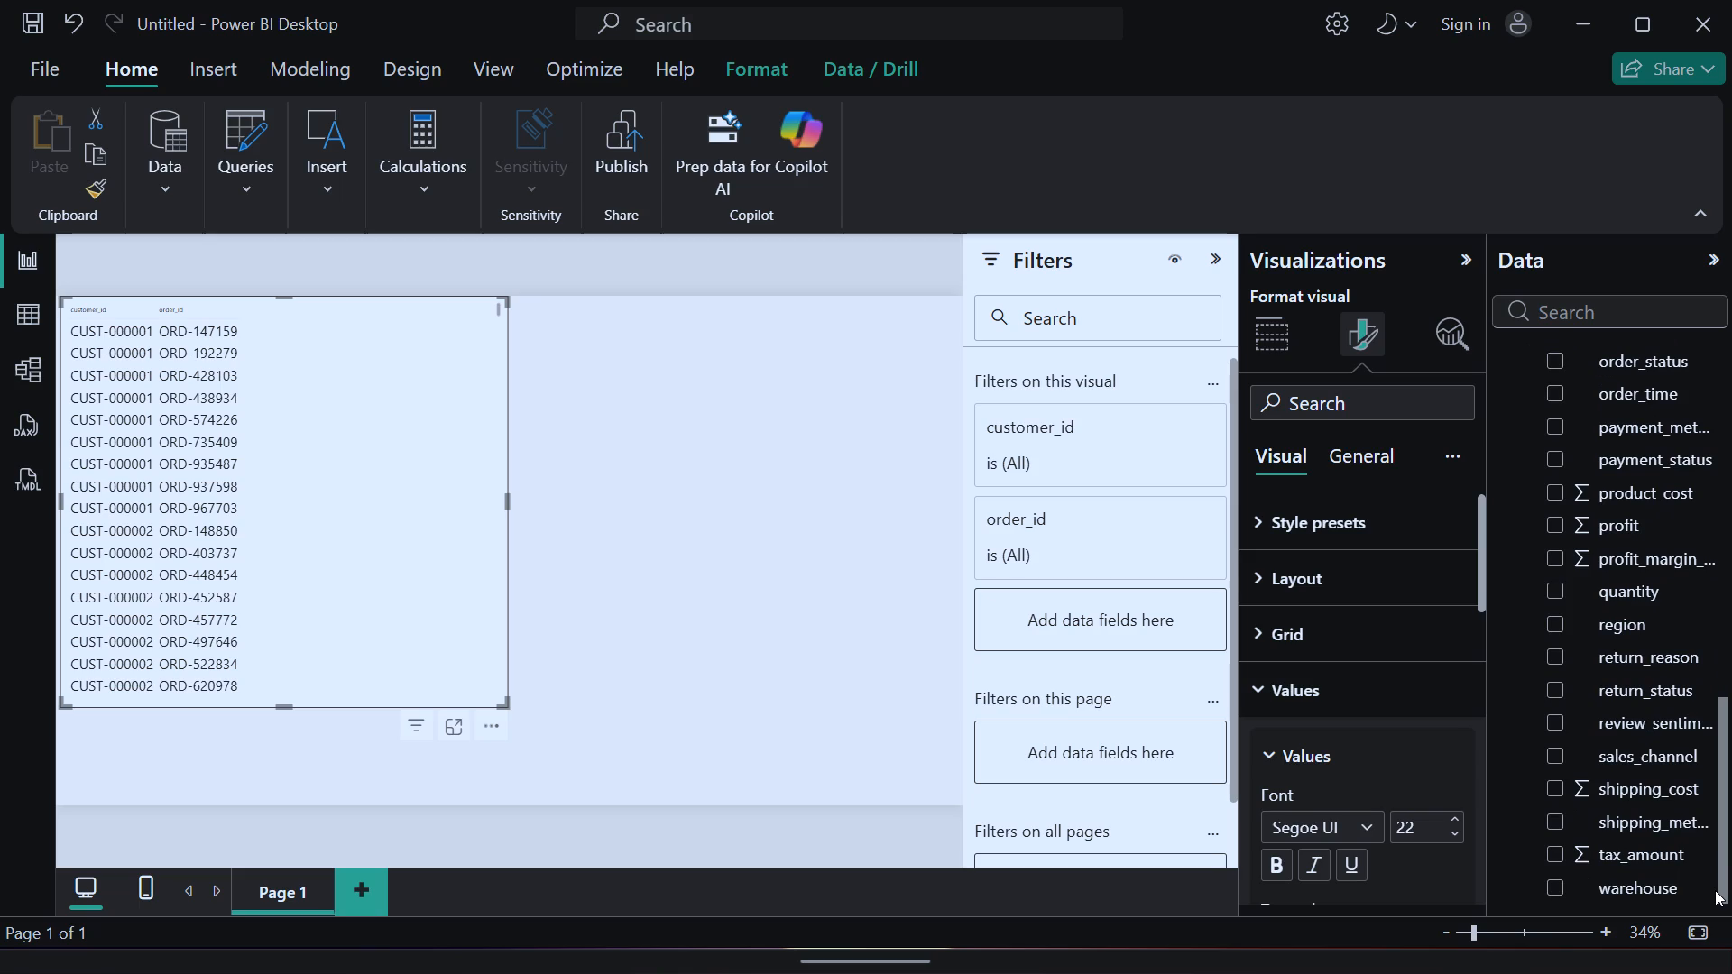
drag(1715, 890, 1709, 828)
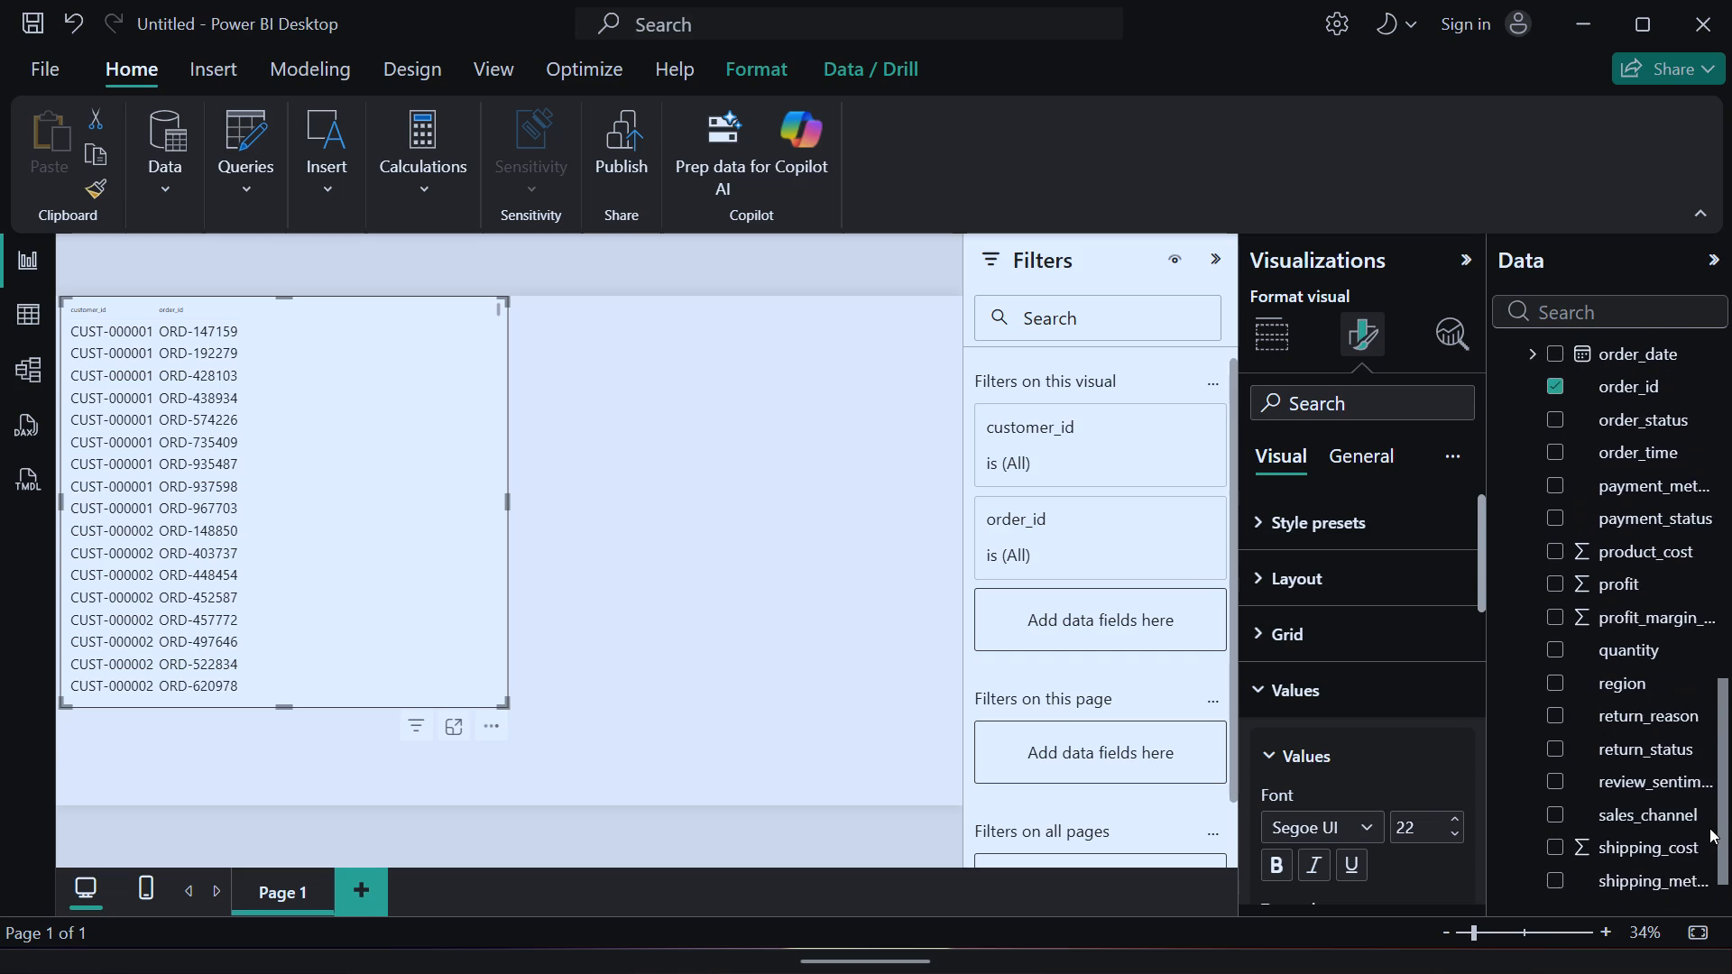
drag(1709, 828, 1710, 768)
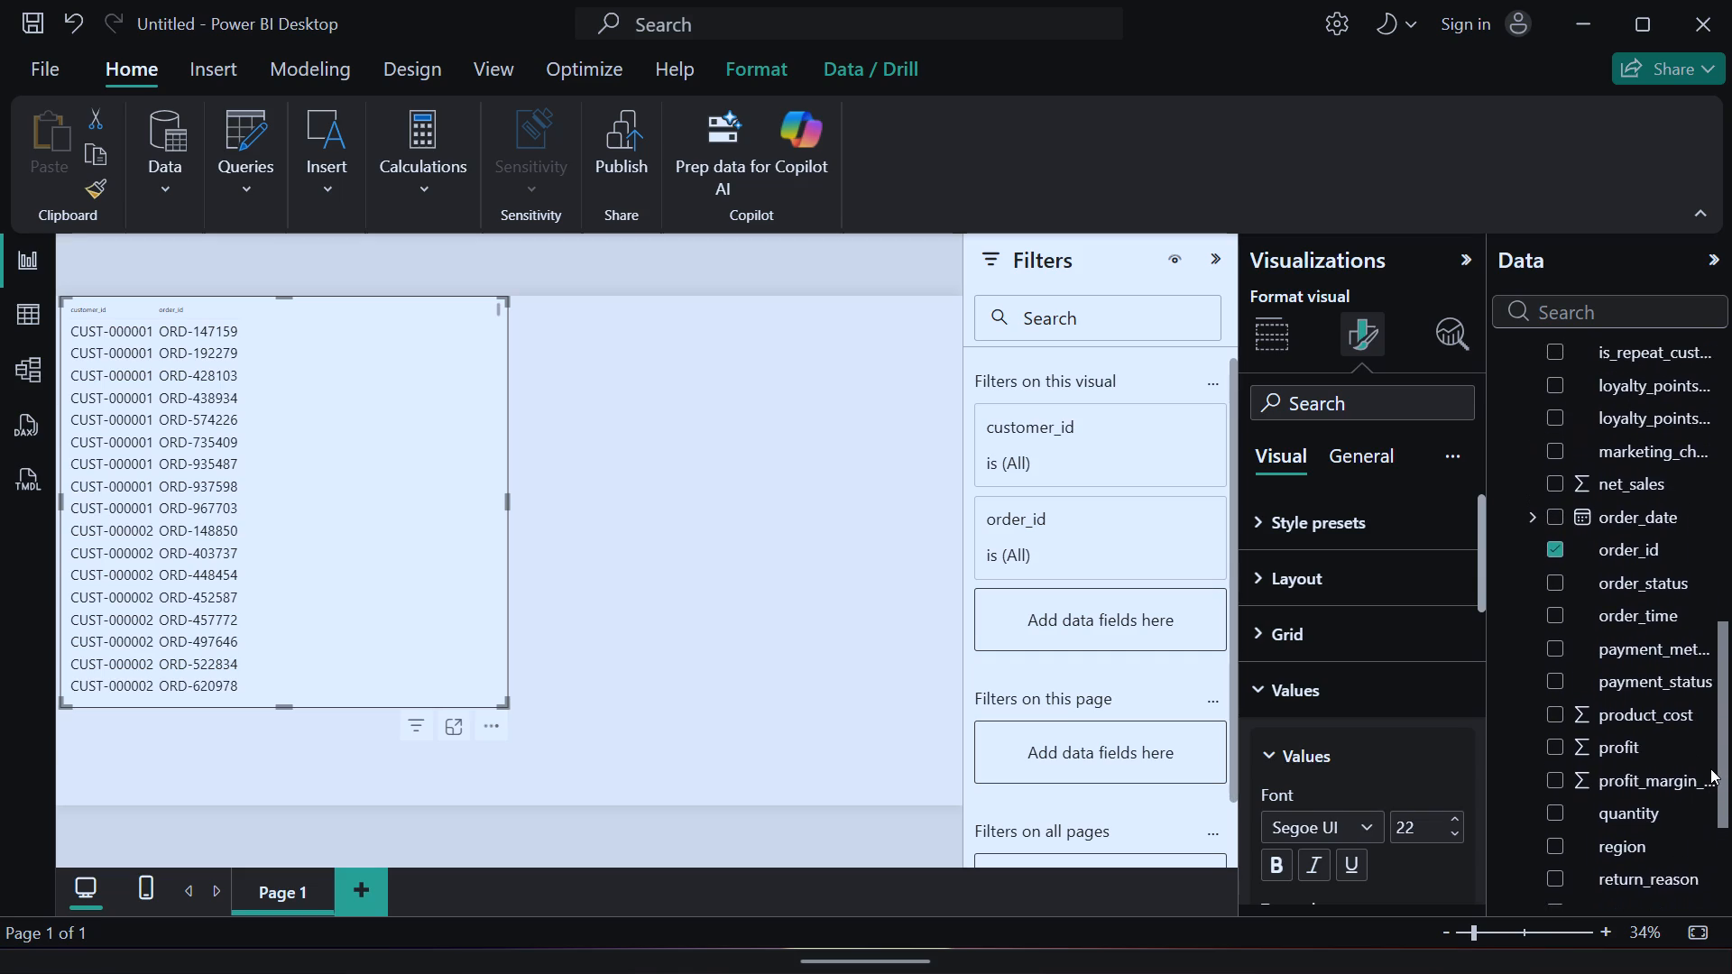
drag(1710, 768, 1715, 744)
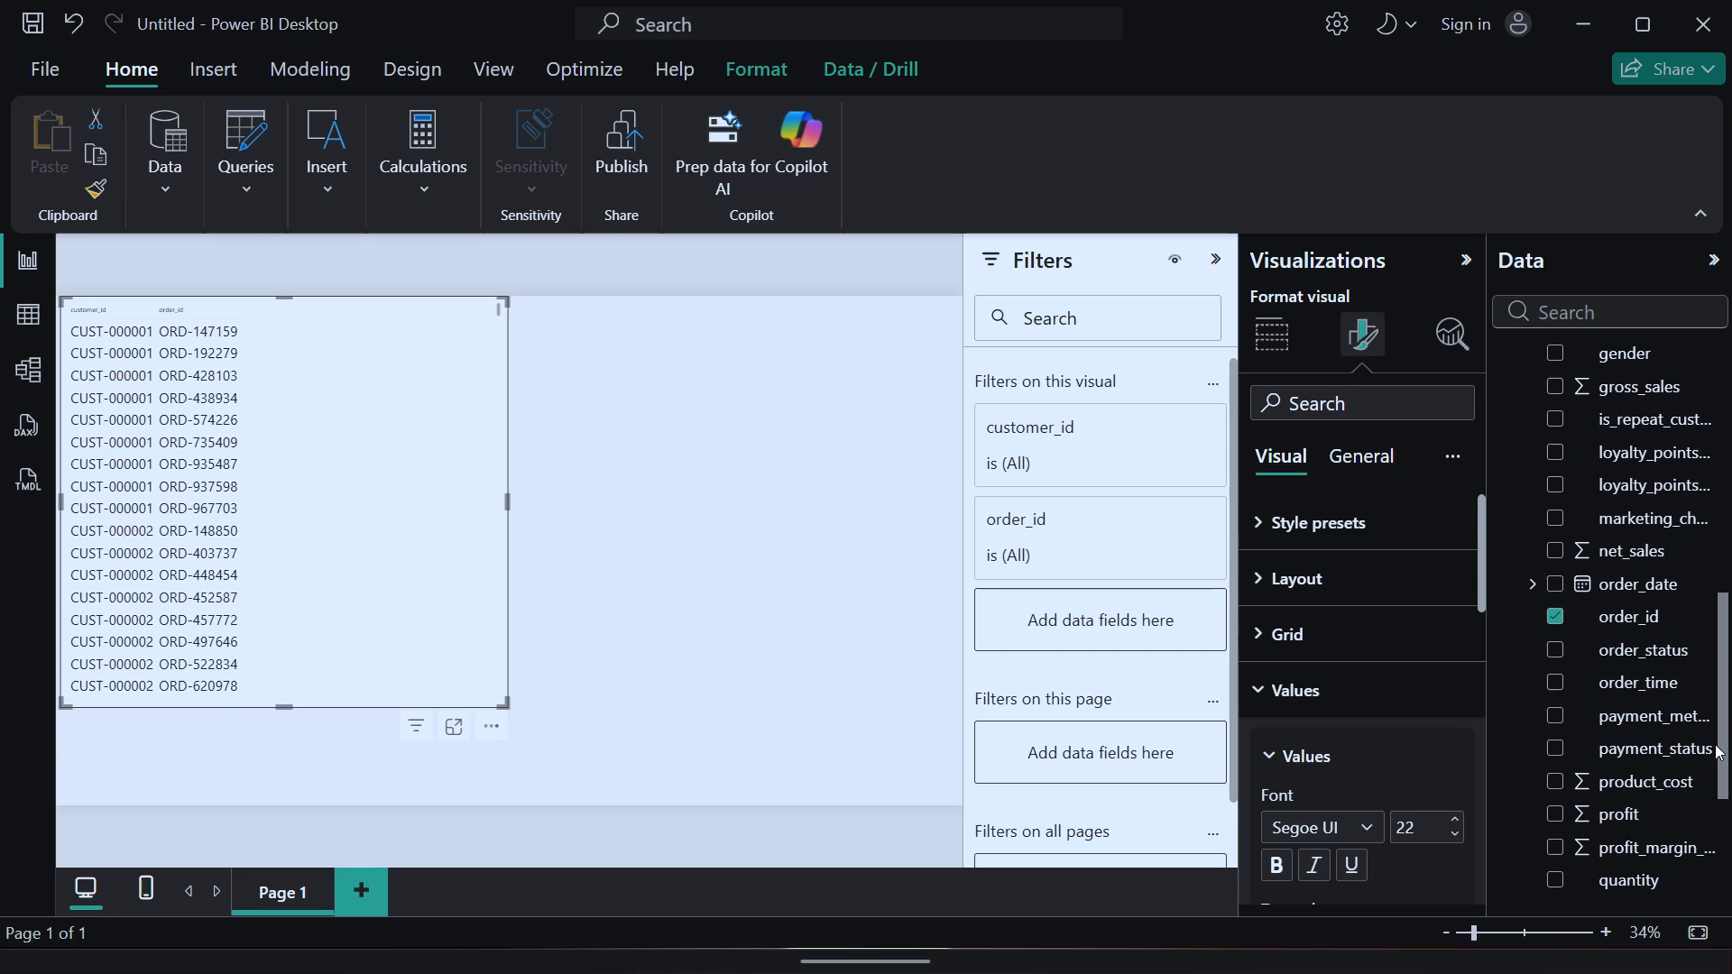
drag(1715, 744, 1714, 759)
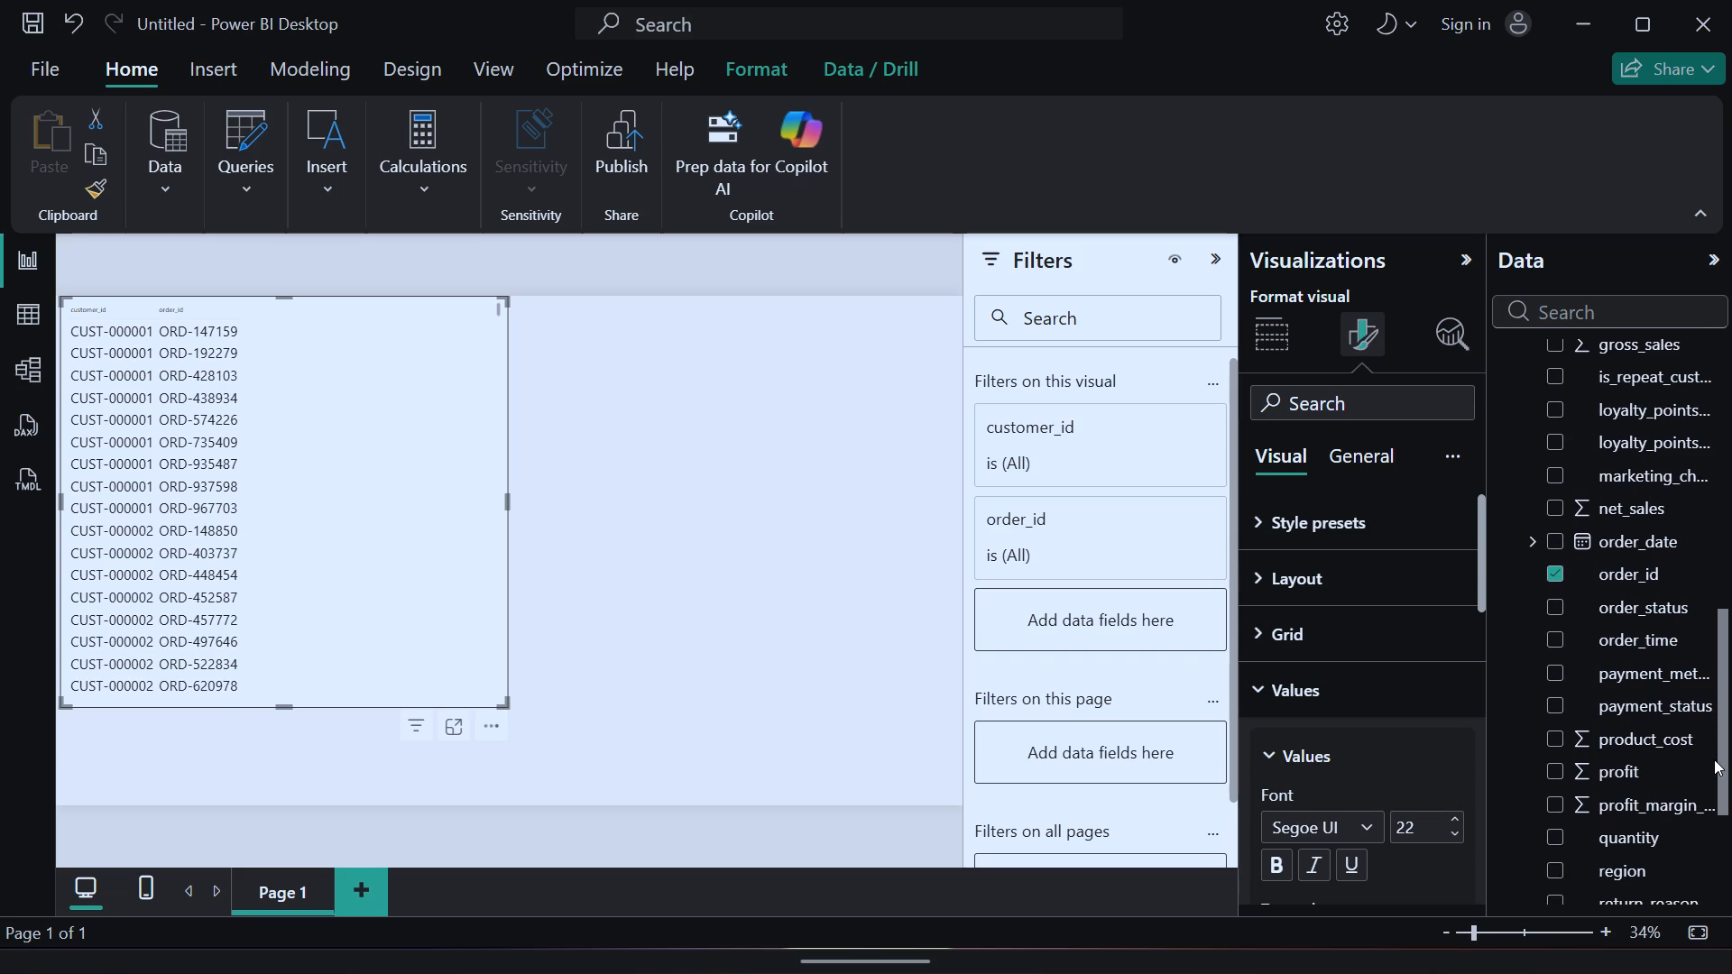
drag(1714, 759, 1716, 785)
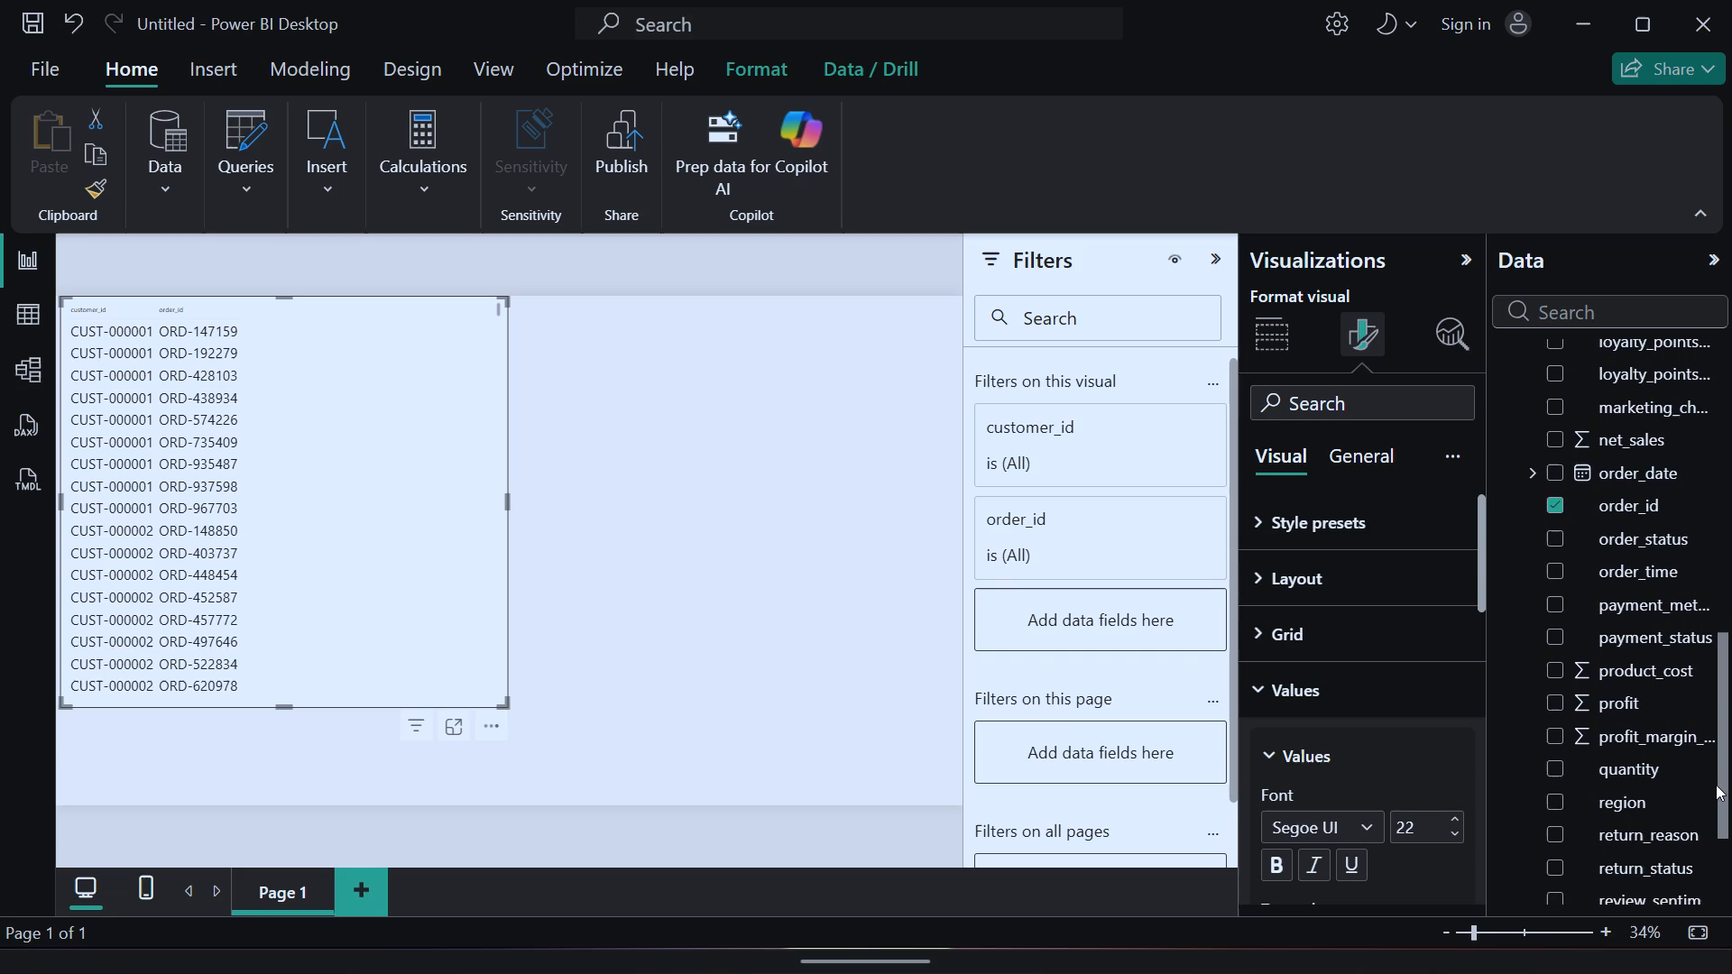
drag(1716, 785, 1716, 829)
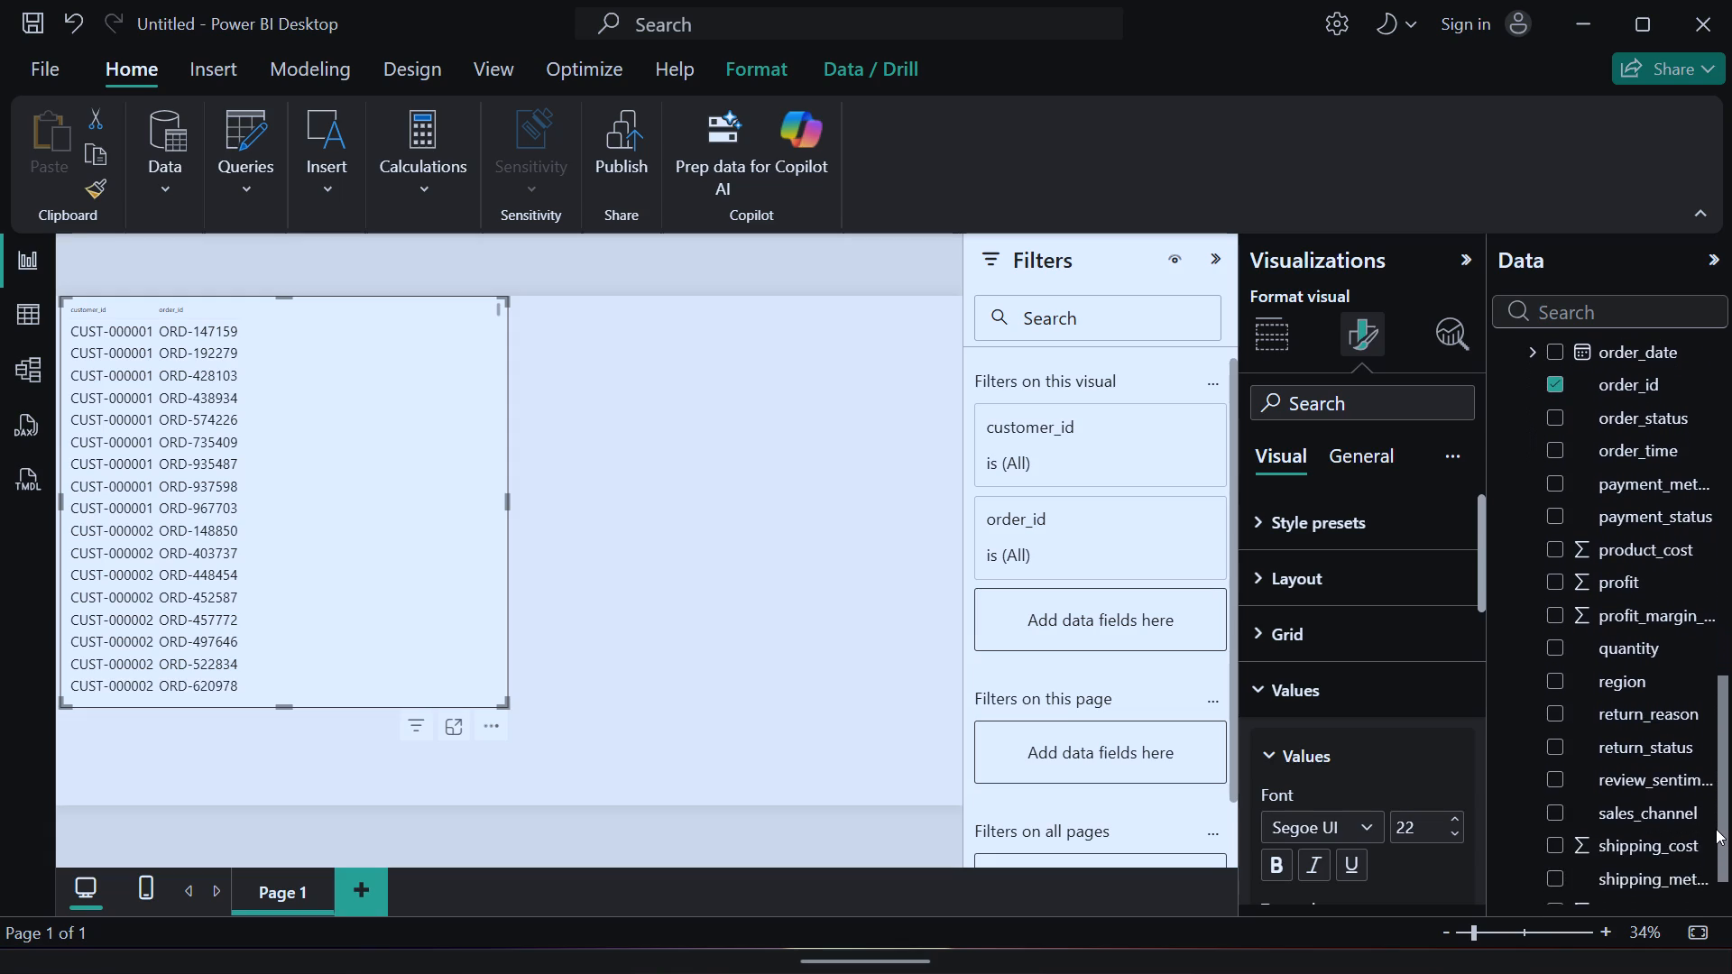
drag(1716, 829, 1716, 866)
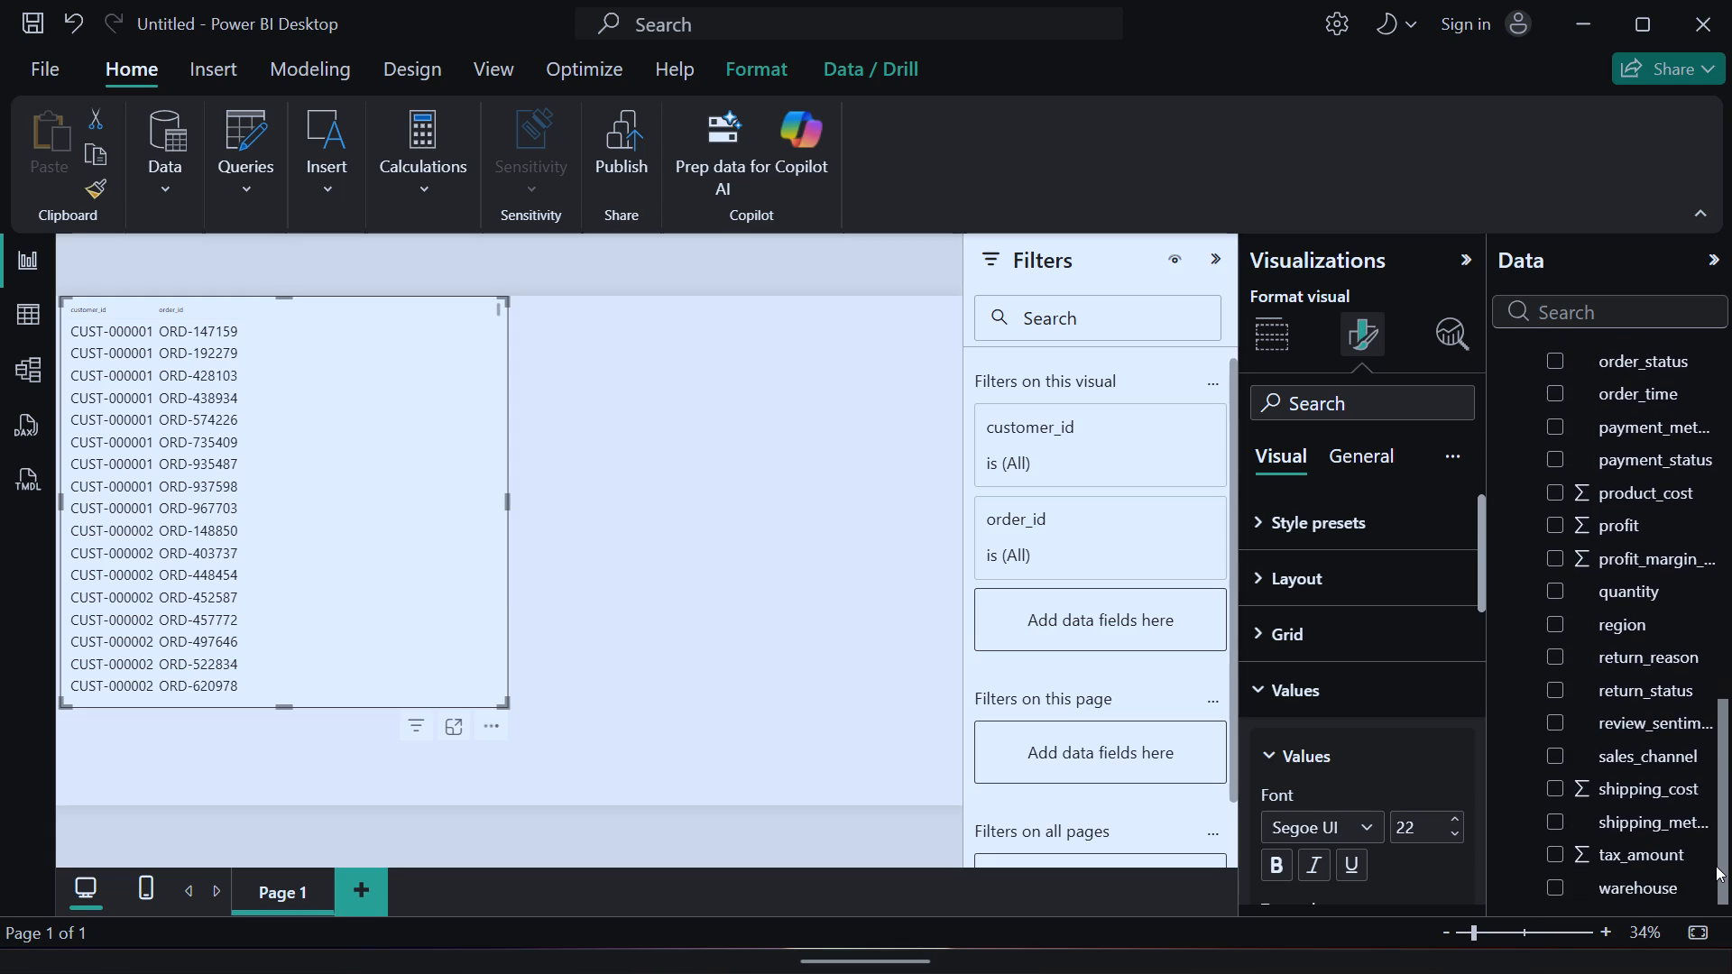
drag(1716, 866, 1731, 734)
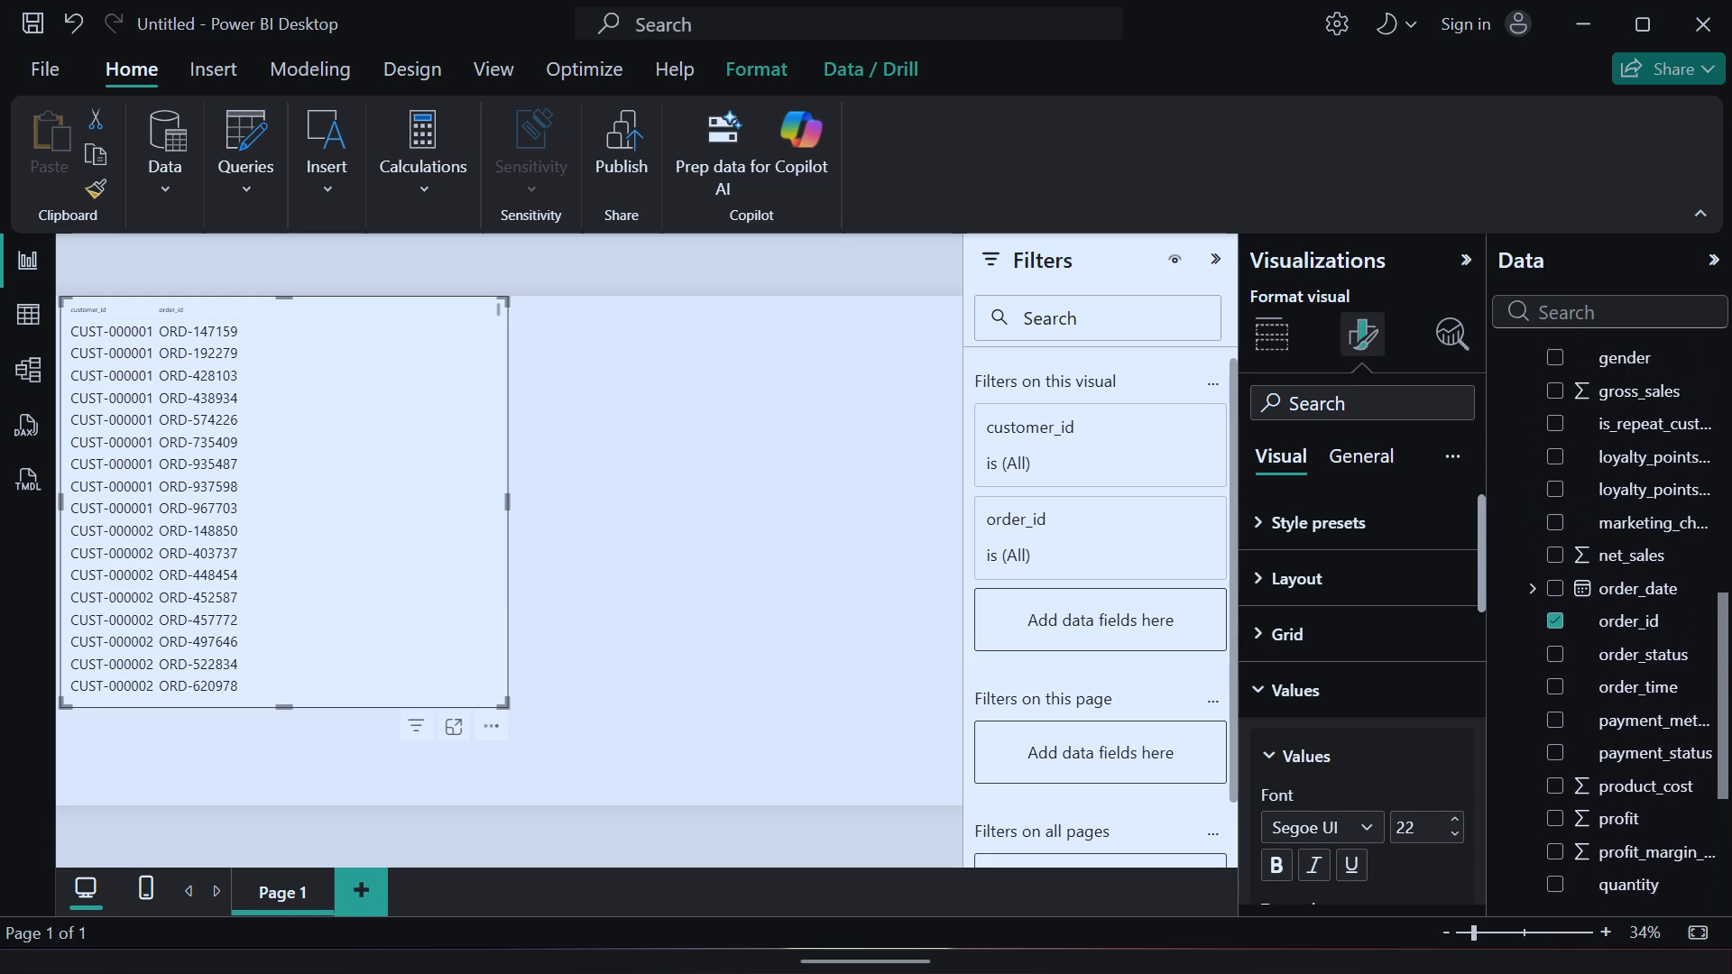
drag(1731, 734, 1731, 609)
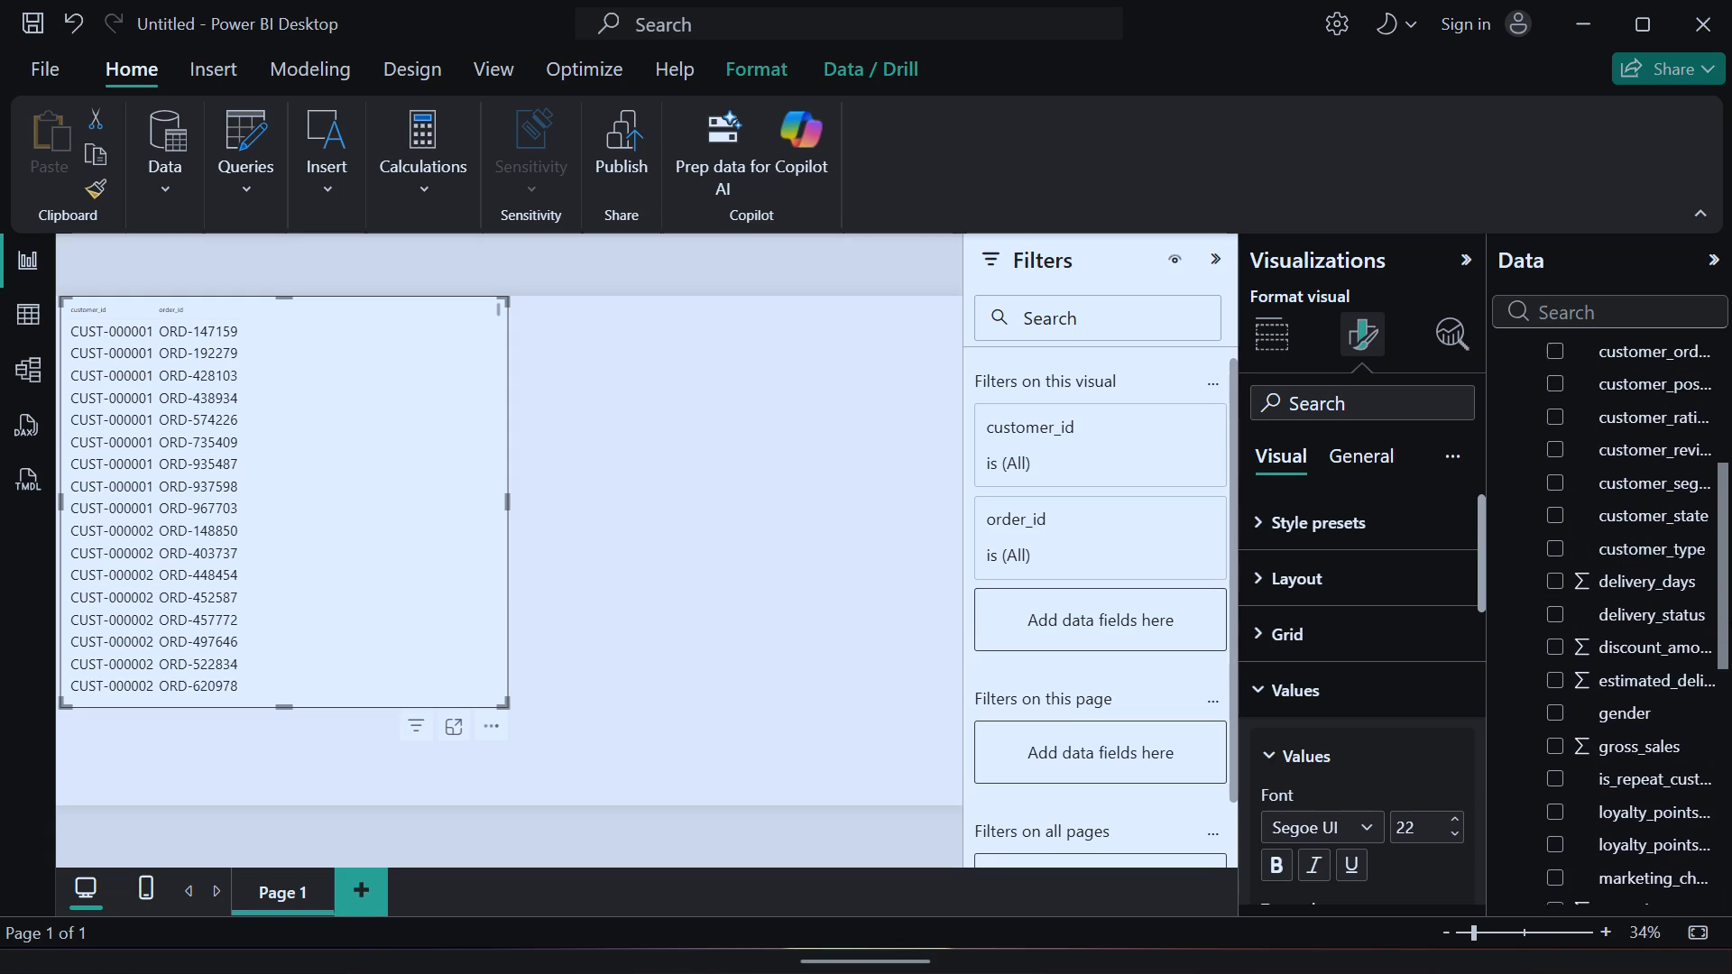
drag(1731, 609, 1731, 616)
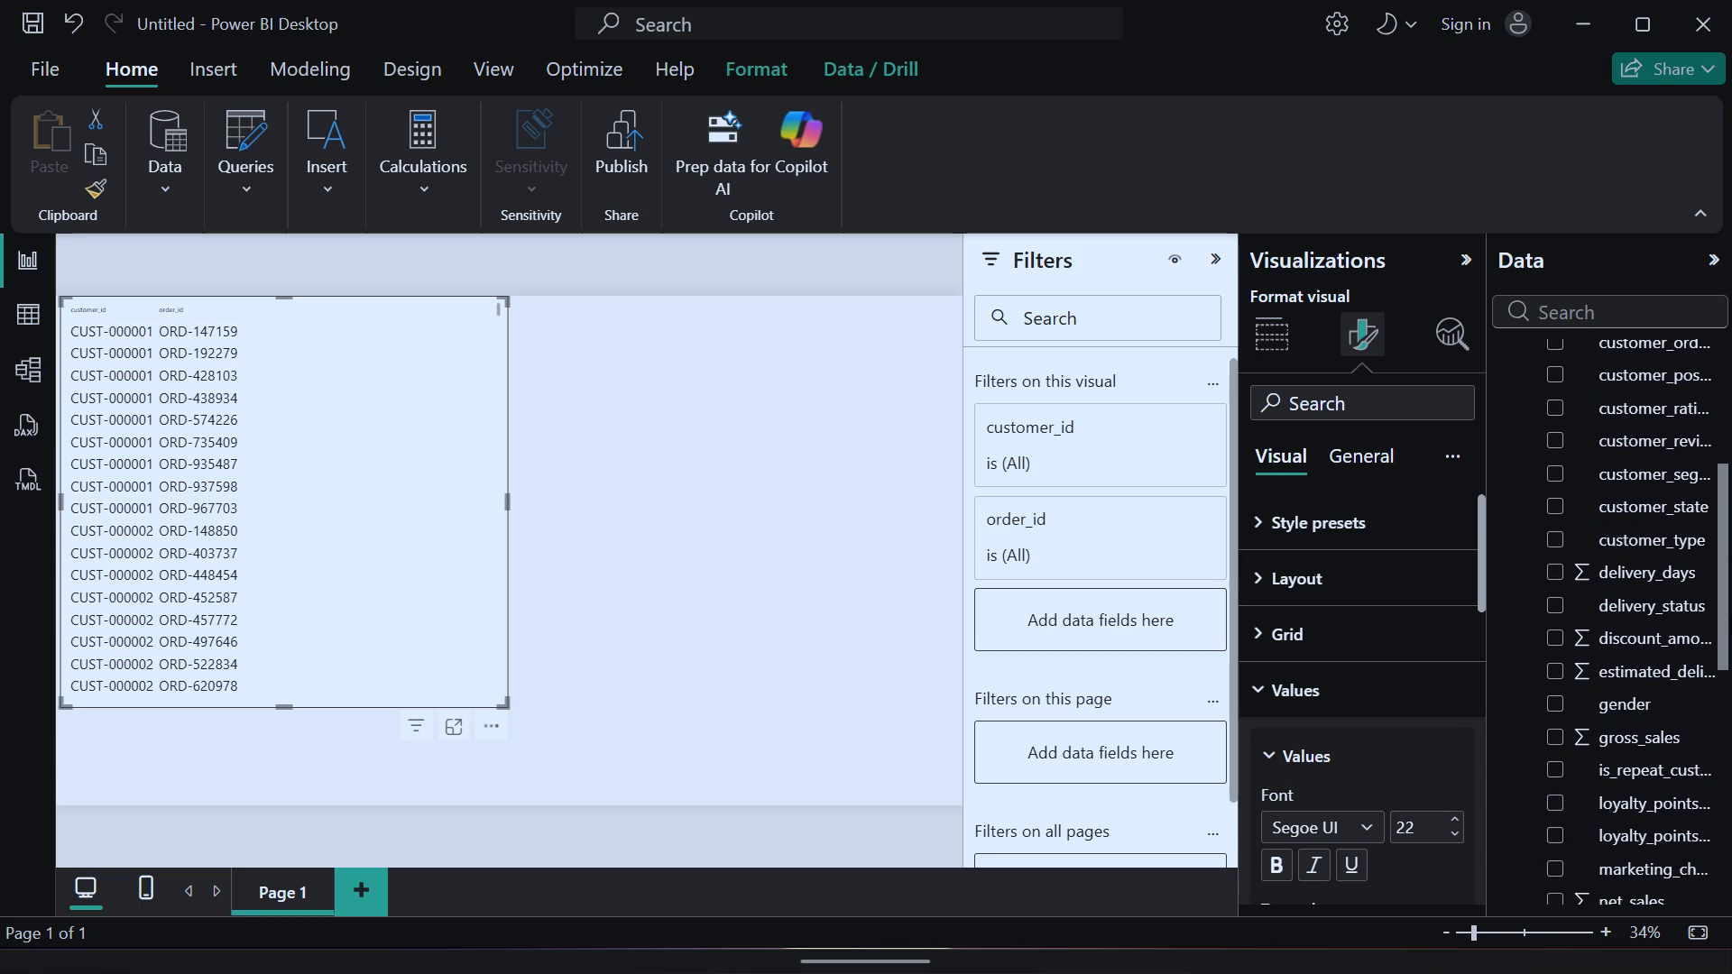
drag(1731, 616, 1731, 494)
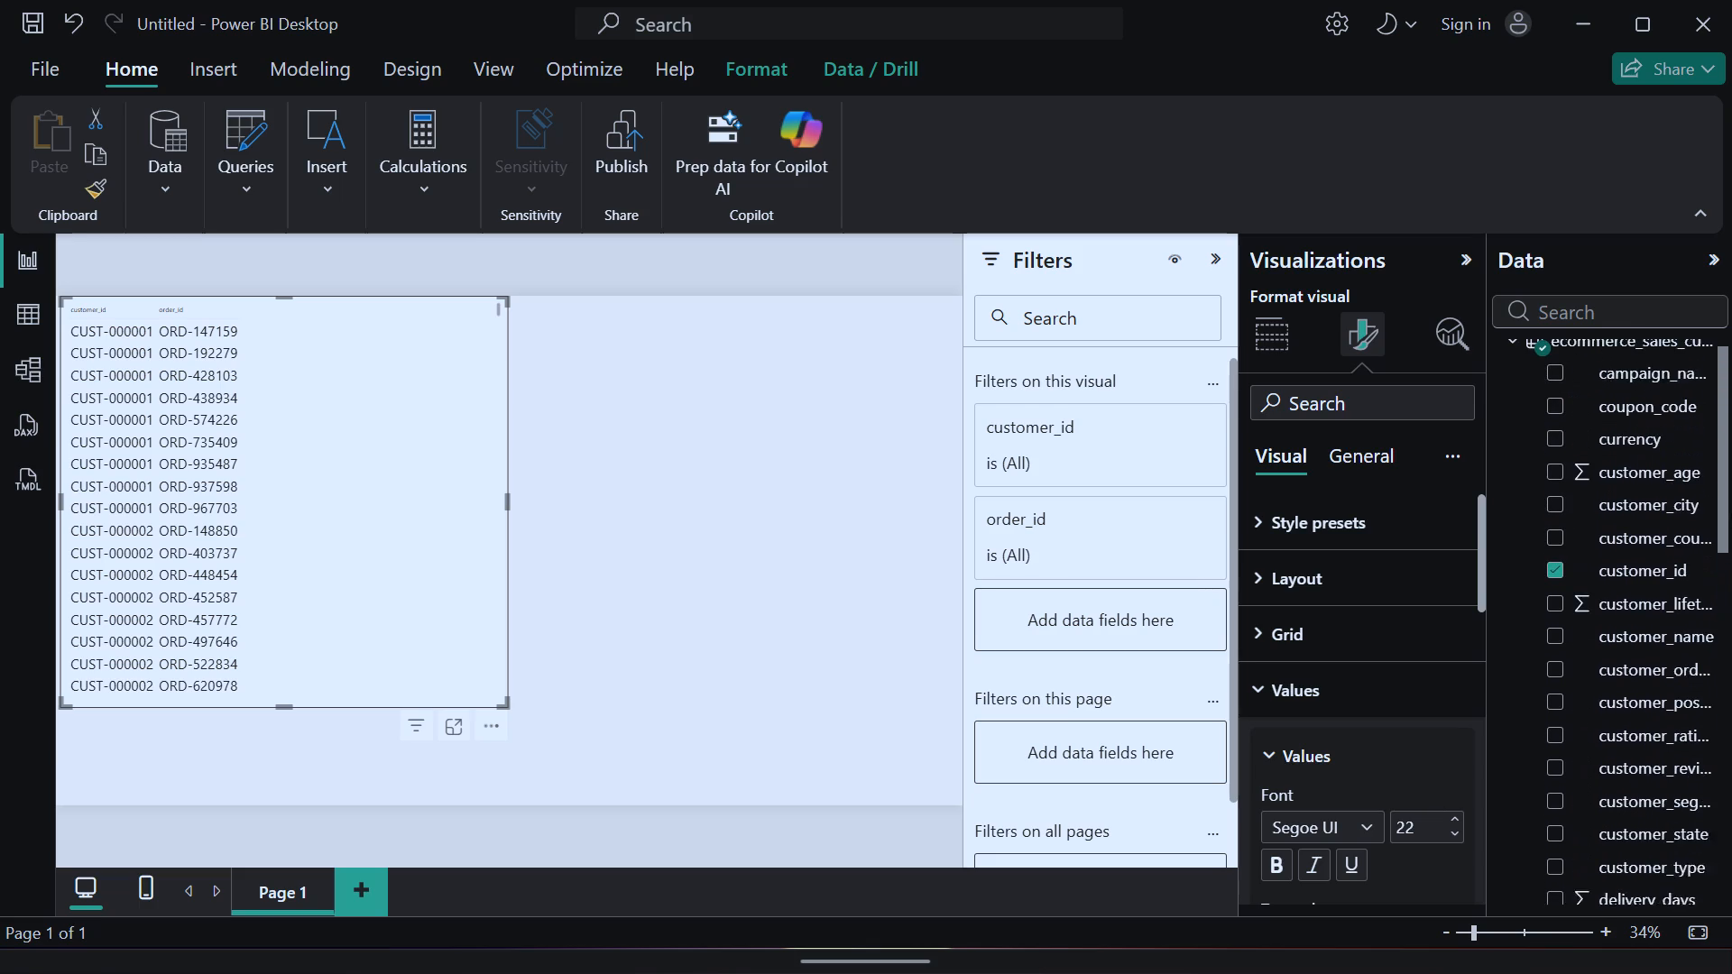
drag(1731, 494, 1731, 547)
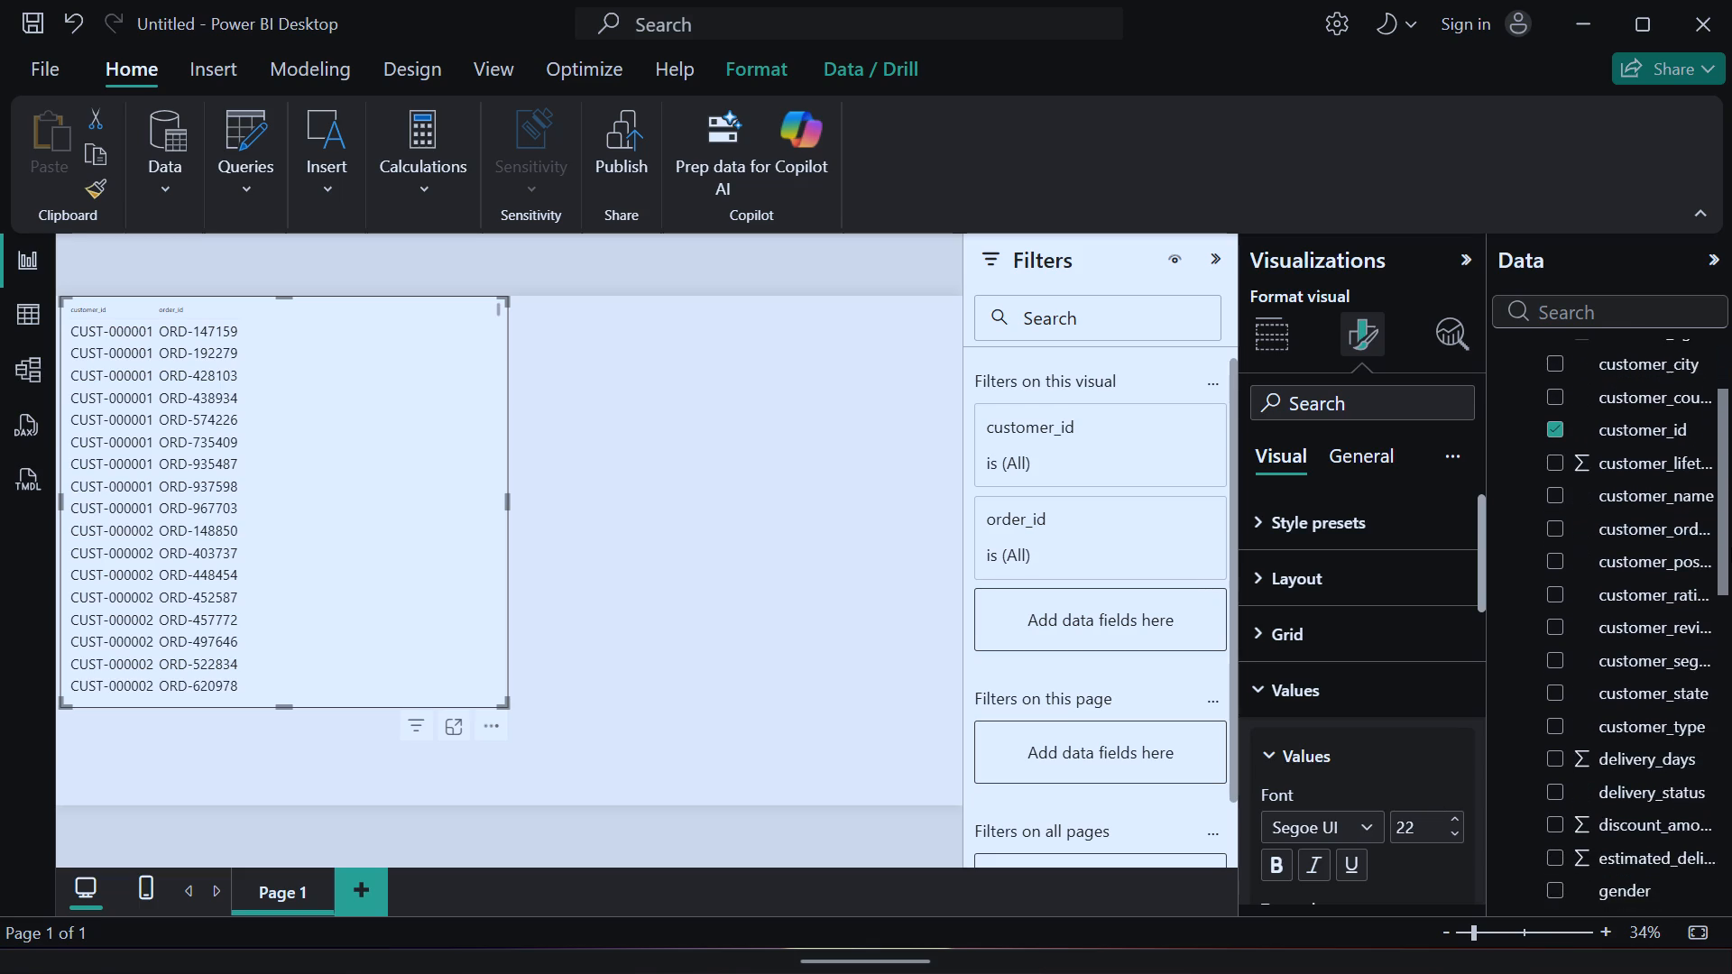
drag(1731, 547, 1729, 620)
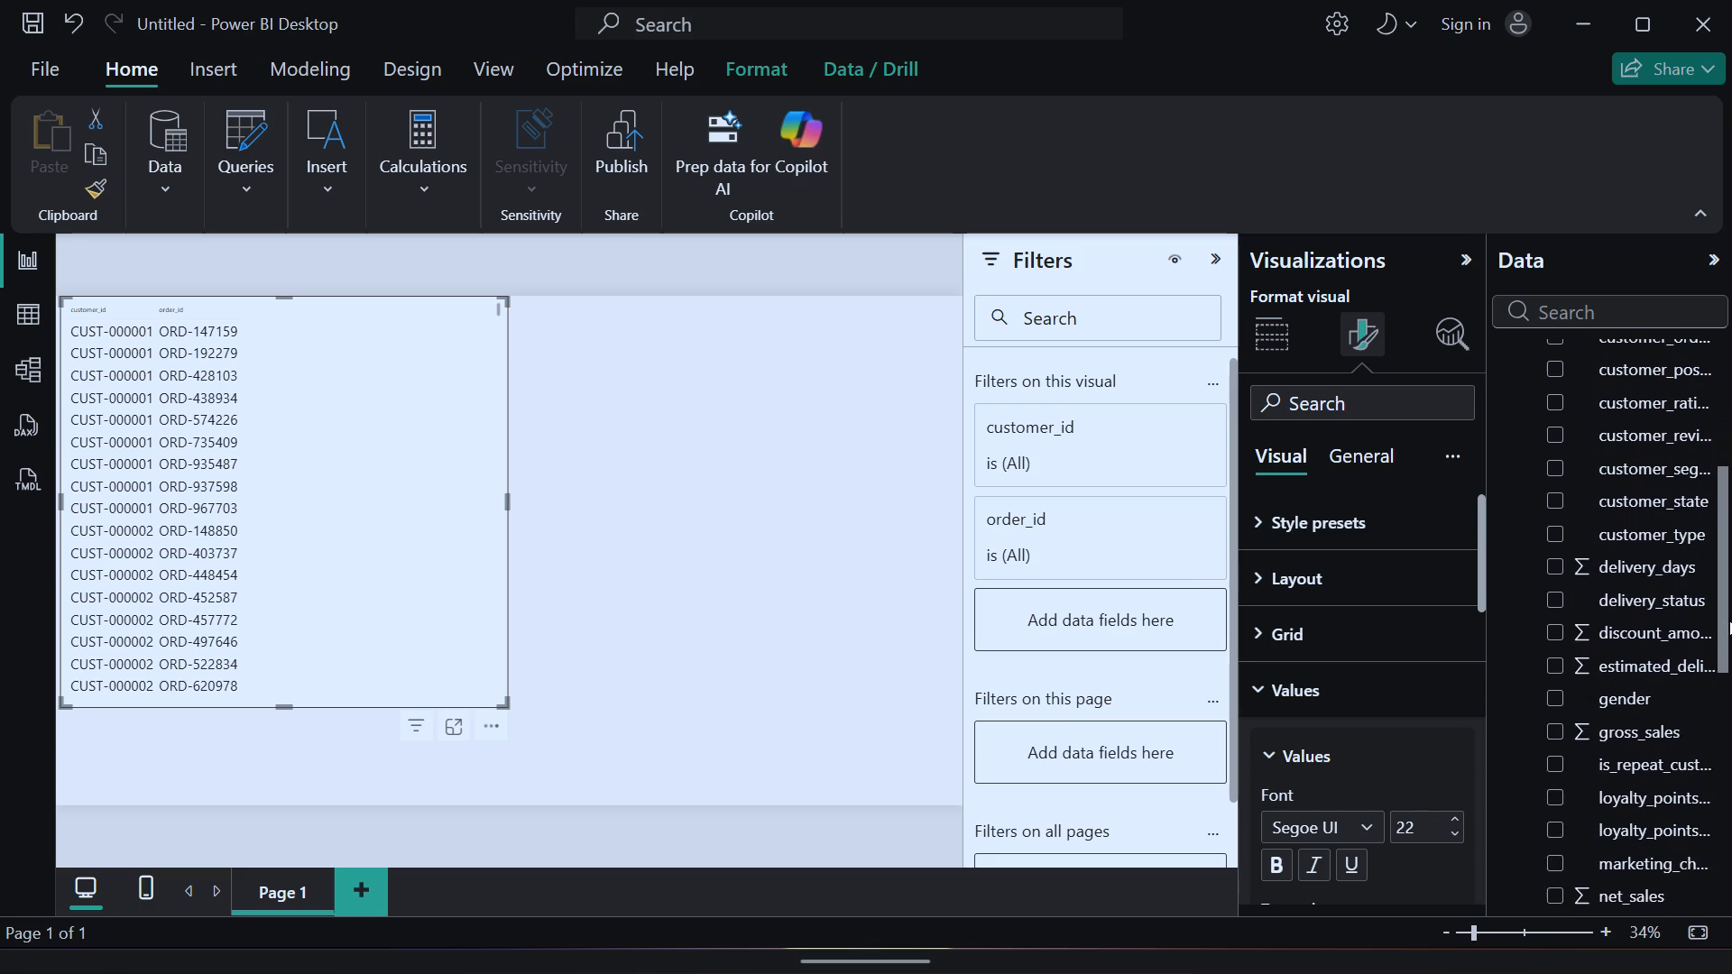
drag(1729, 620, 1724, 642)
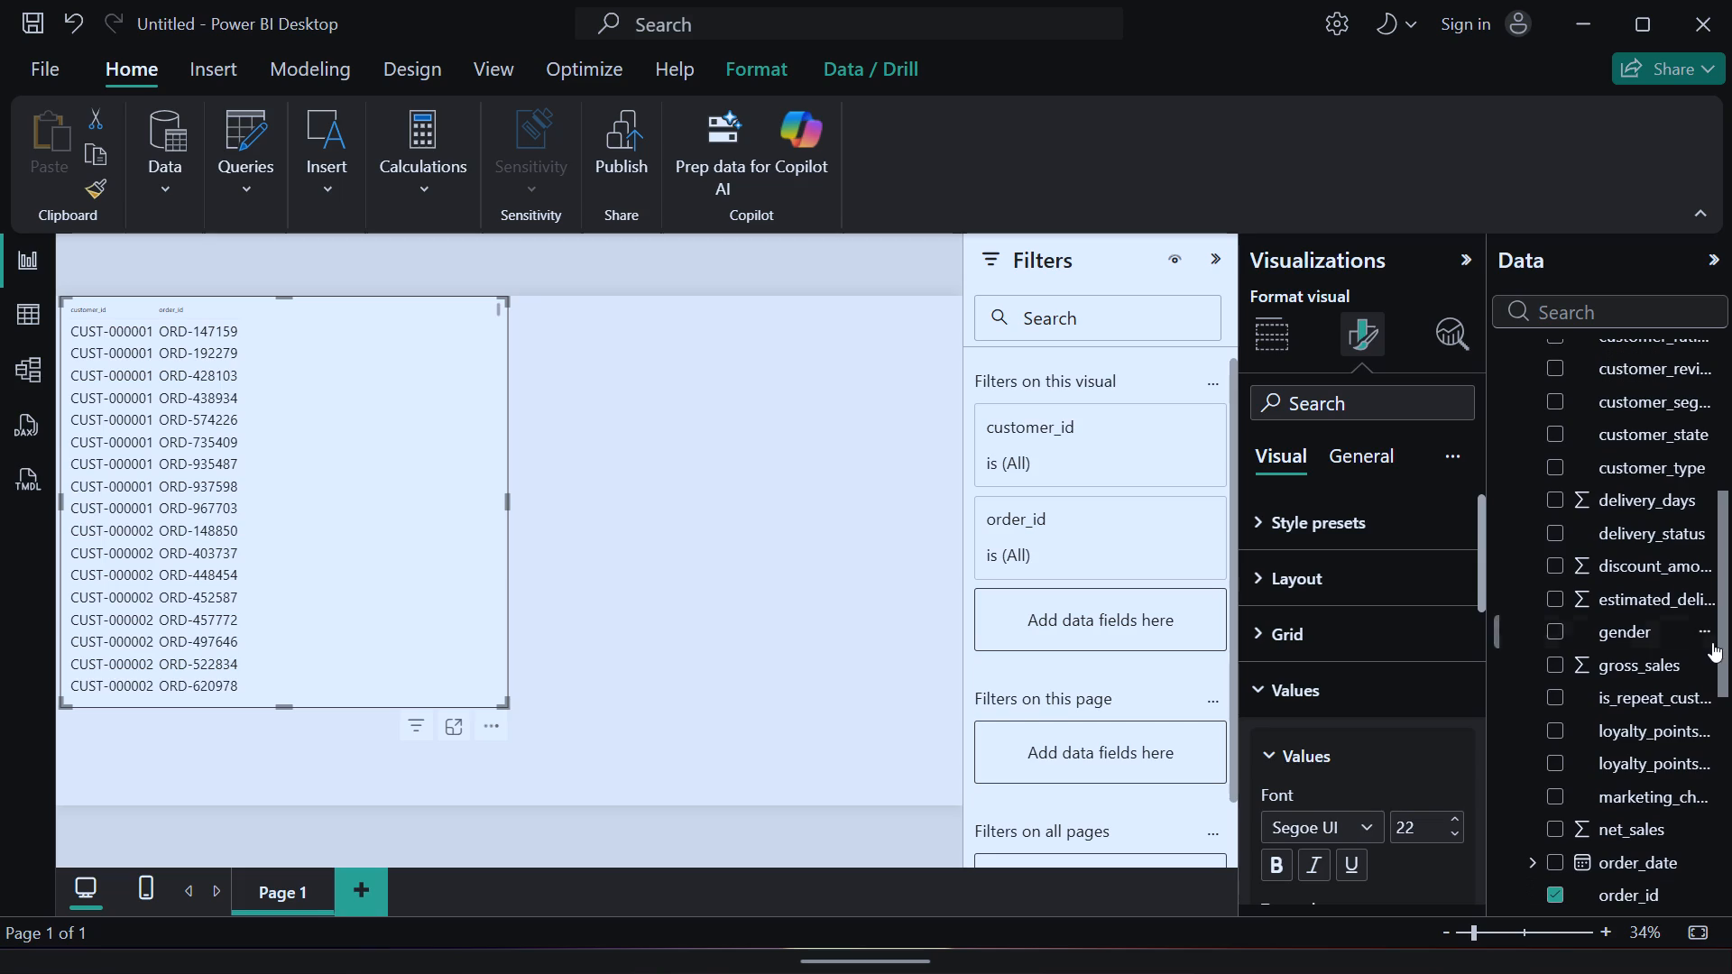
drag(1724, 641, 1725, 682)
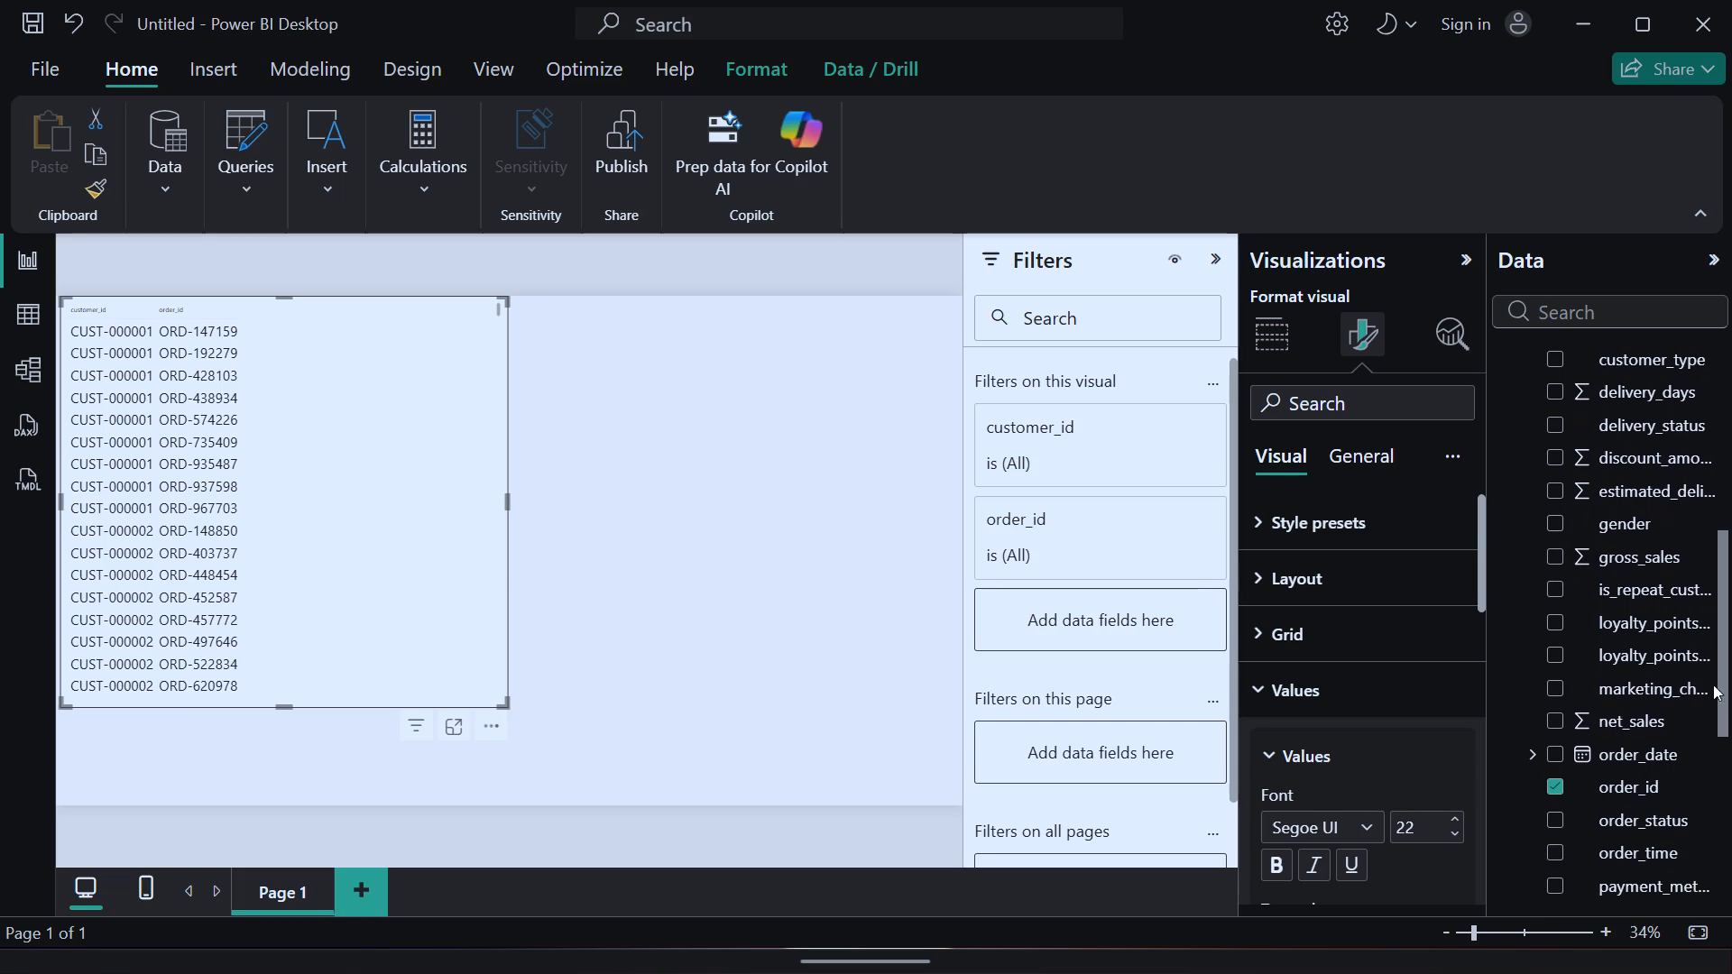
click(1555, 719)
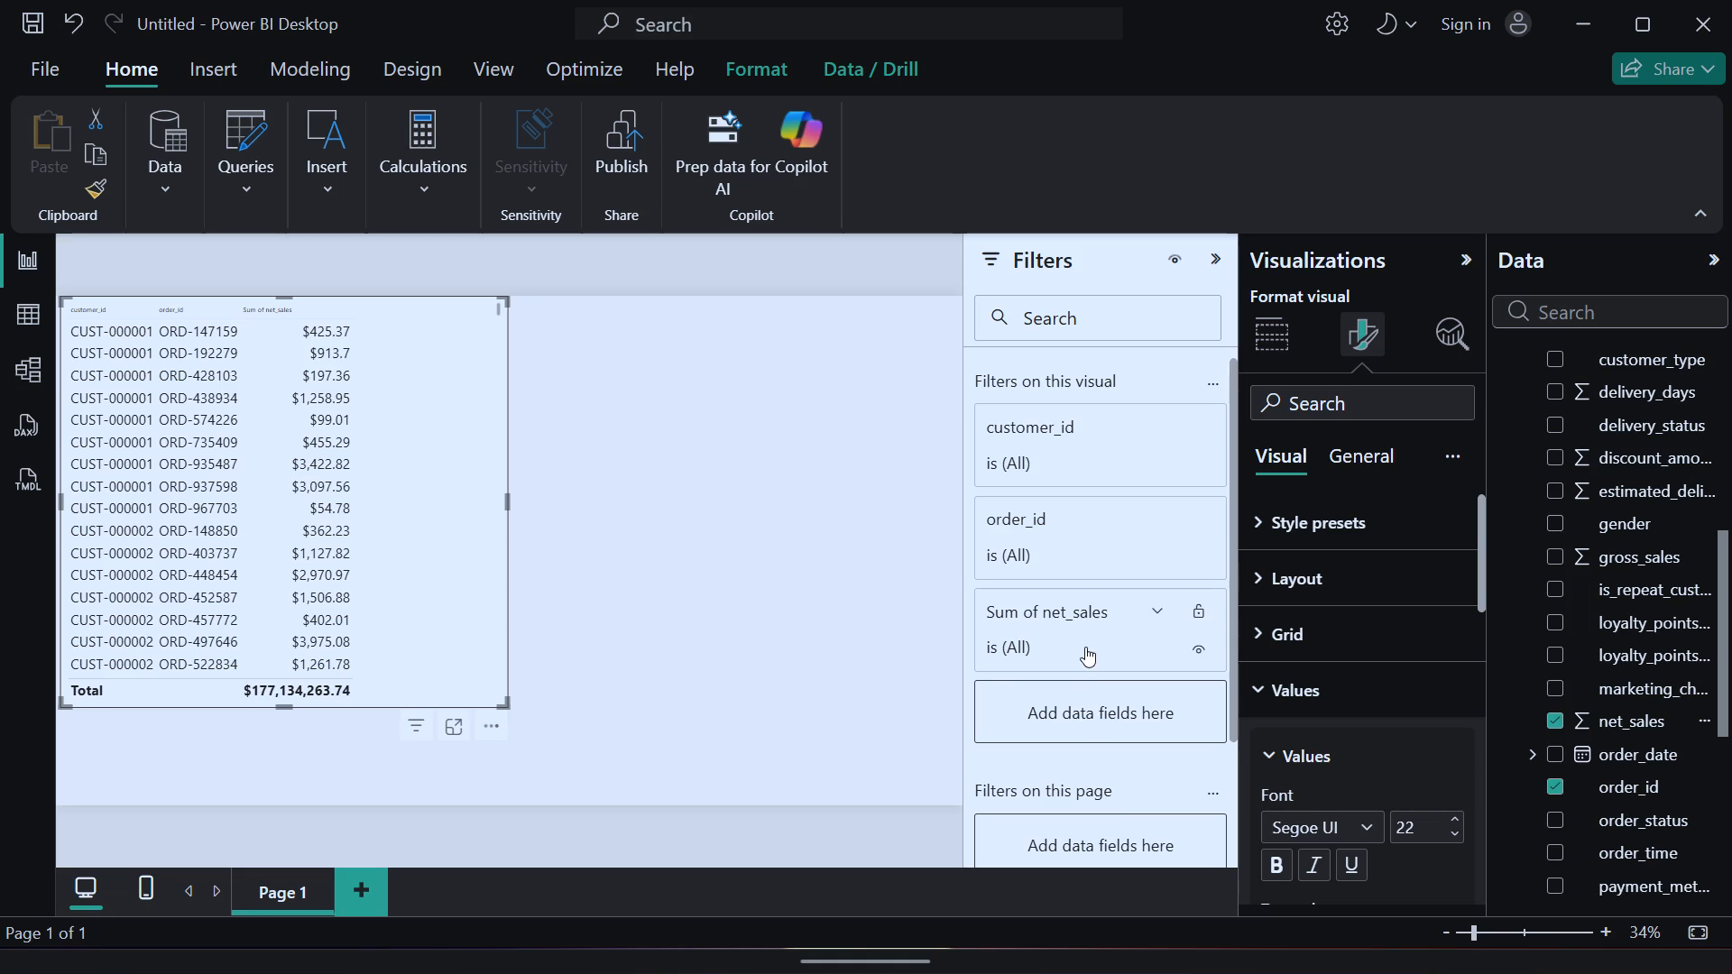
Examine the filter conditions available for Sum of net_sales and the page-level and all-pages filter areas.
click(1156, 613)
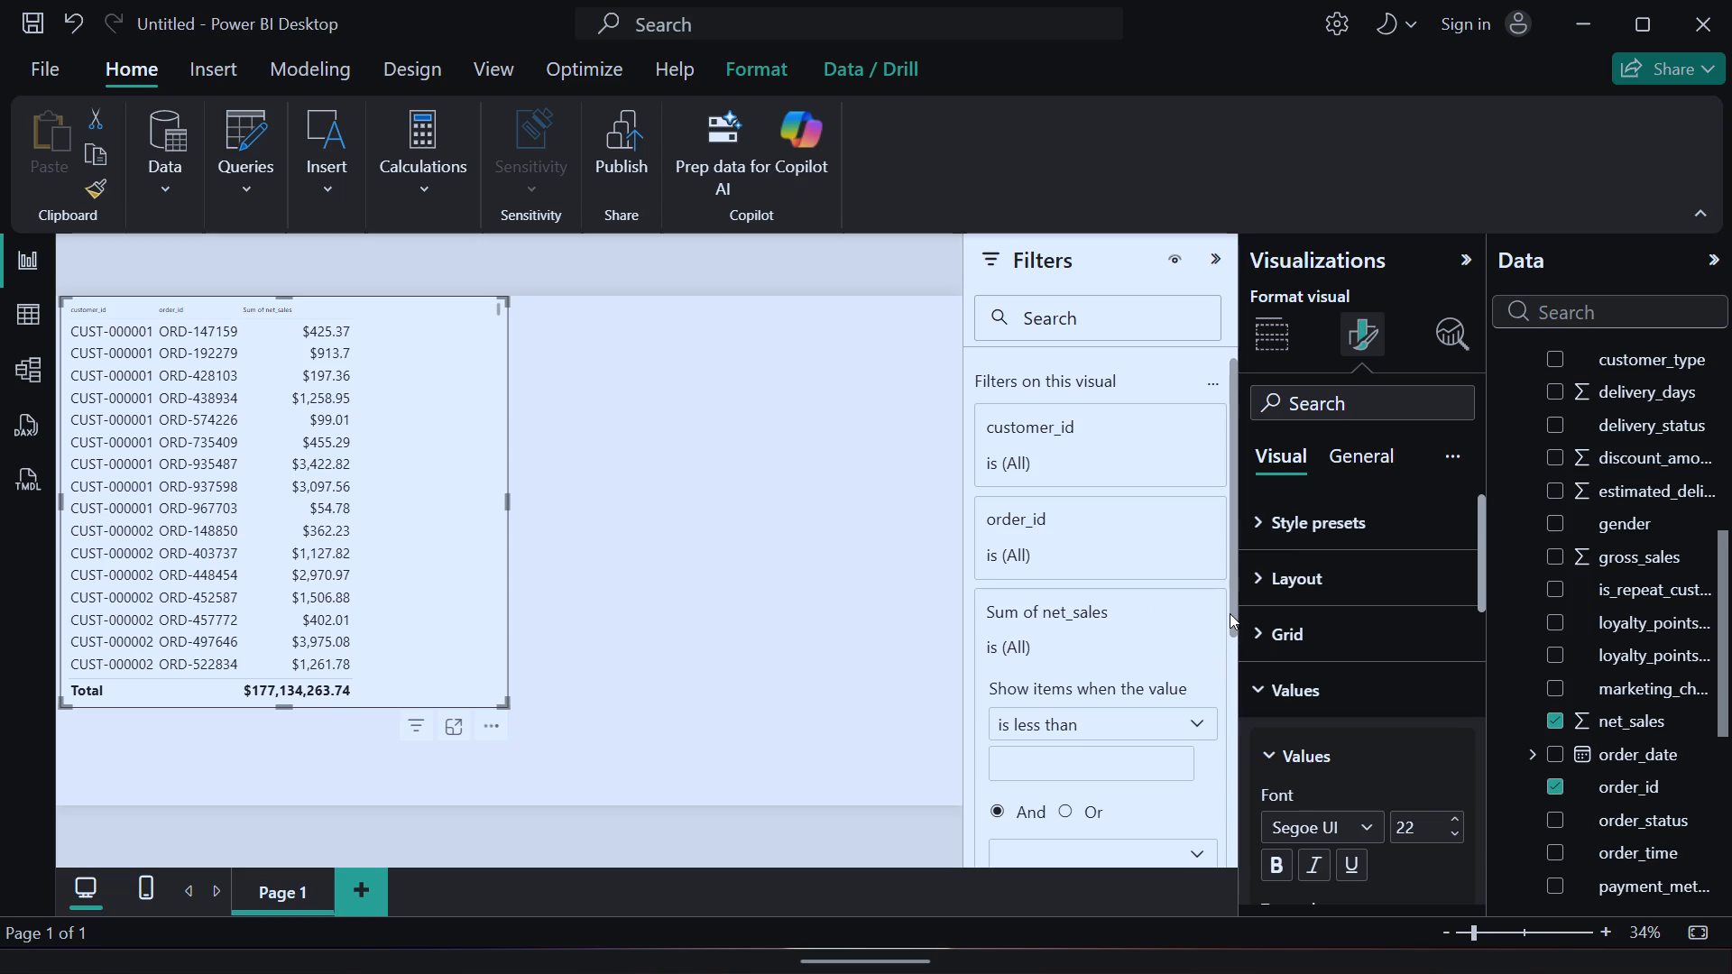
drag(1230, 612, 1230, 717)
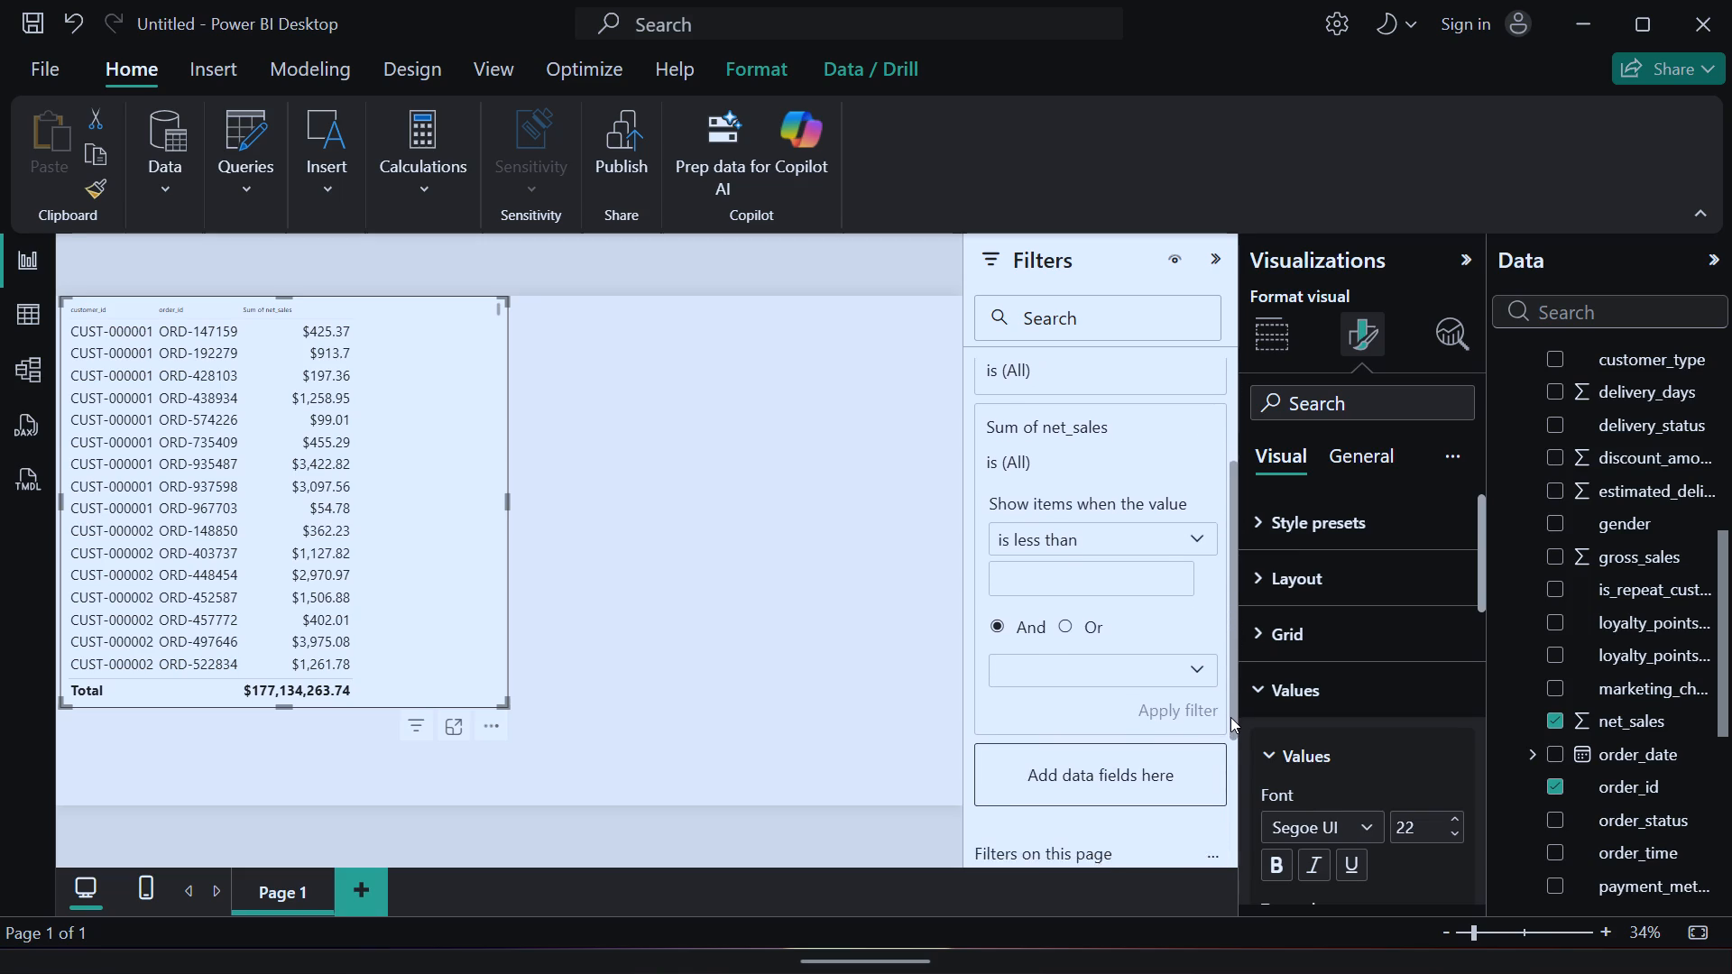
drag(1230, 717, 1211, 811)
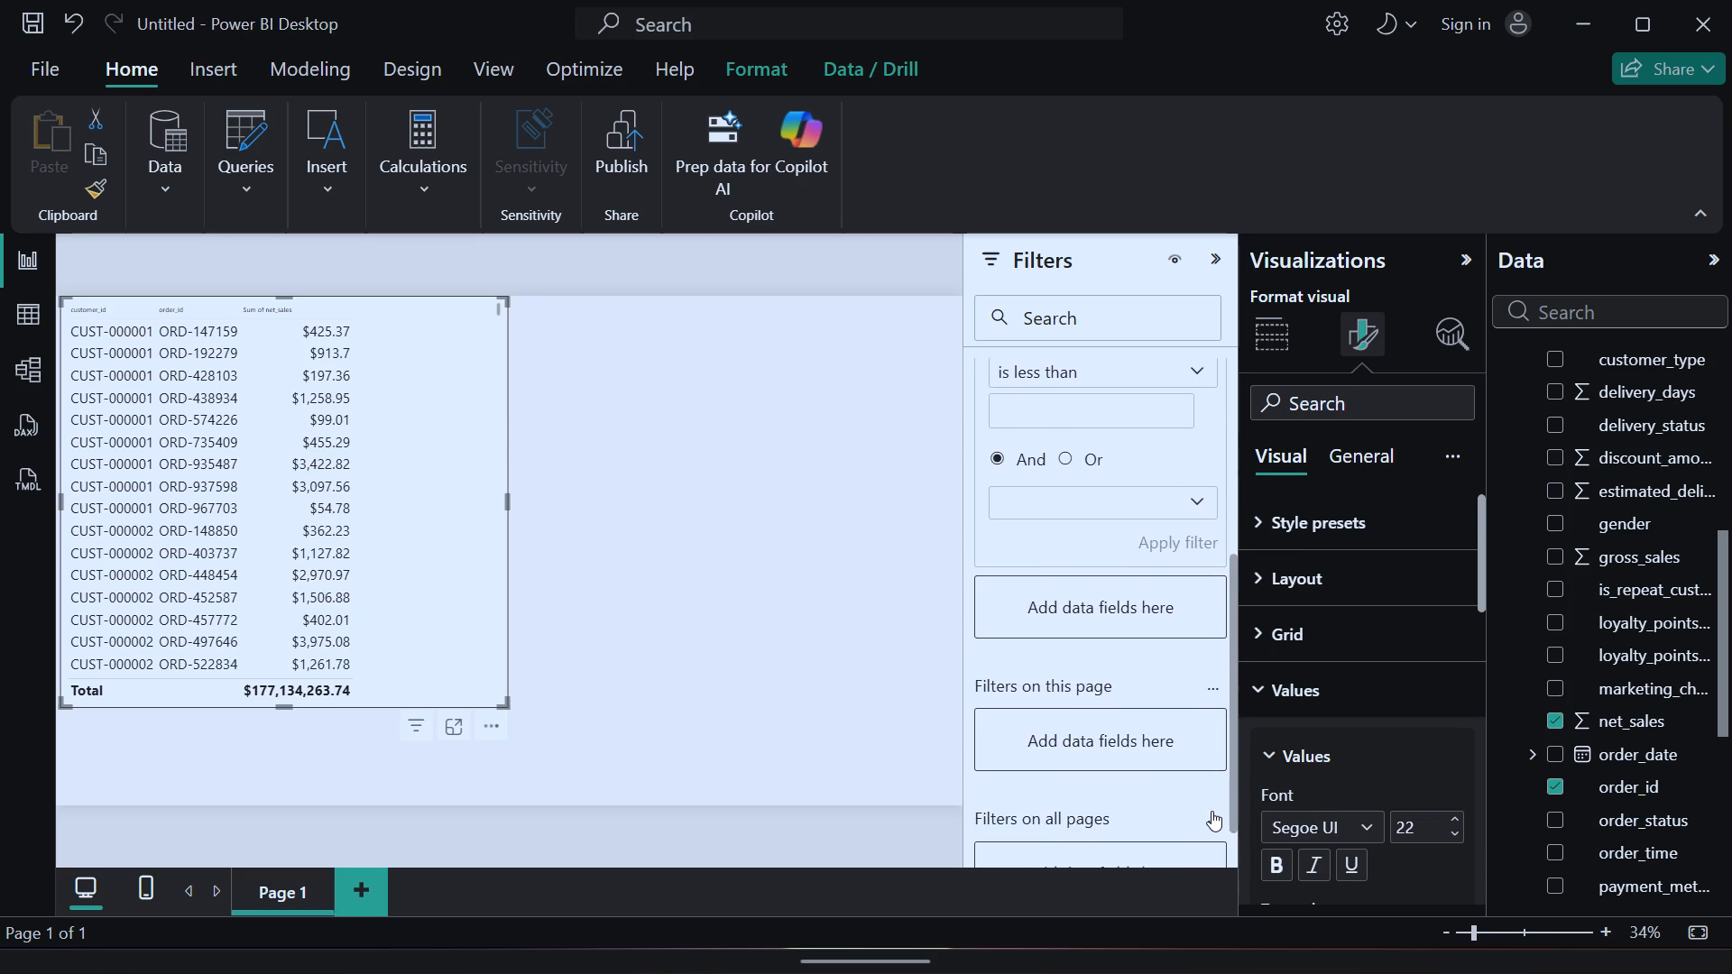
drag(1211, 811, 1183, 677)
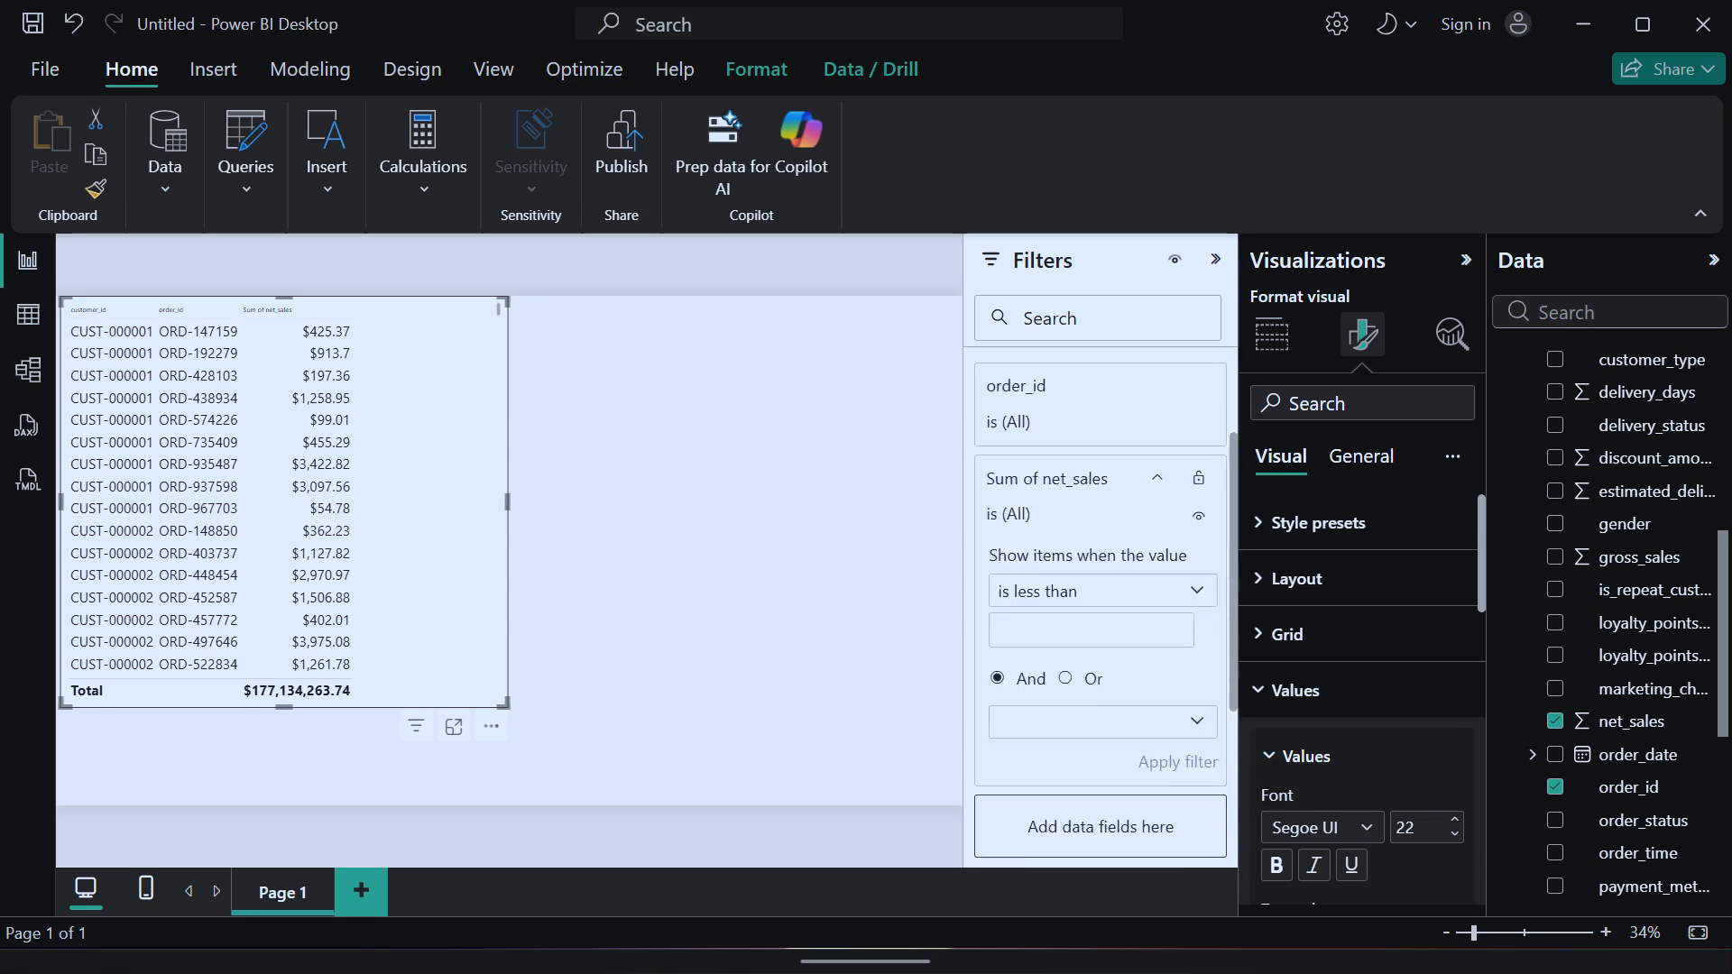
drag(1183, 677, 1176, 518)
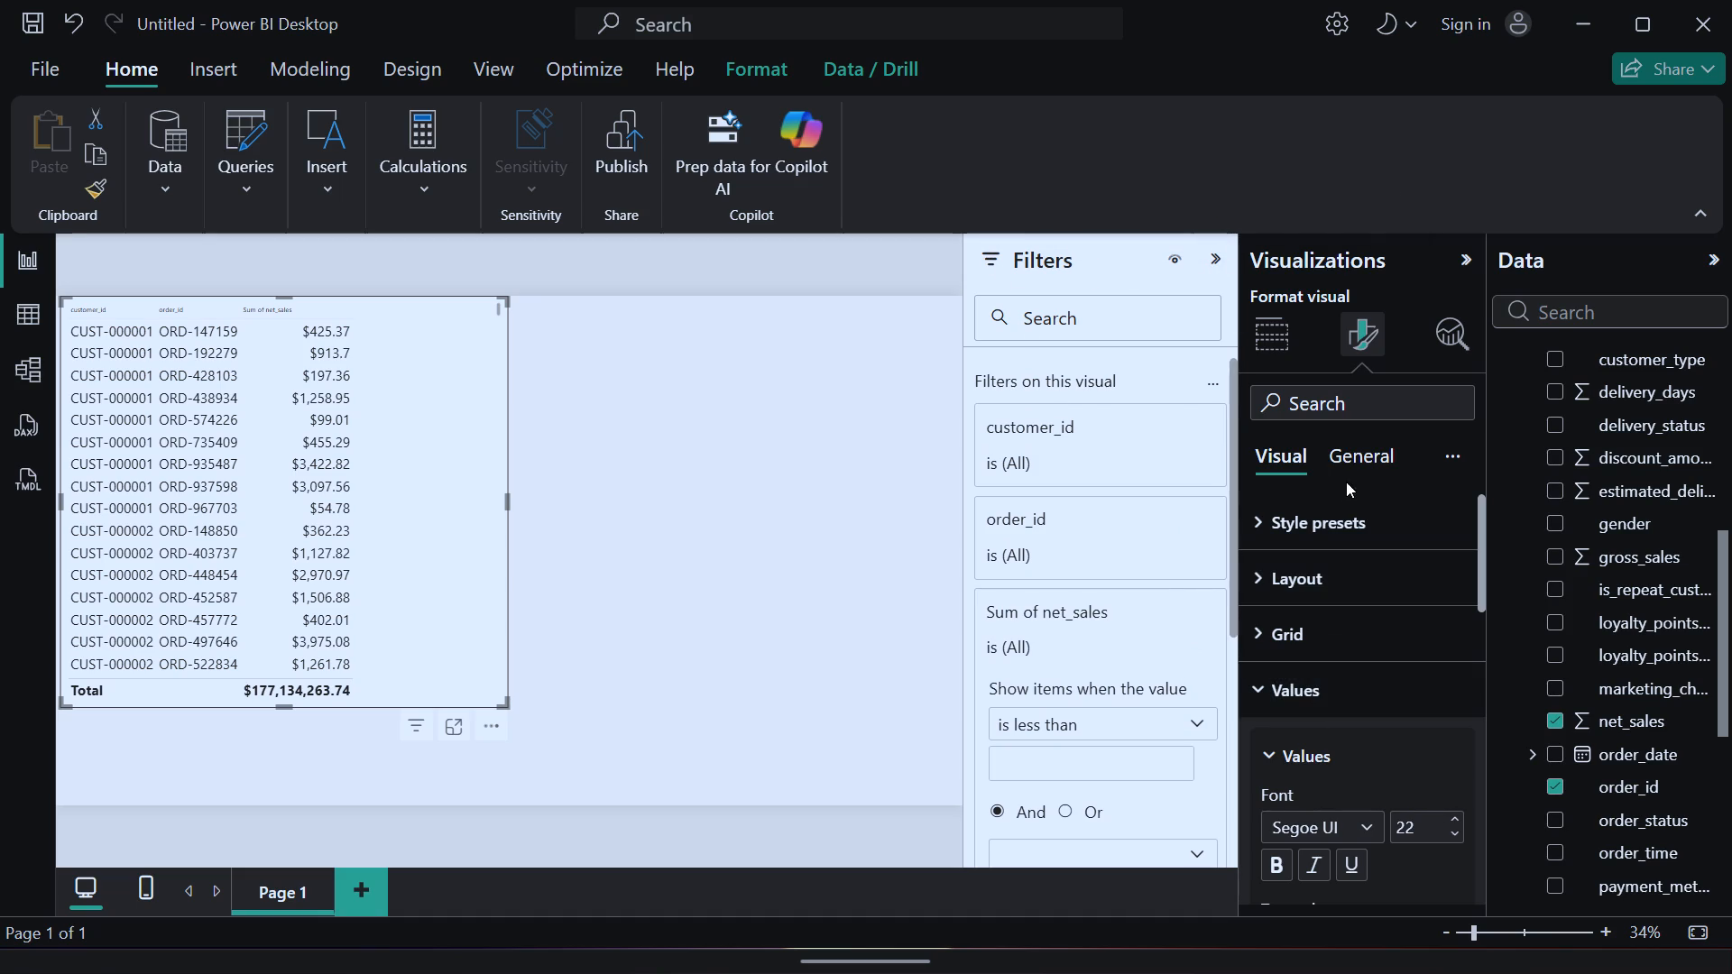
Set the background colour of the table visual's header icons to the light purple theme shade.
click(1371, 456)
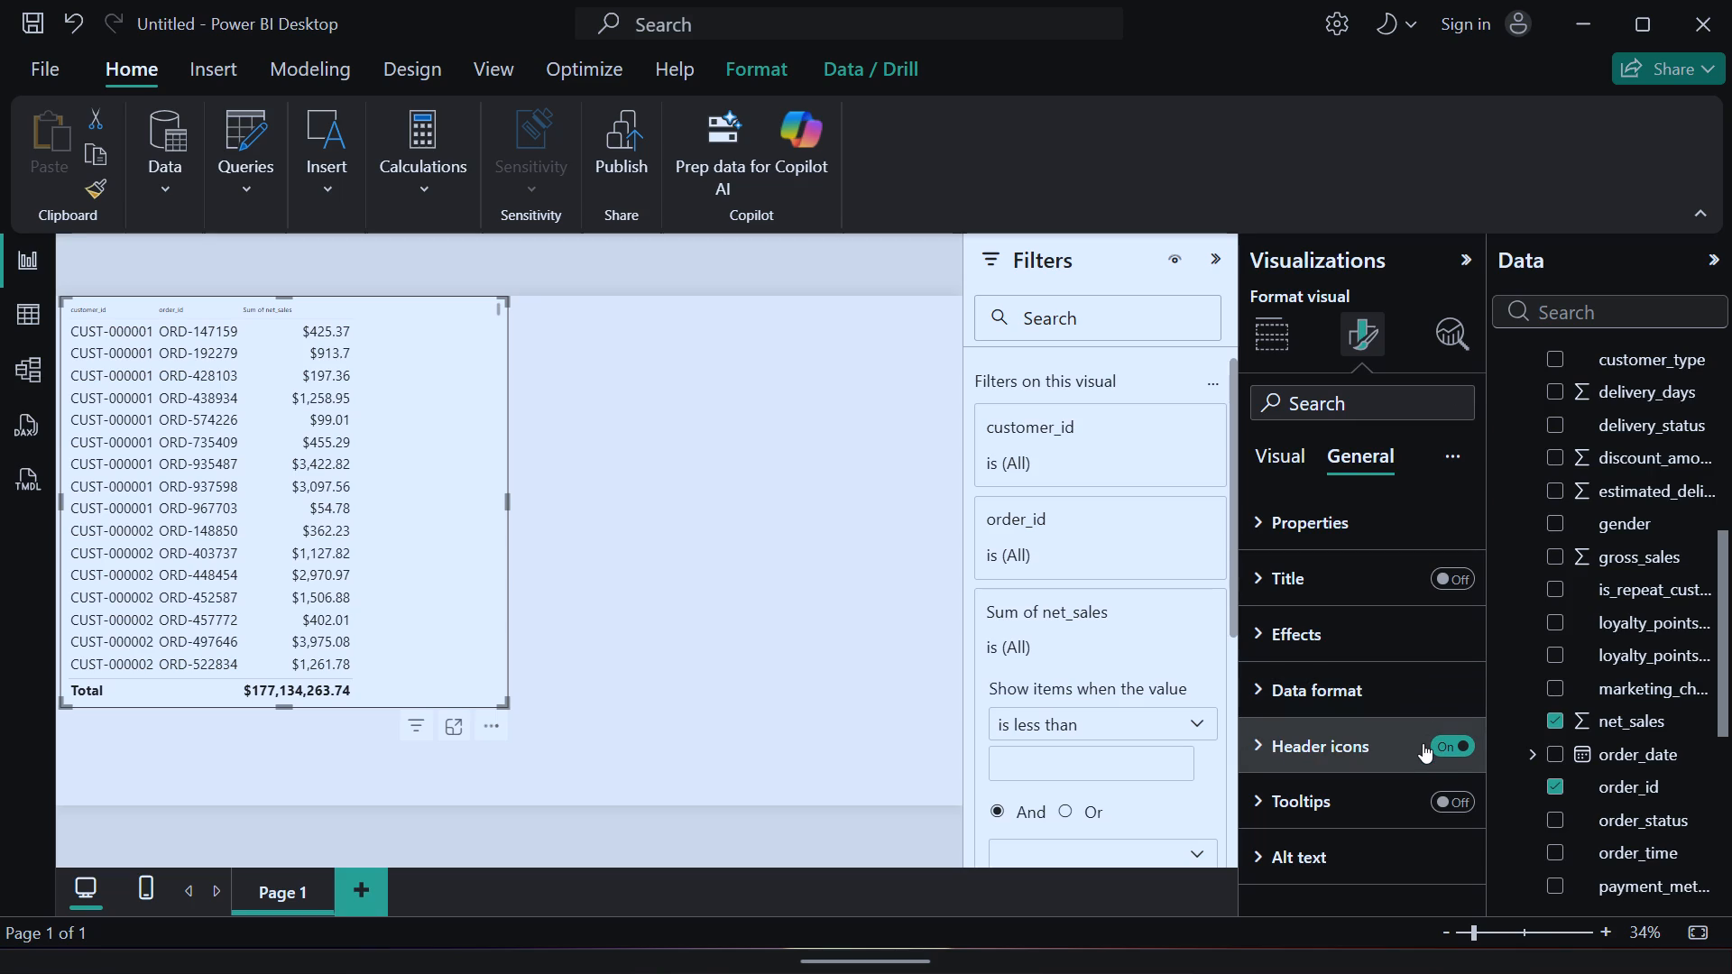
click(1267, 739)
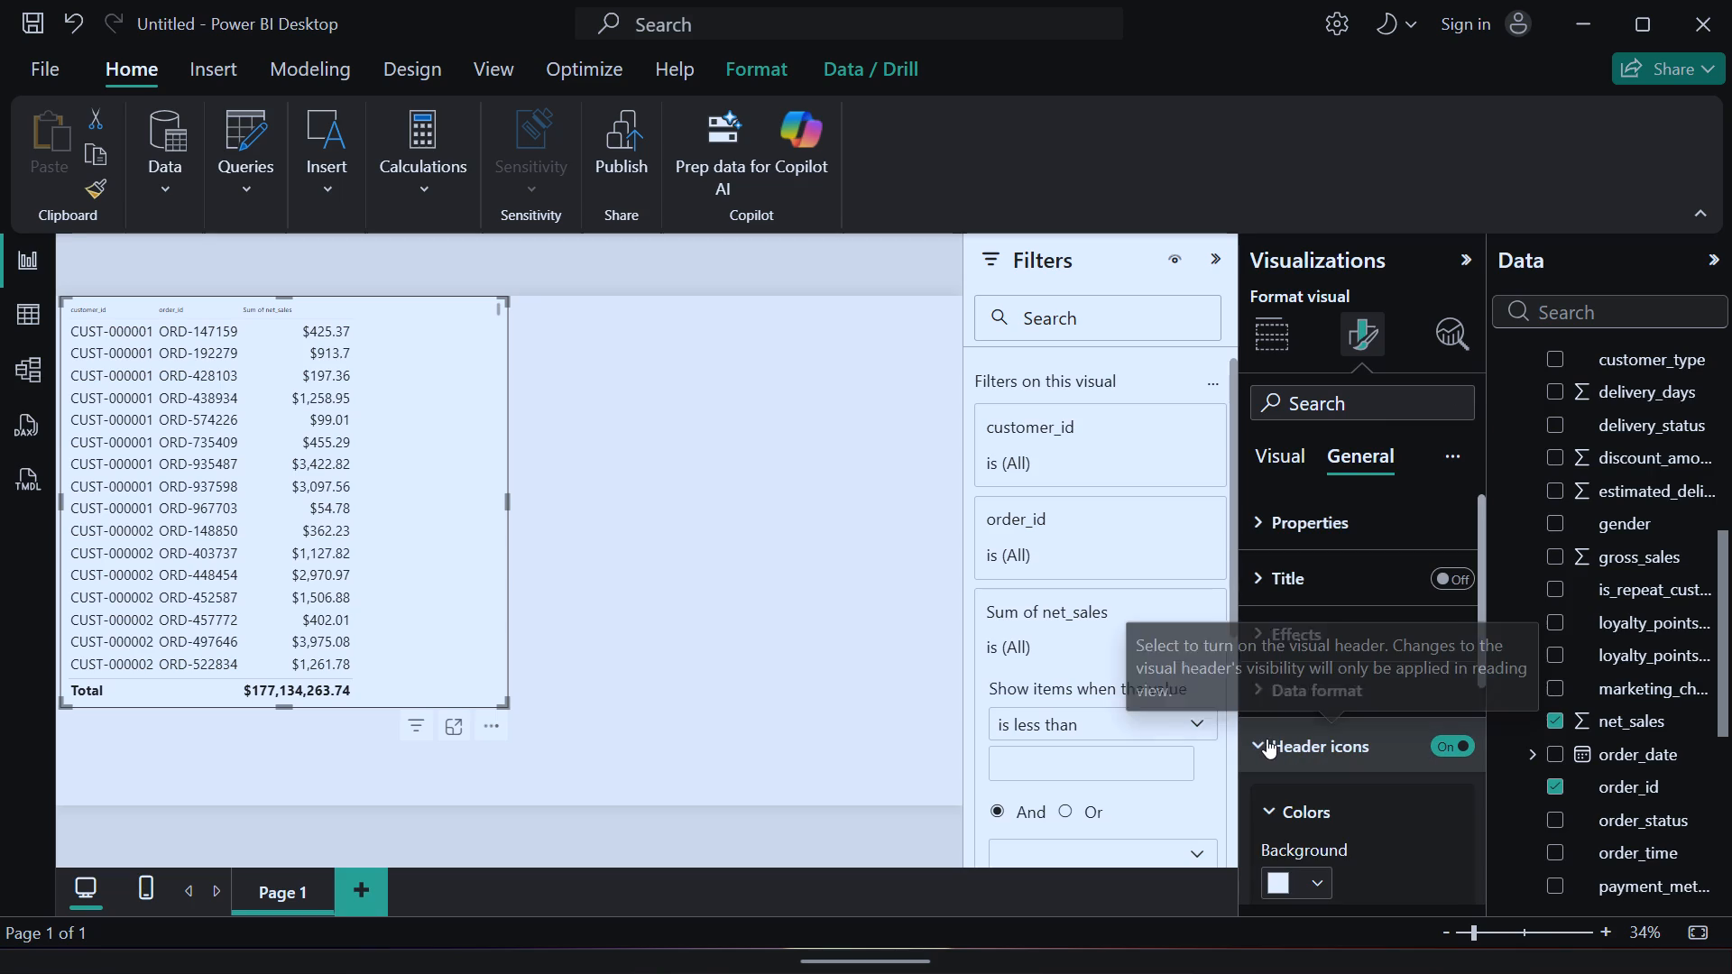
drag(1483, 591, 1492, 621)
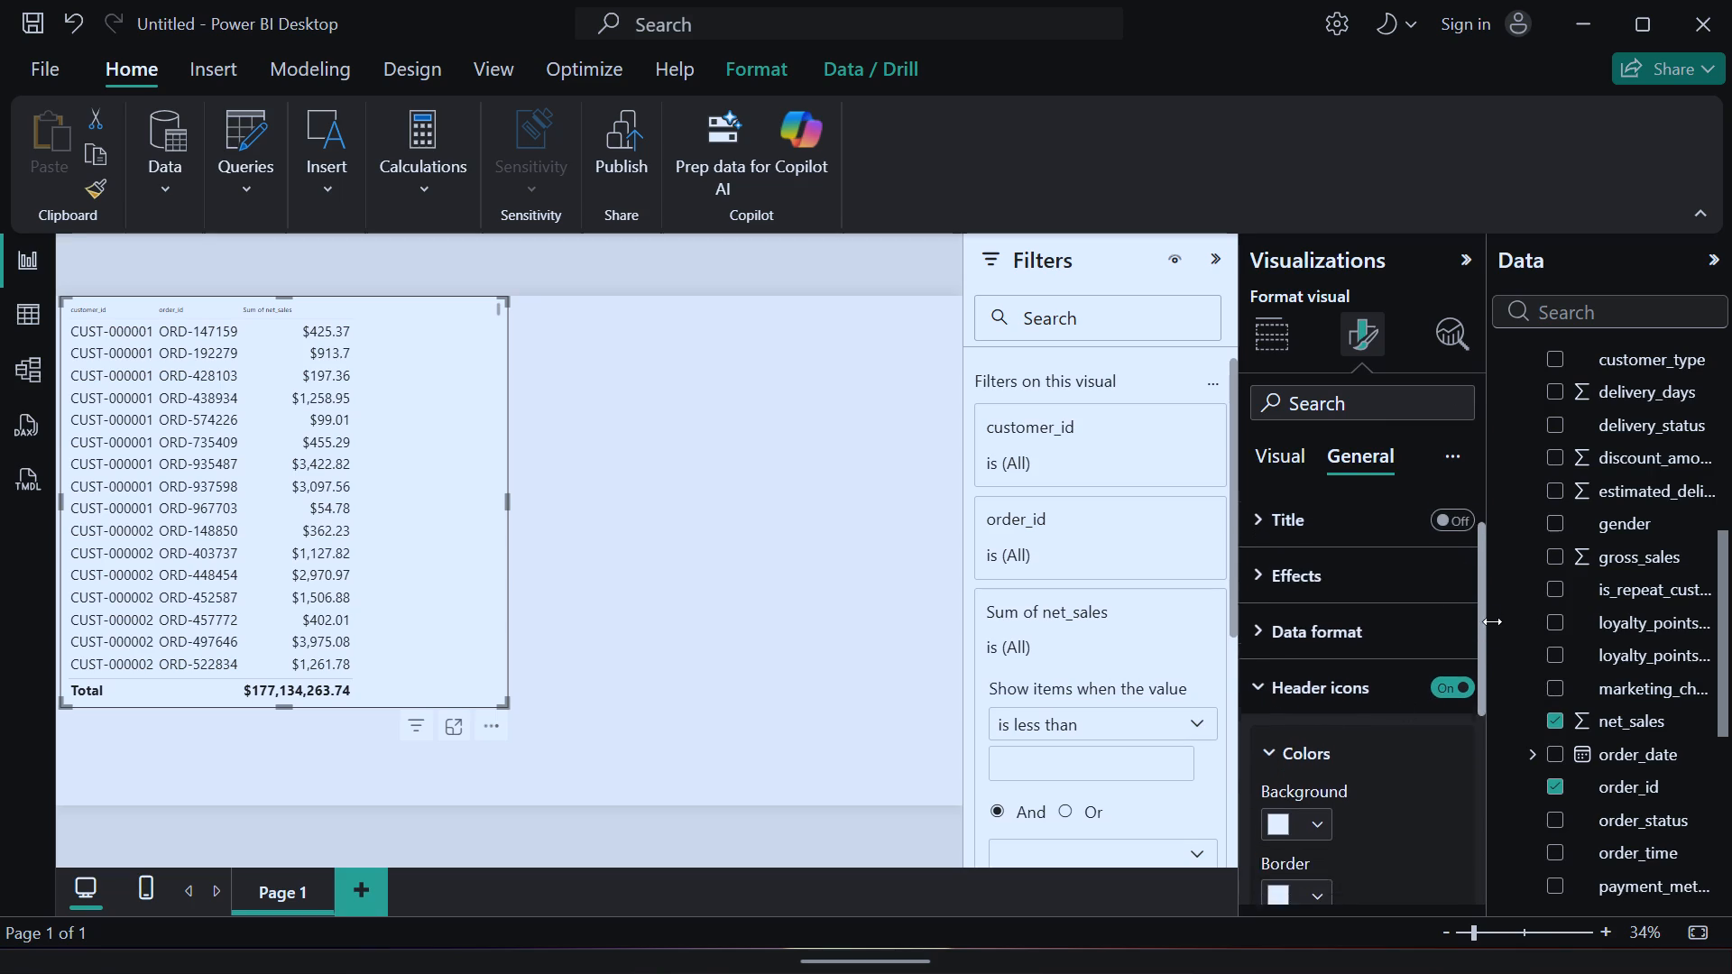
drag(1492, 621, 1500, 658)
click(1311, 734)
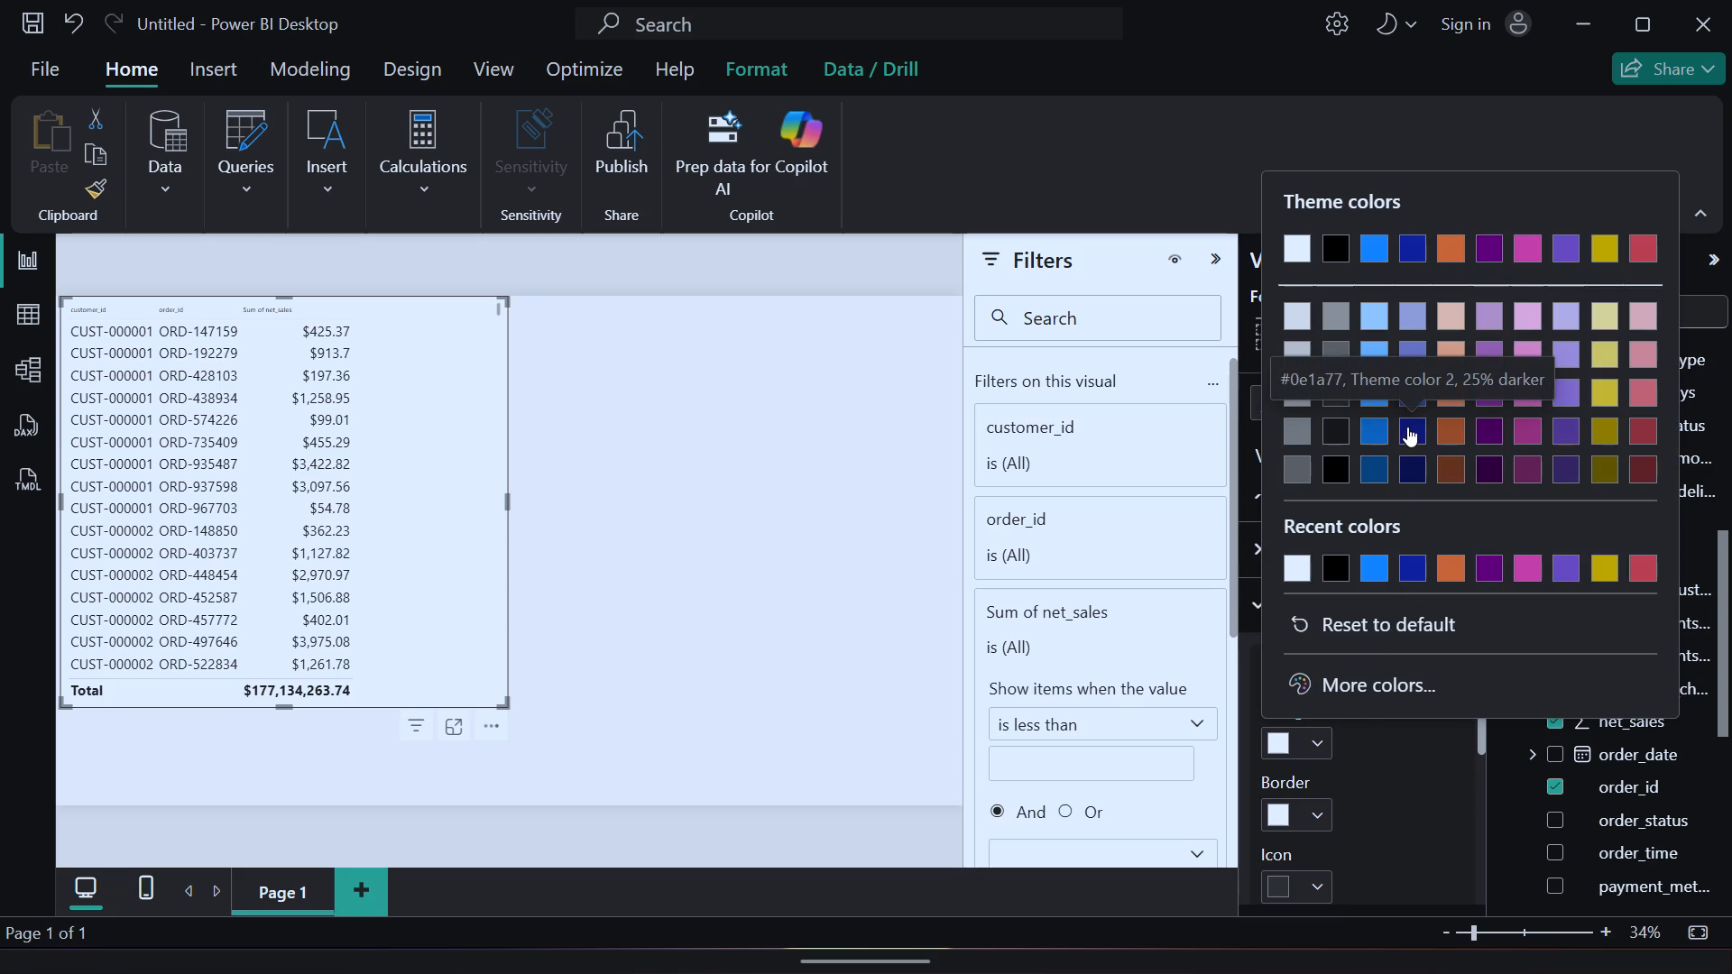
click(1562, 310)
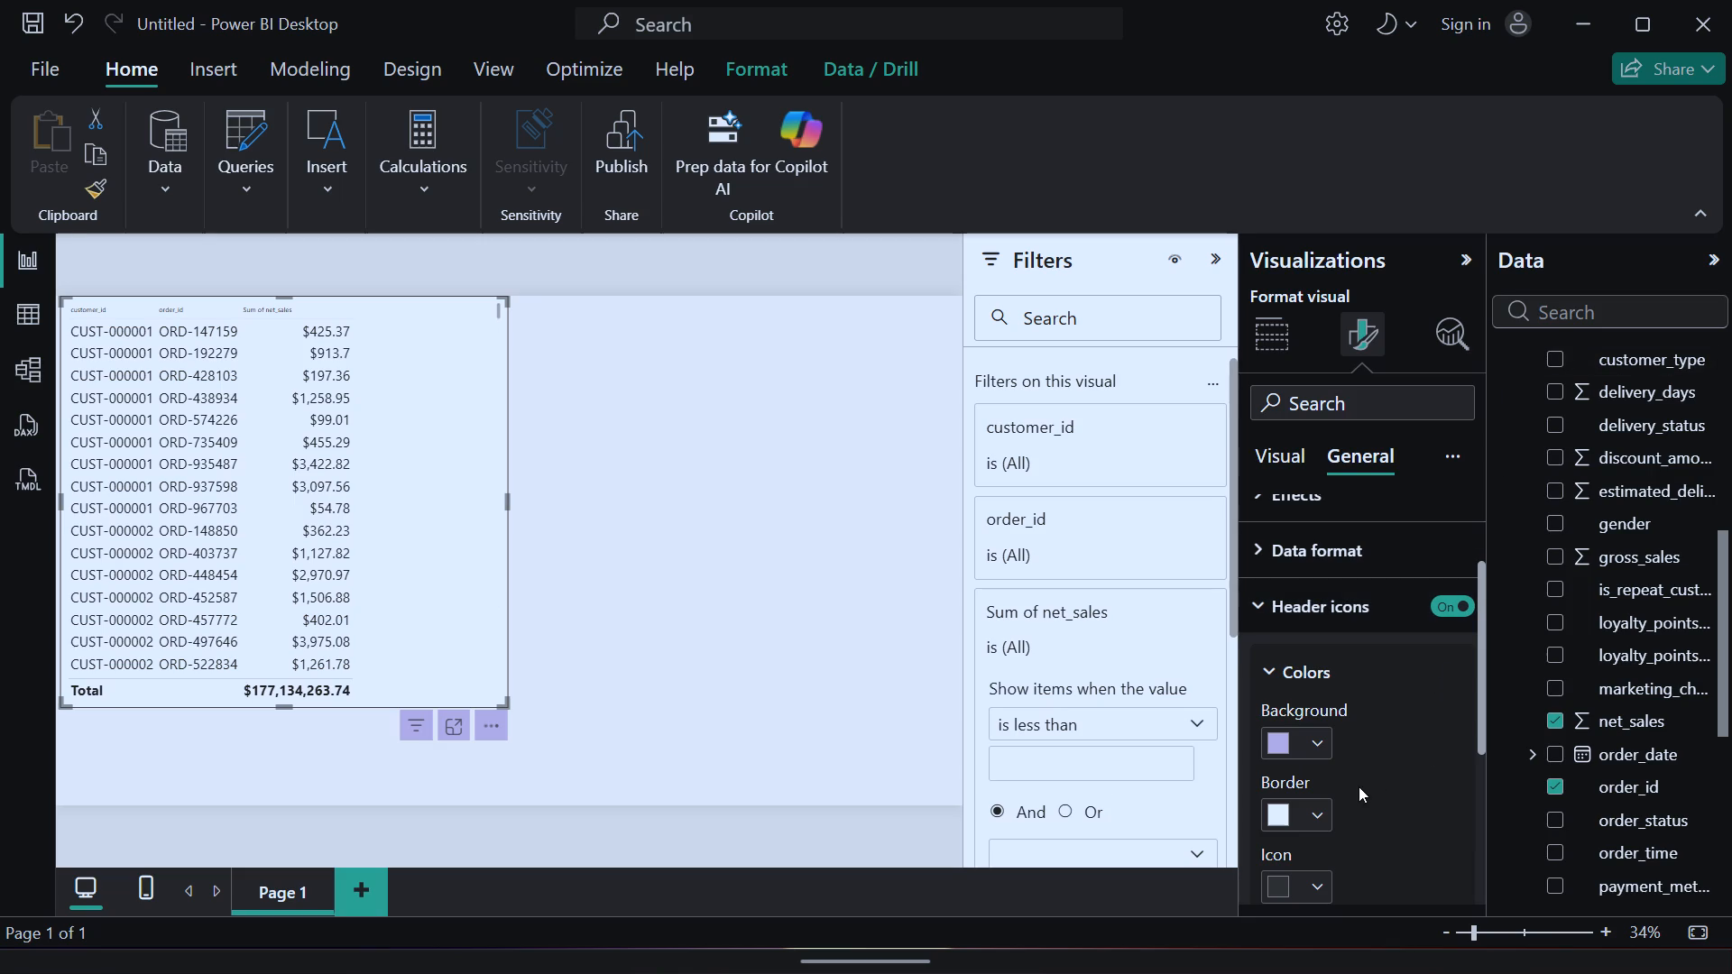
Set the transparency of the table visual's header icons to 2%.
drag(1480, 713, 1487, 794)
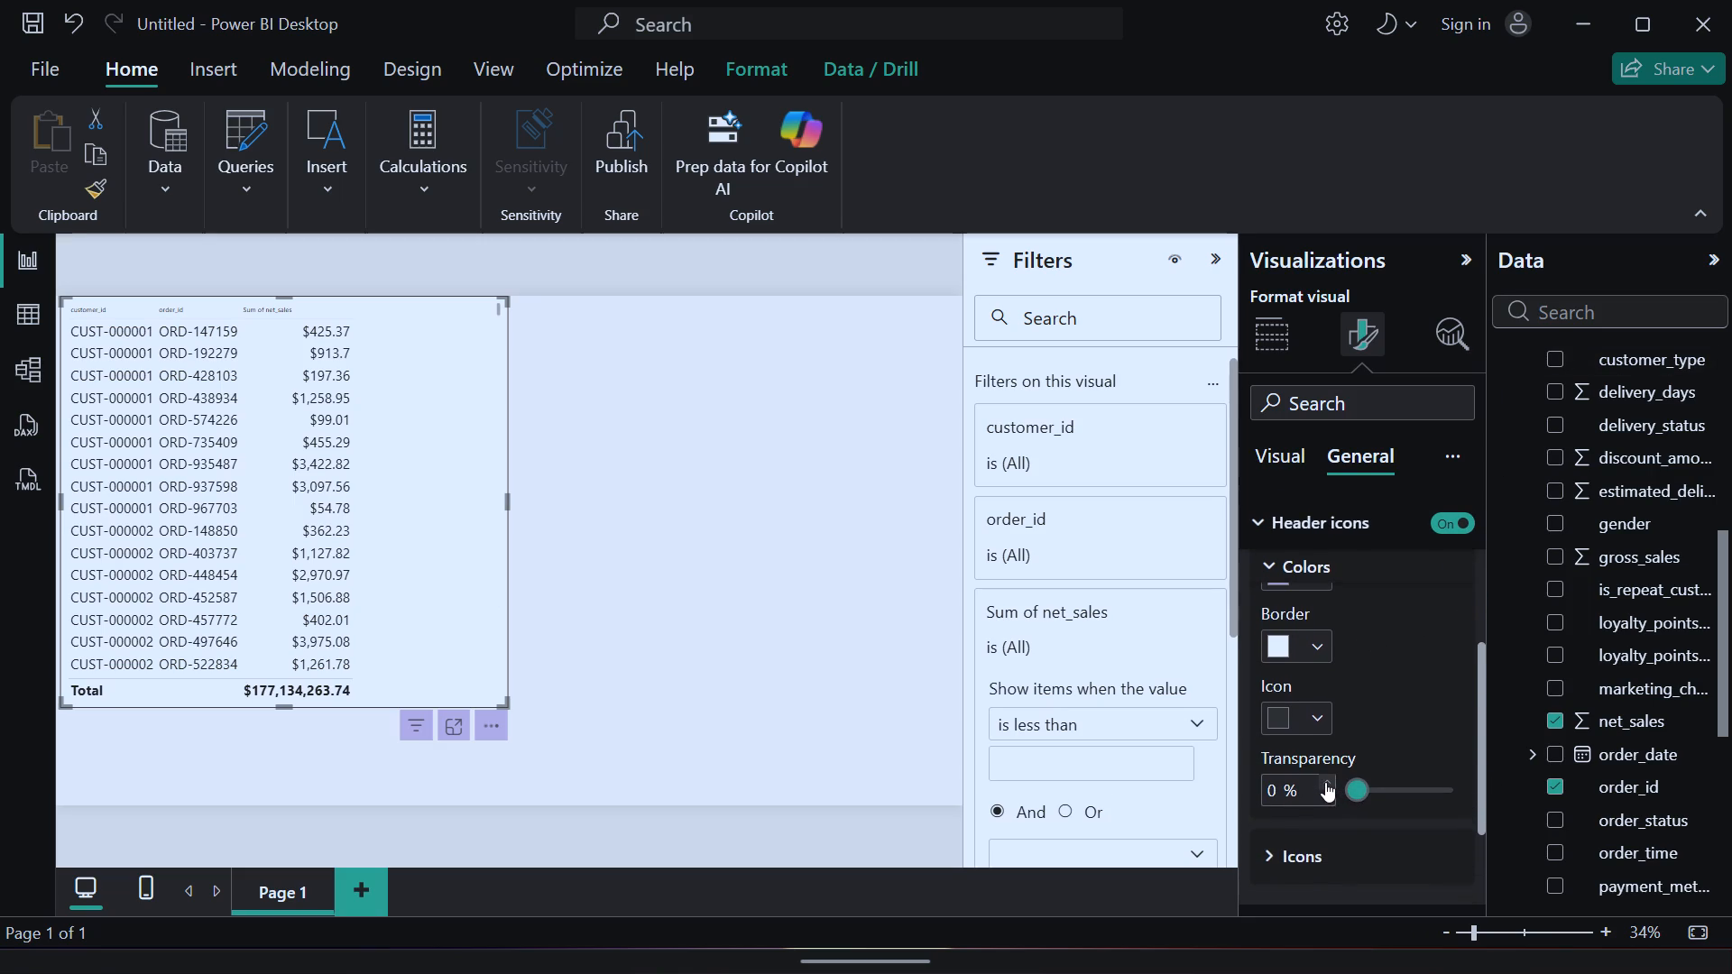
click(1325, 780)
click(1325, 780)
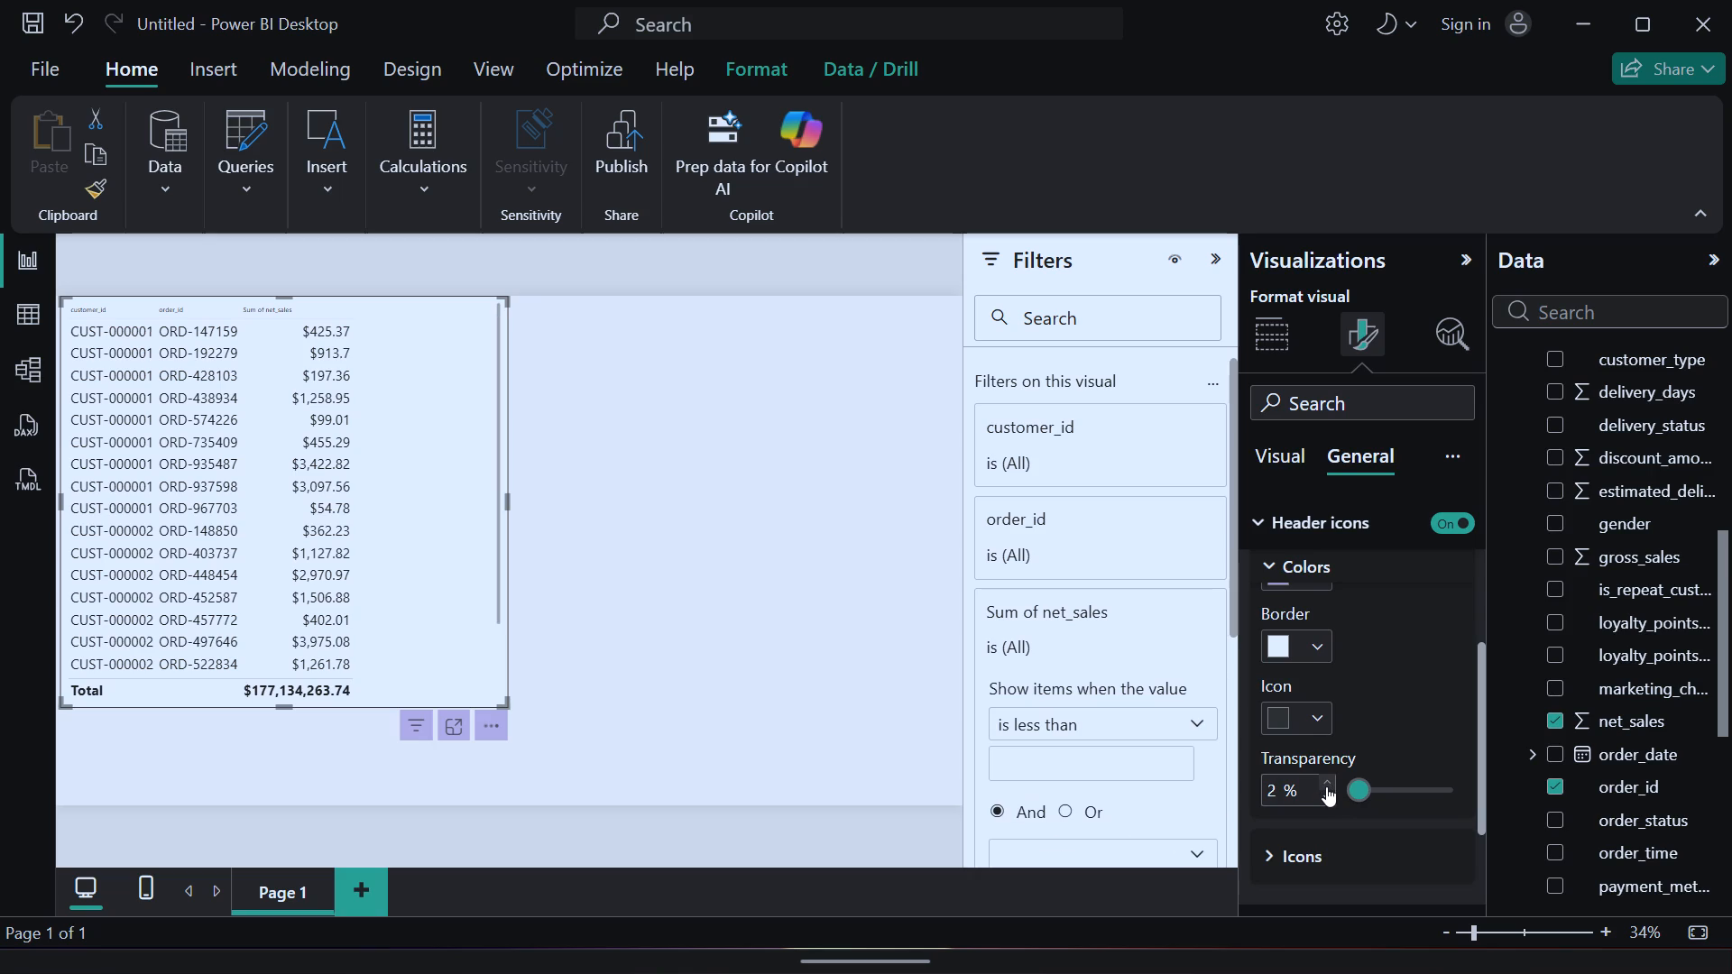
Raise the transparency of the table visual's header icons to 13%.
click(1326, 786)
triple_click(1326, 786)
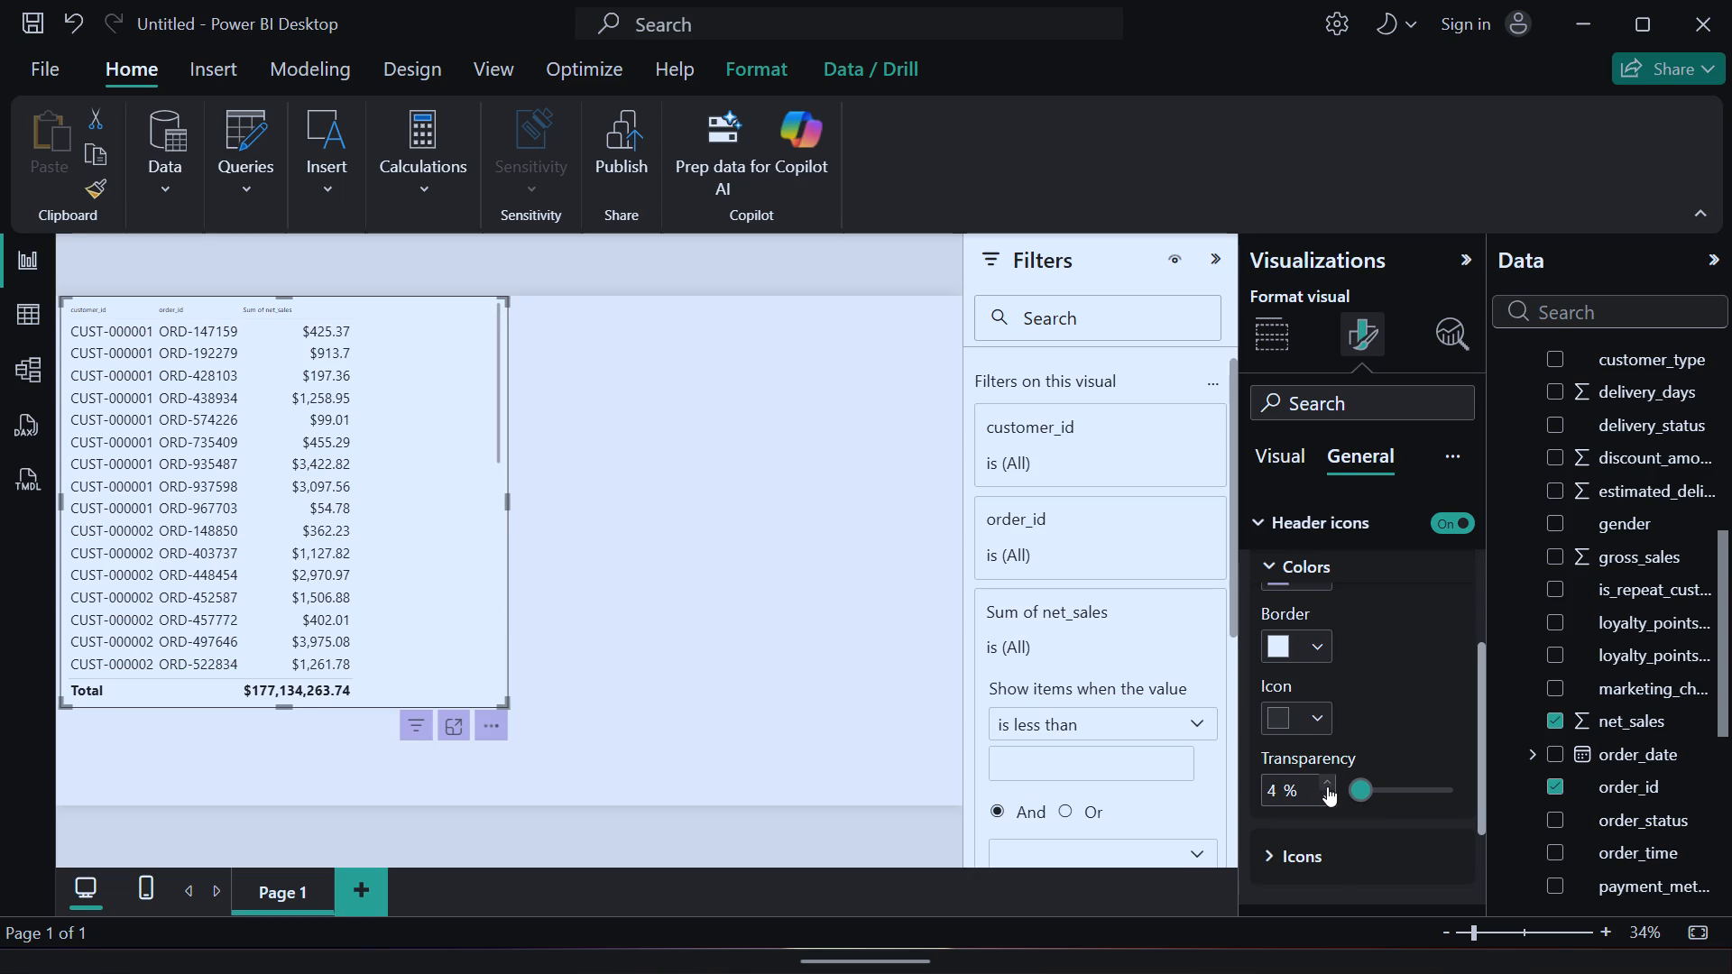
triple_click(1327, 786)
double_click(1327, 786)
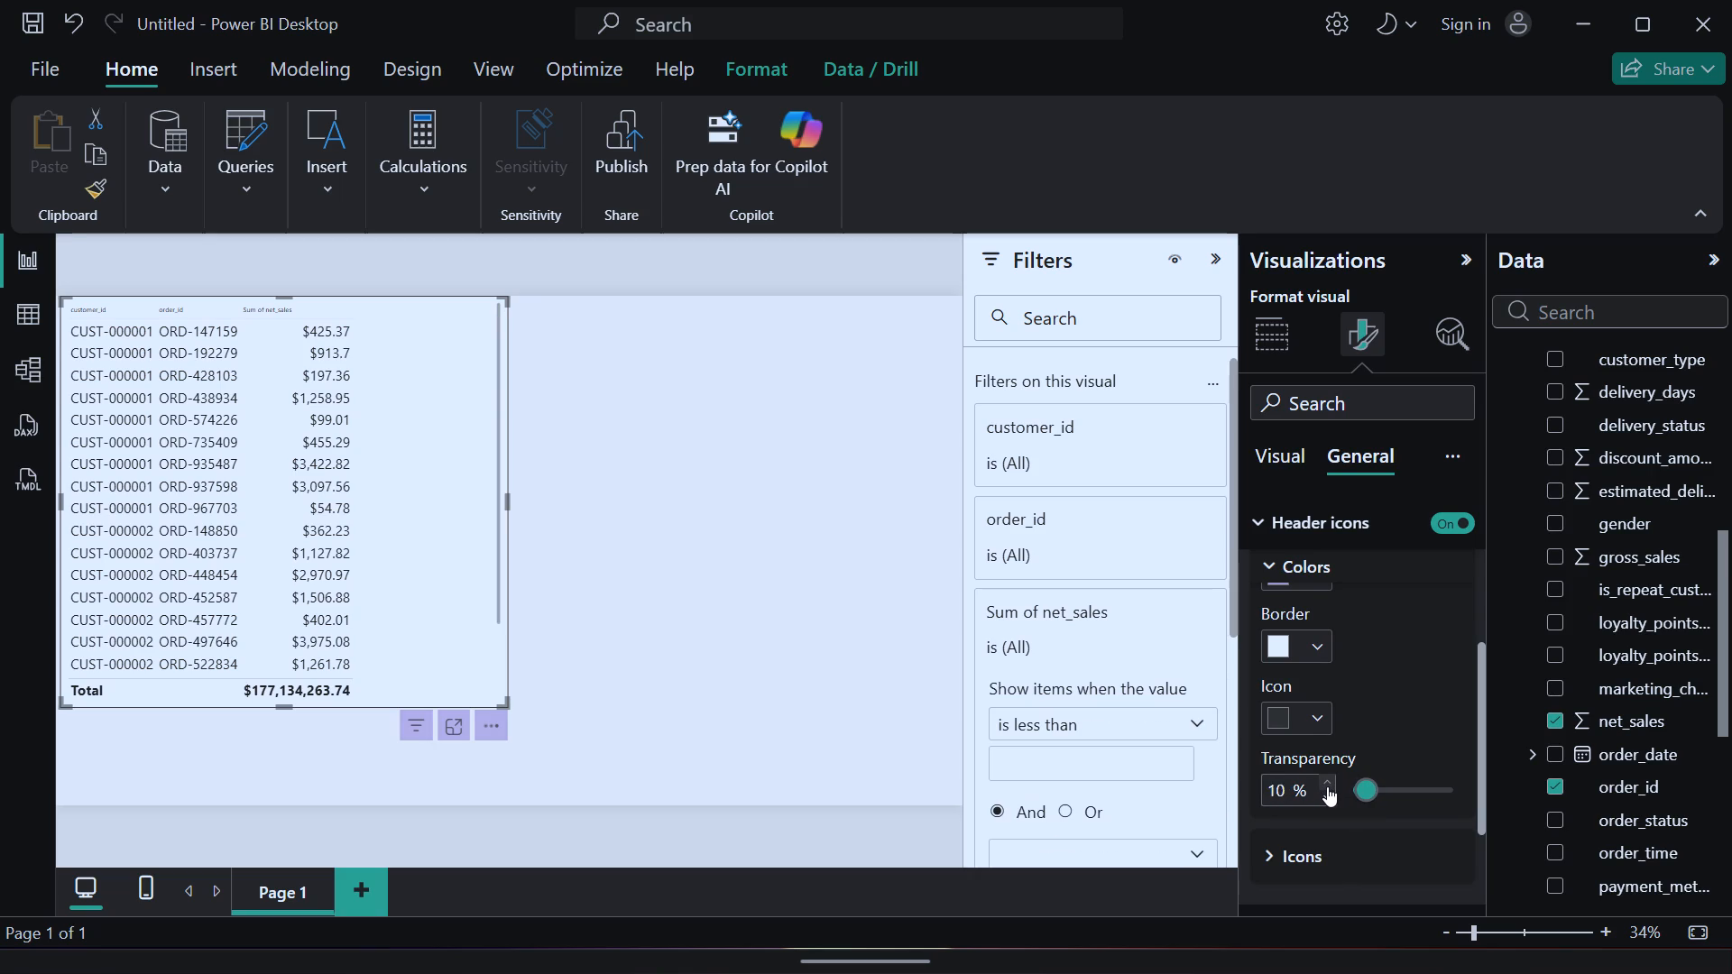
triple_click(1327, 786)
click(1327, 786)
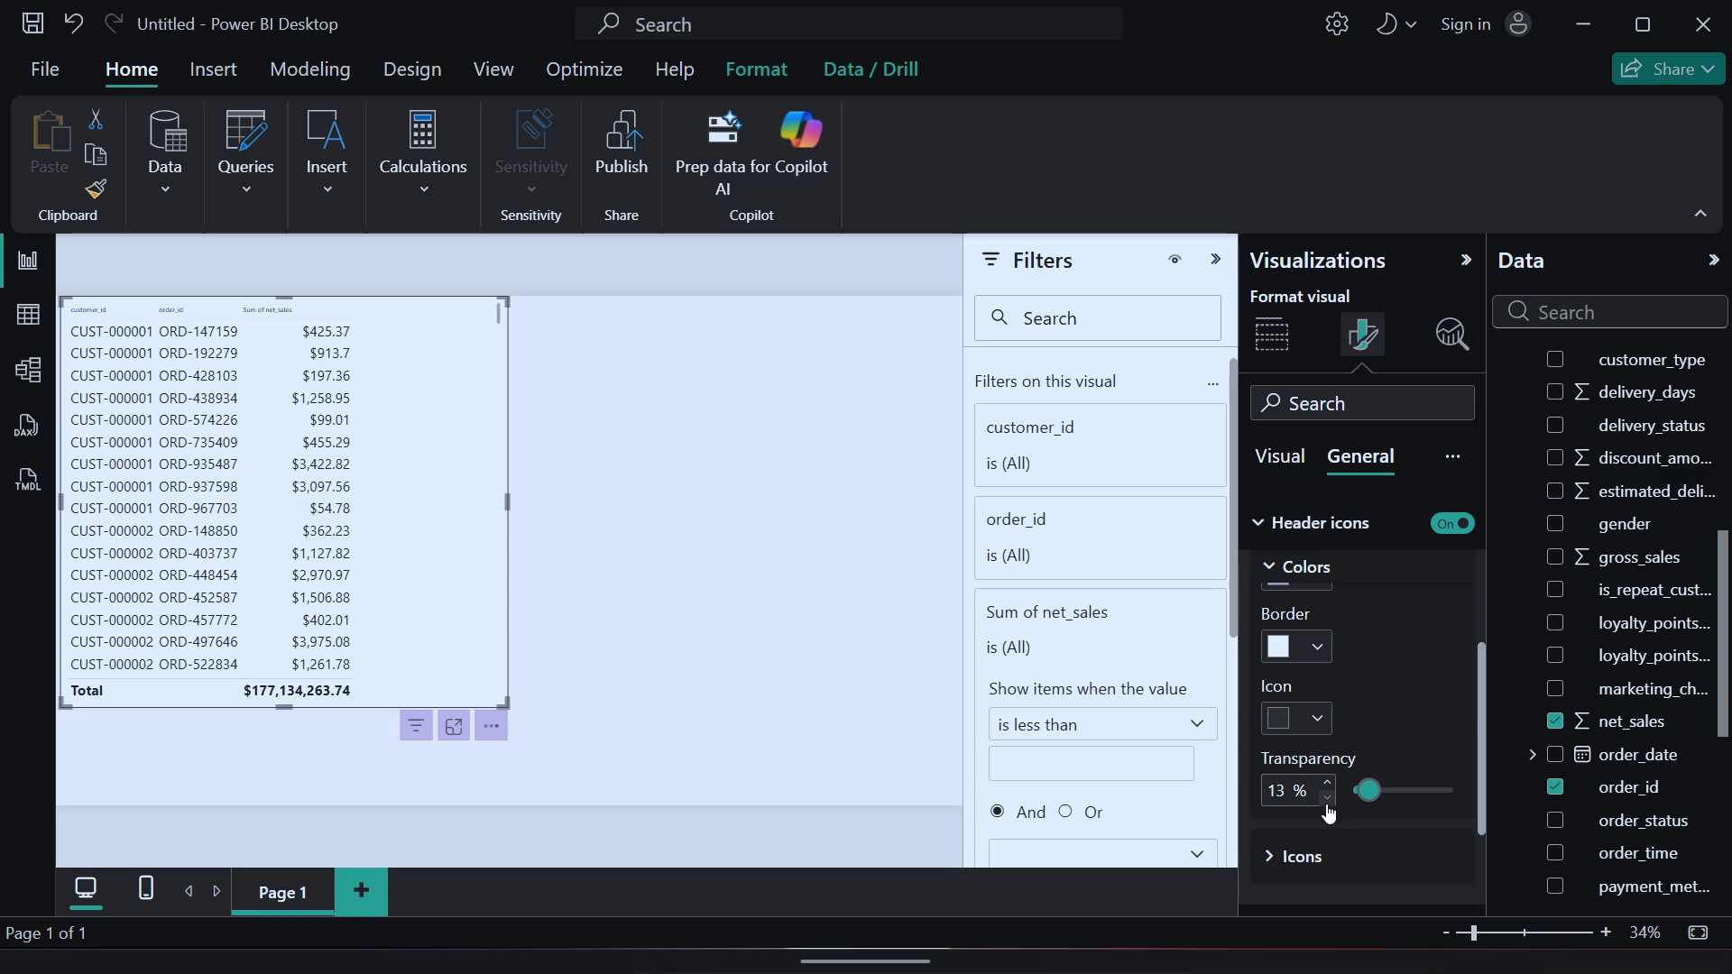
Try header icon transparency levels up to 100% on the table visual and settle on 10%.
drag(1481, 751, 1489, 807)
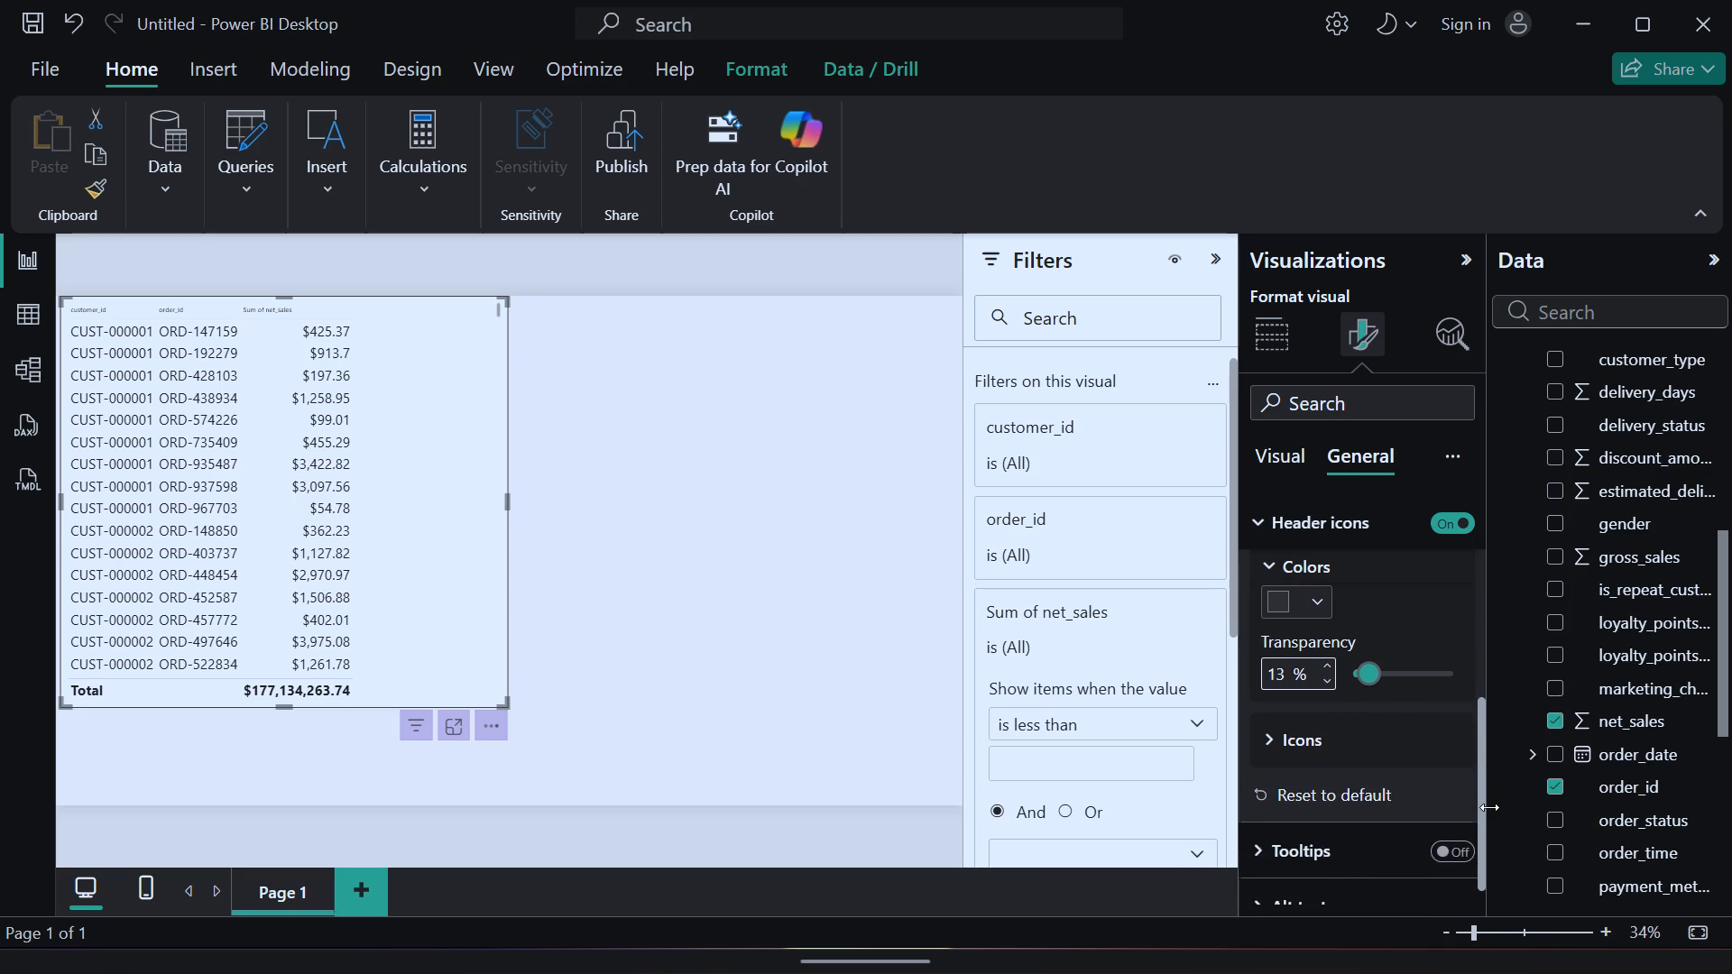
drag(1489, 807, 1482, 777)
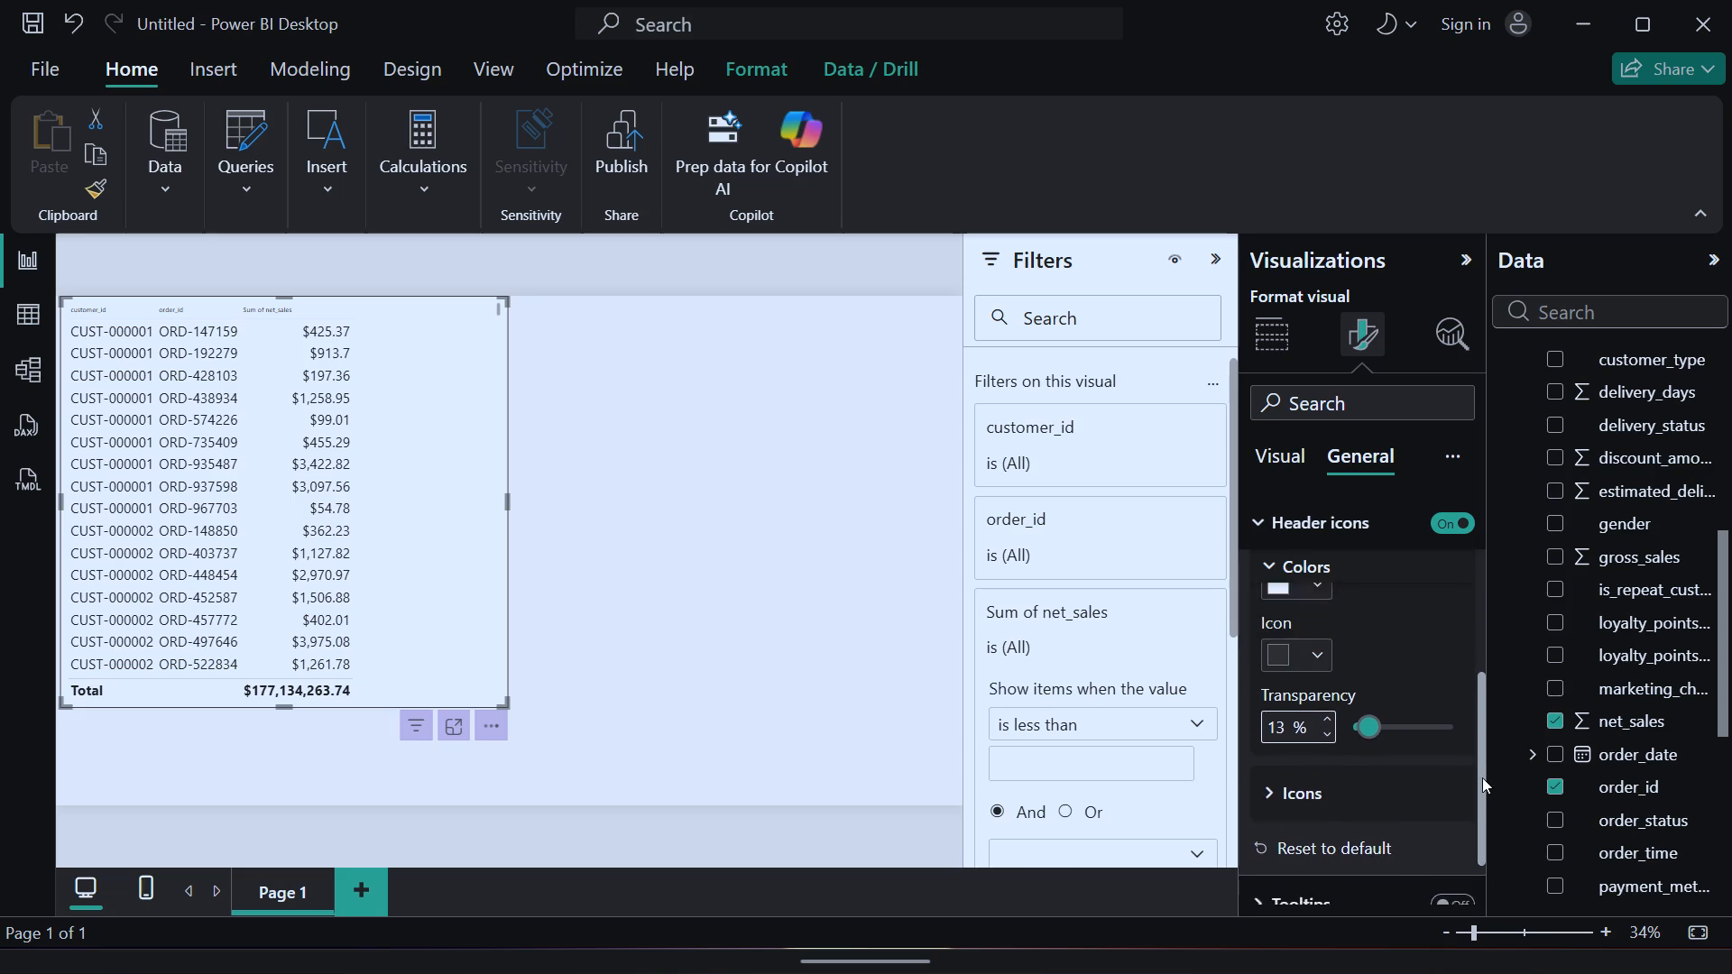
drag(1482, 777, 1471, 683)
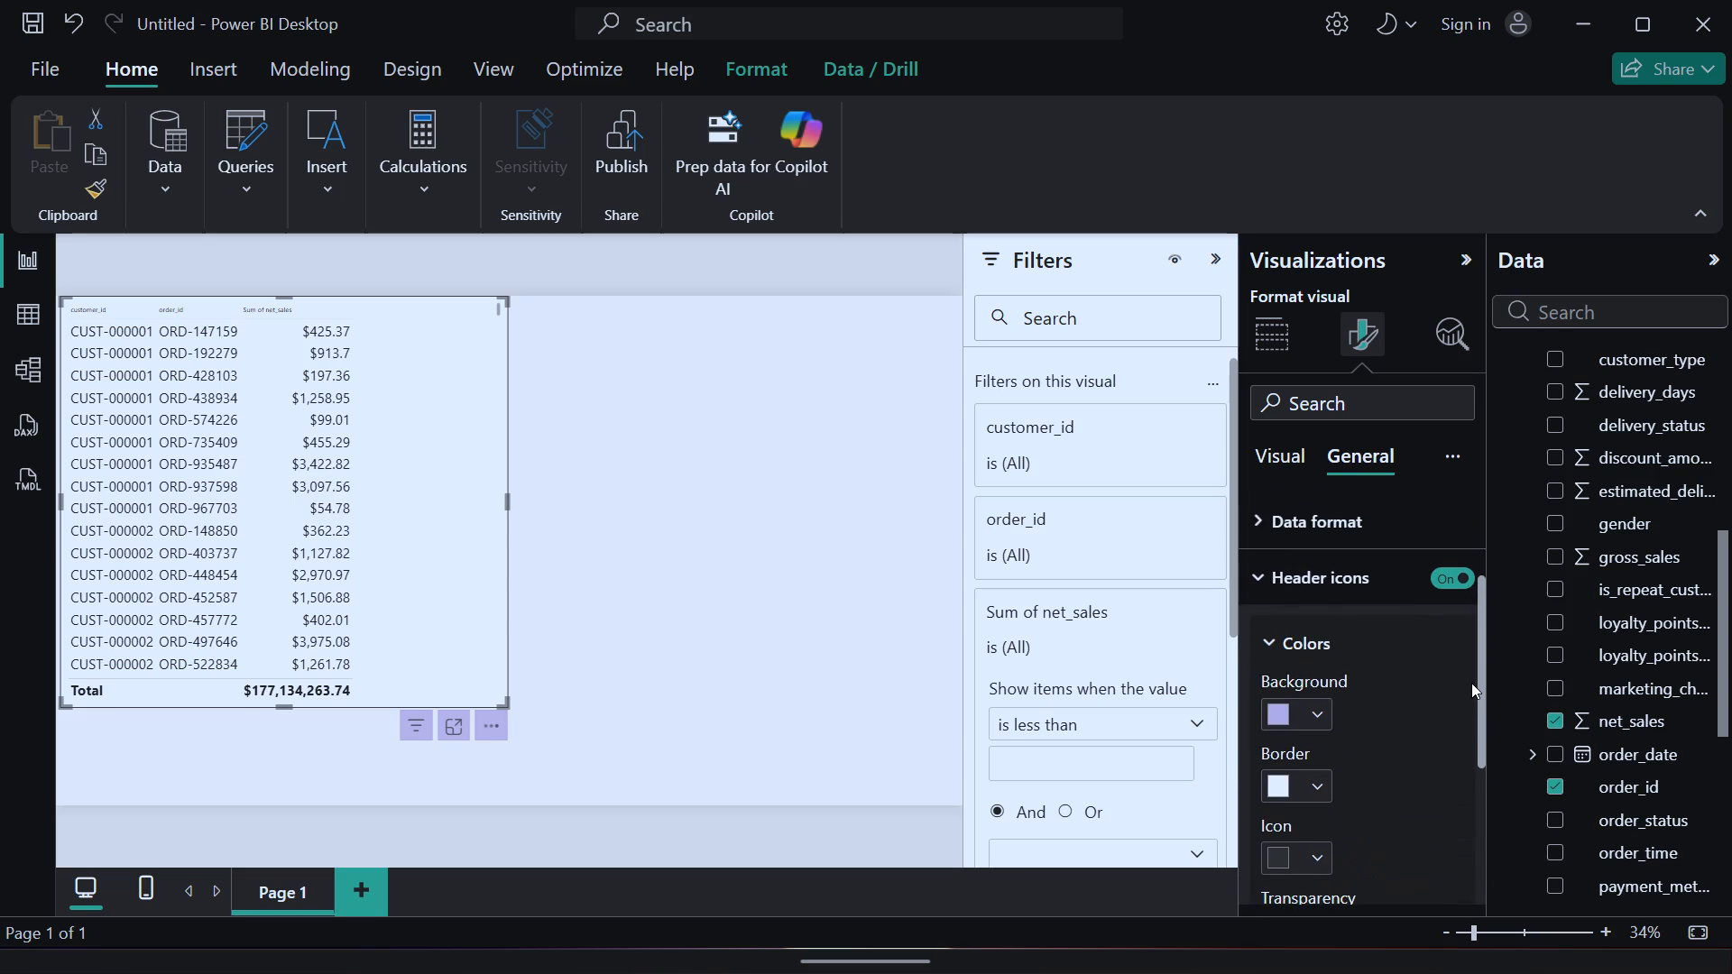
drag(1471, 683, 1469, 669)
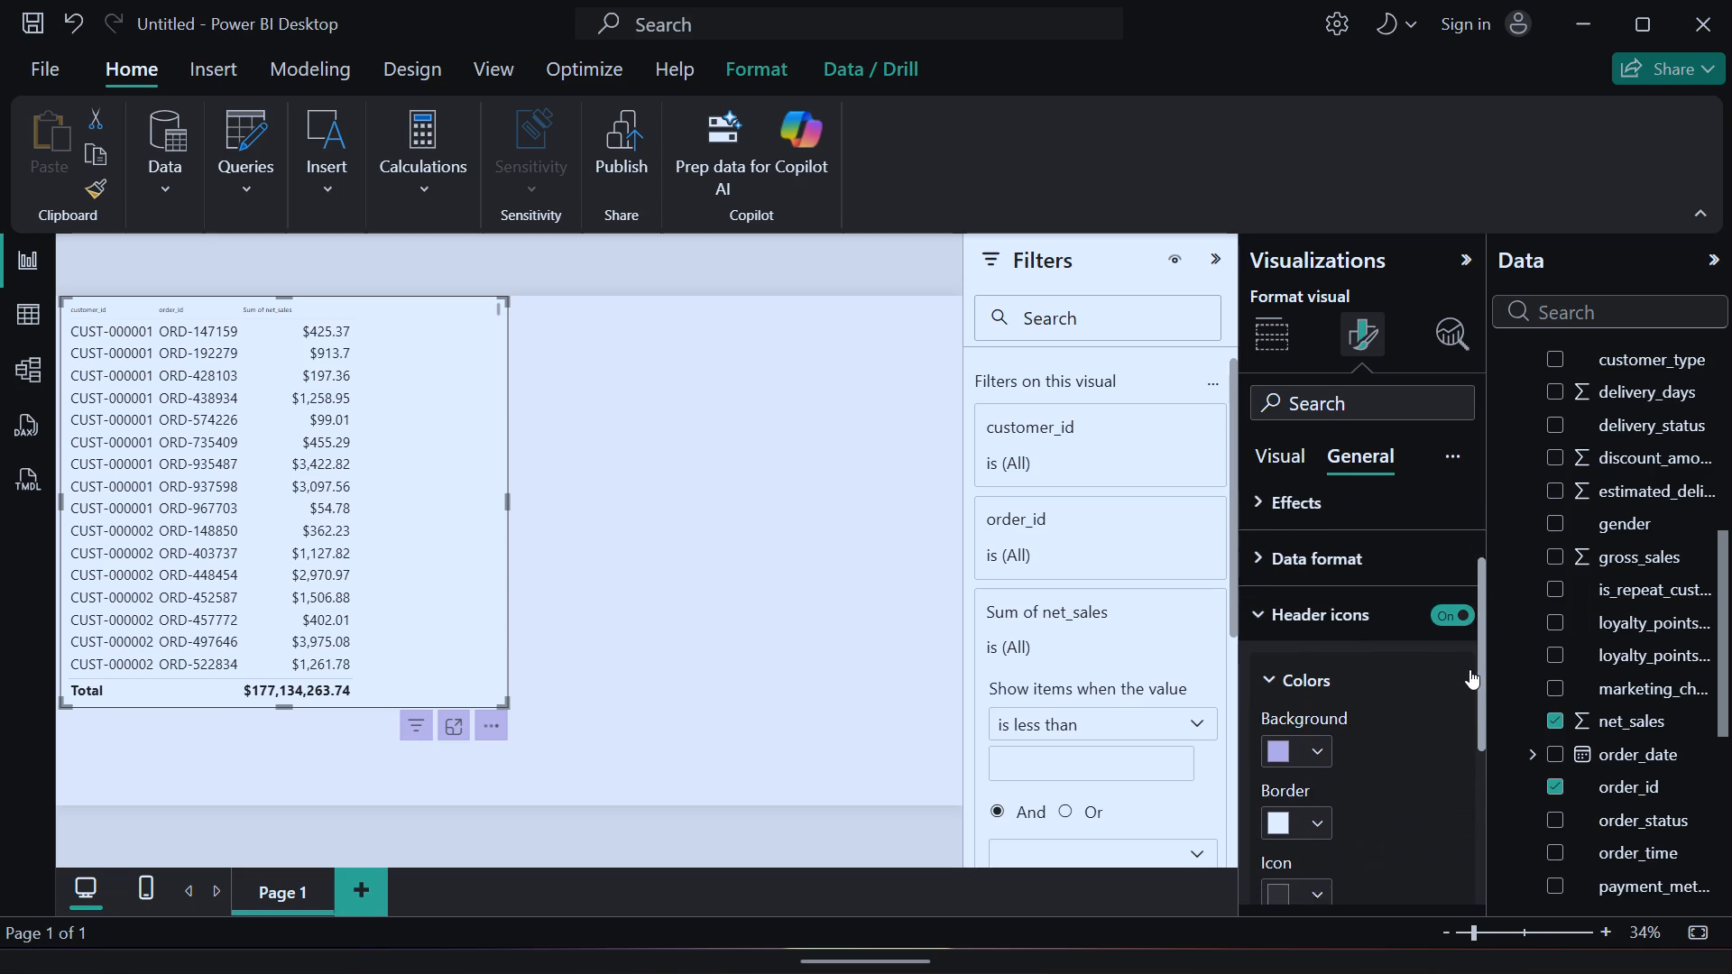
drag(1469, 669, 1462, 750)
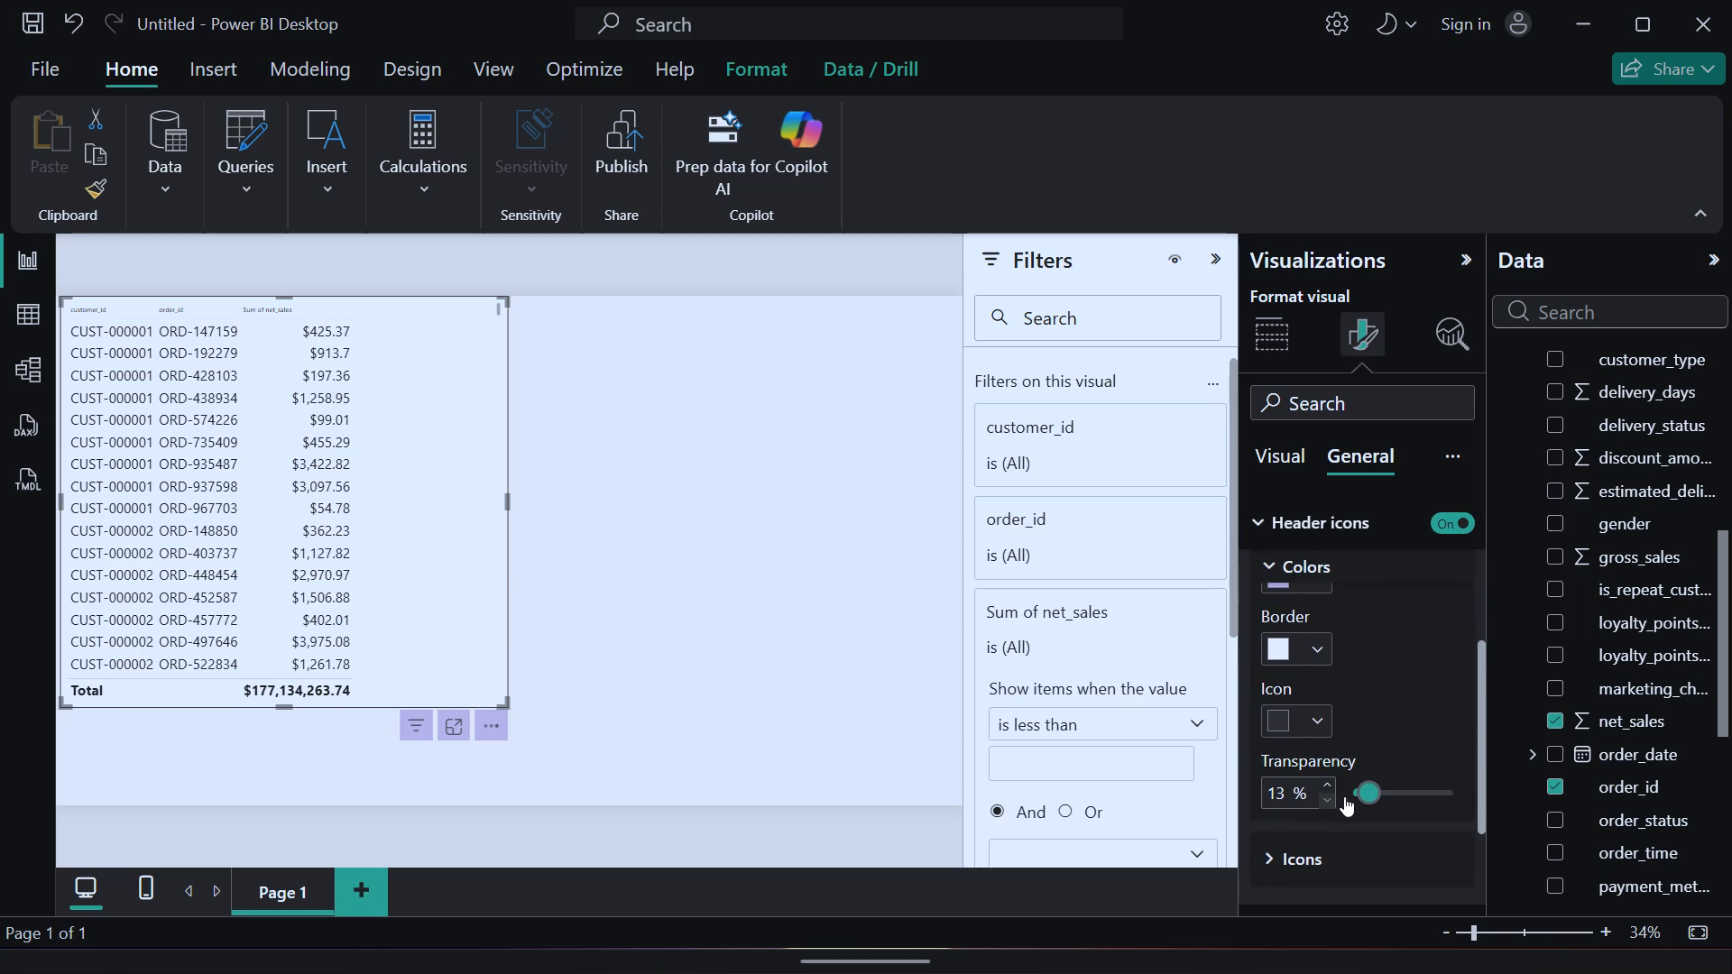
drag(1368, 800, 1476, 808)
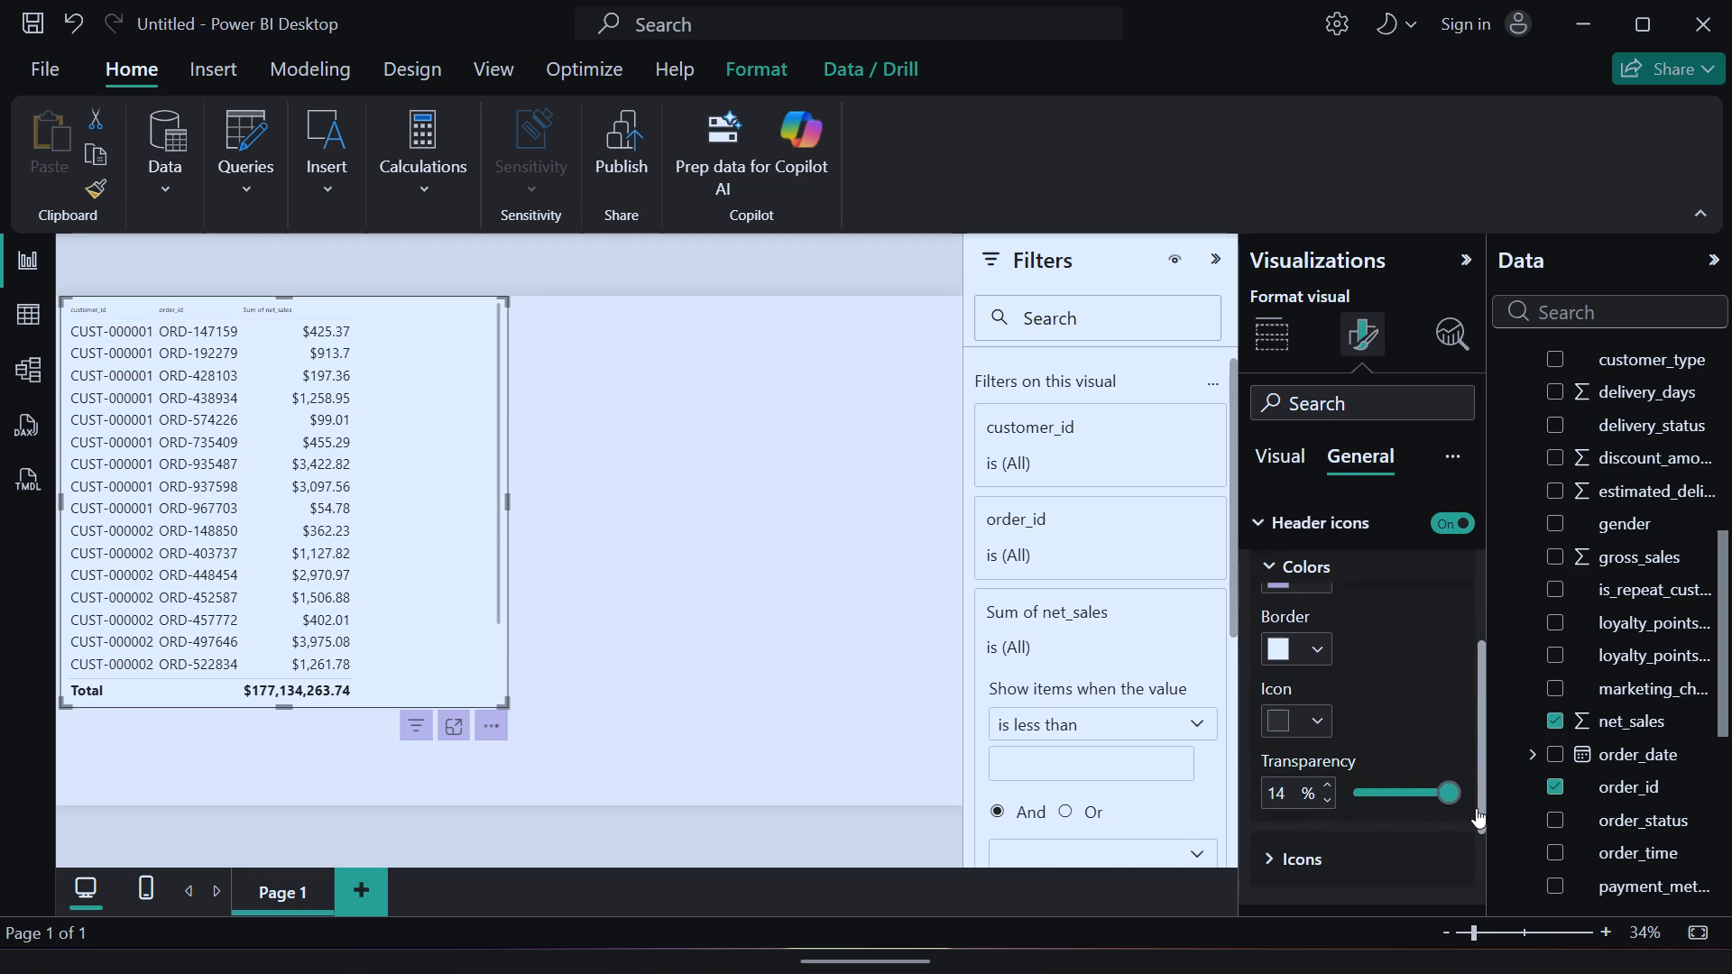
drag(1476, 808, 1431, 809)
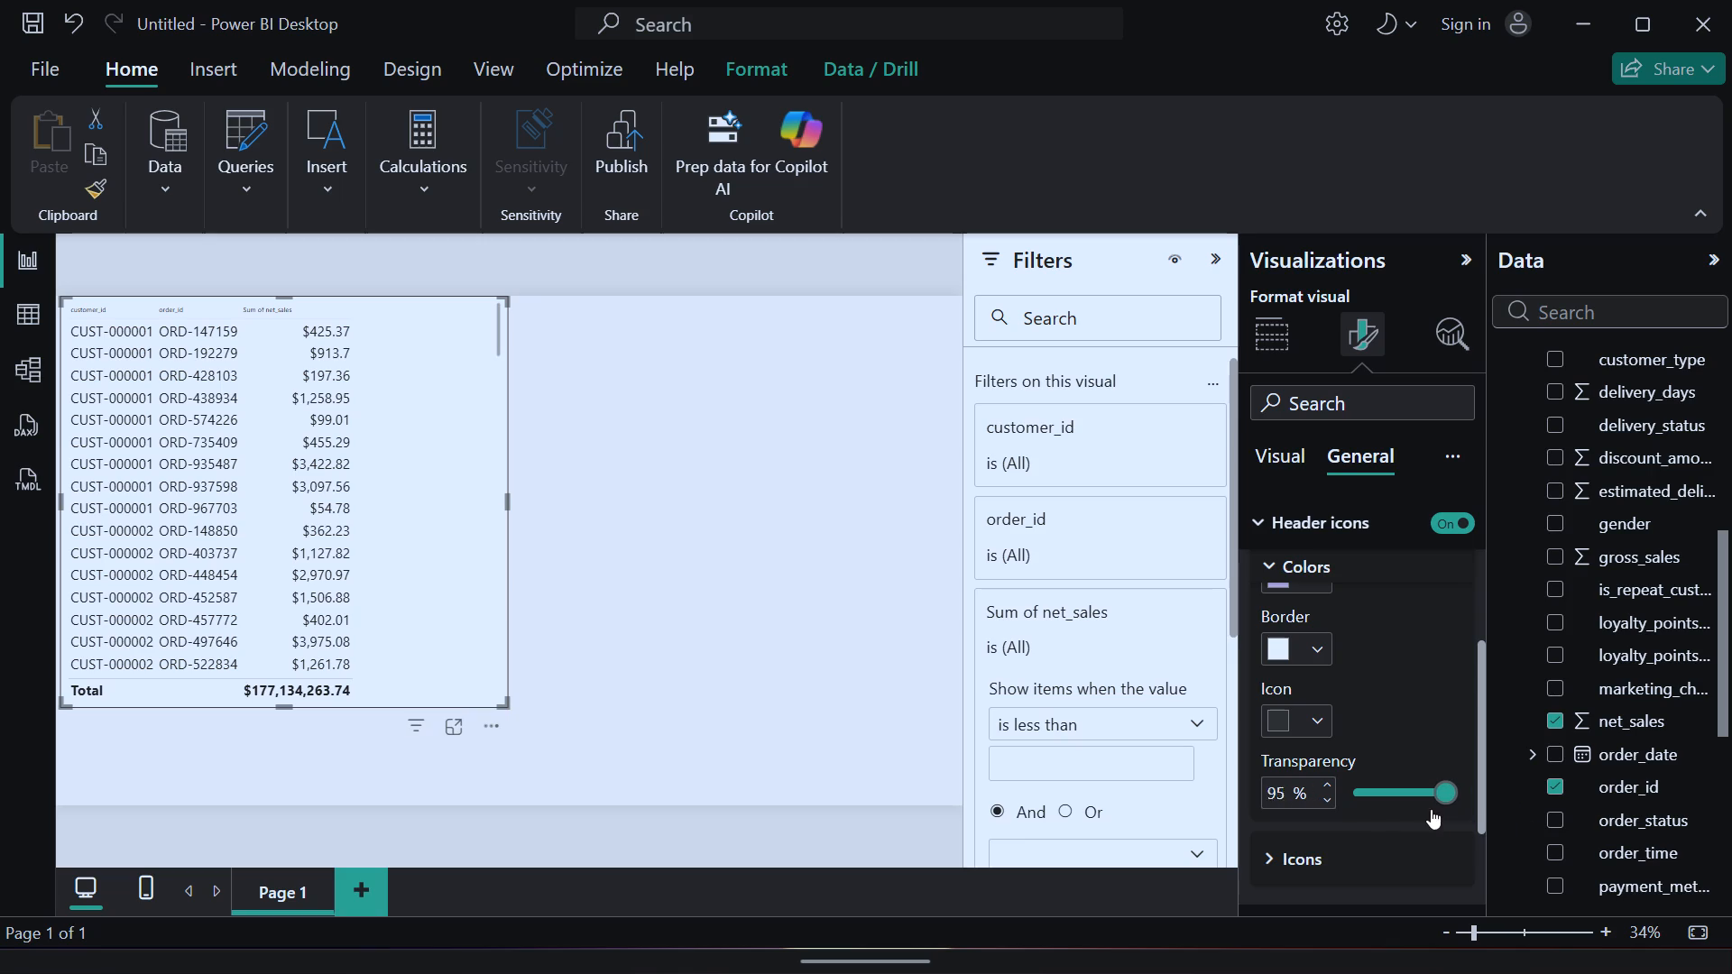
drag(1431, 809, 1364, 813)
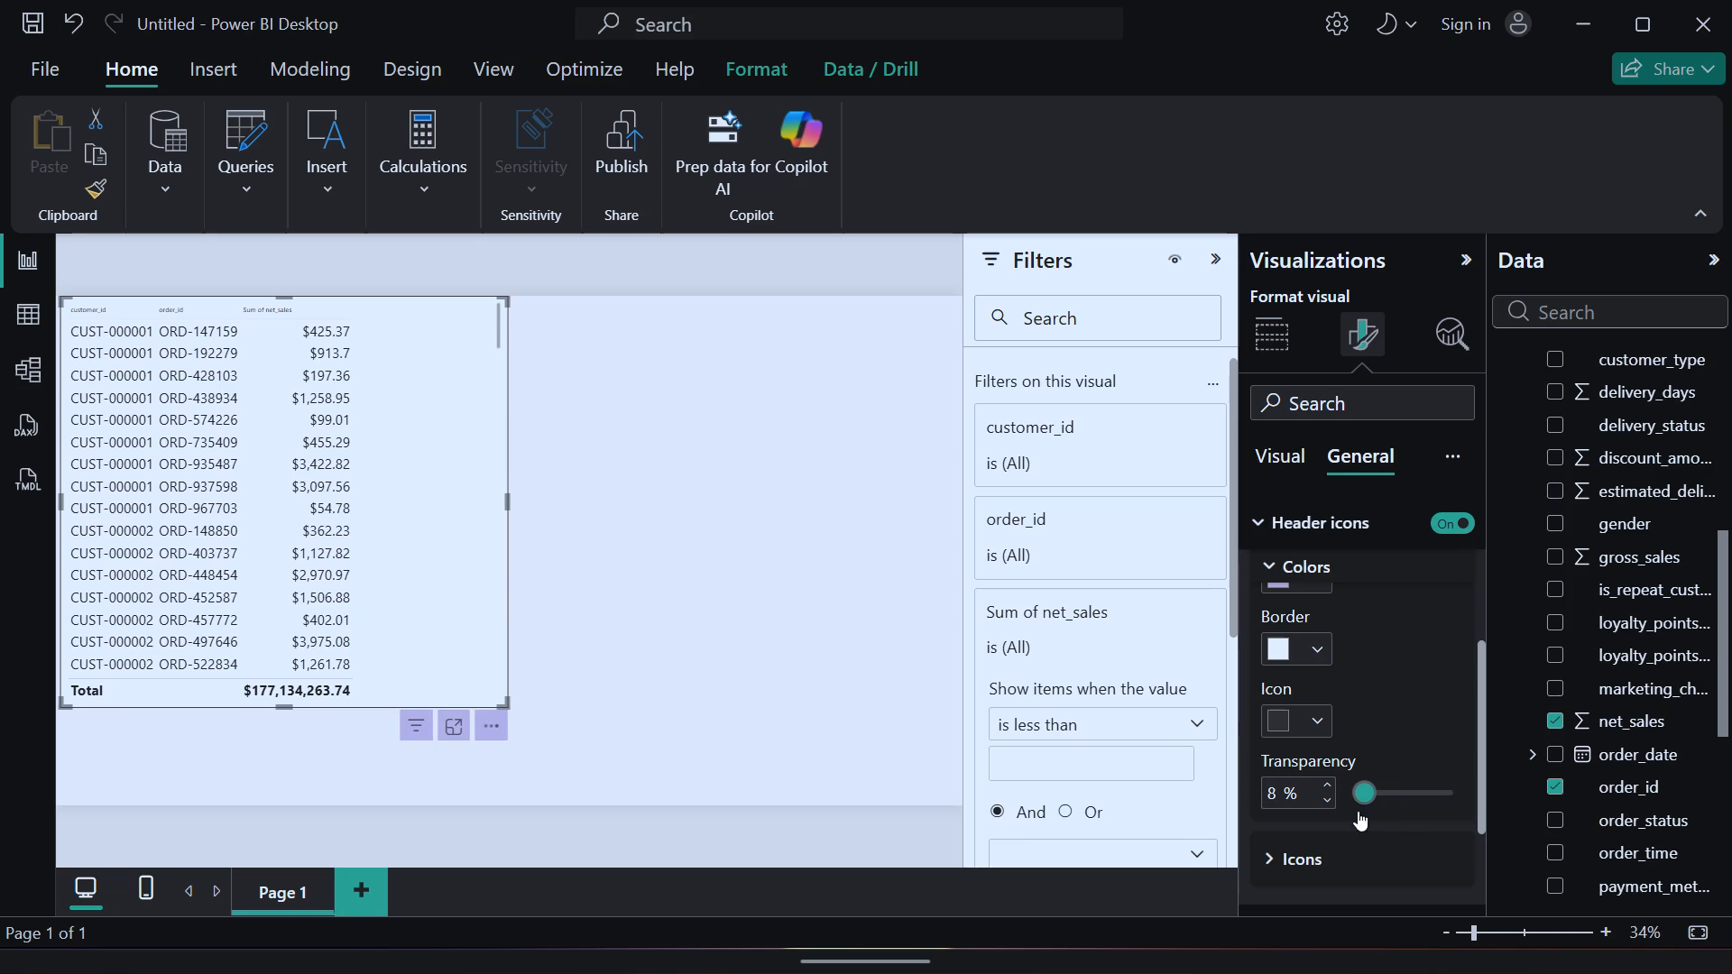
drag(1360, 790, 1576, 824)
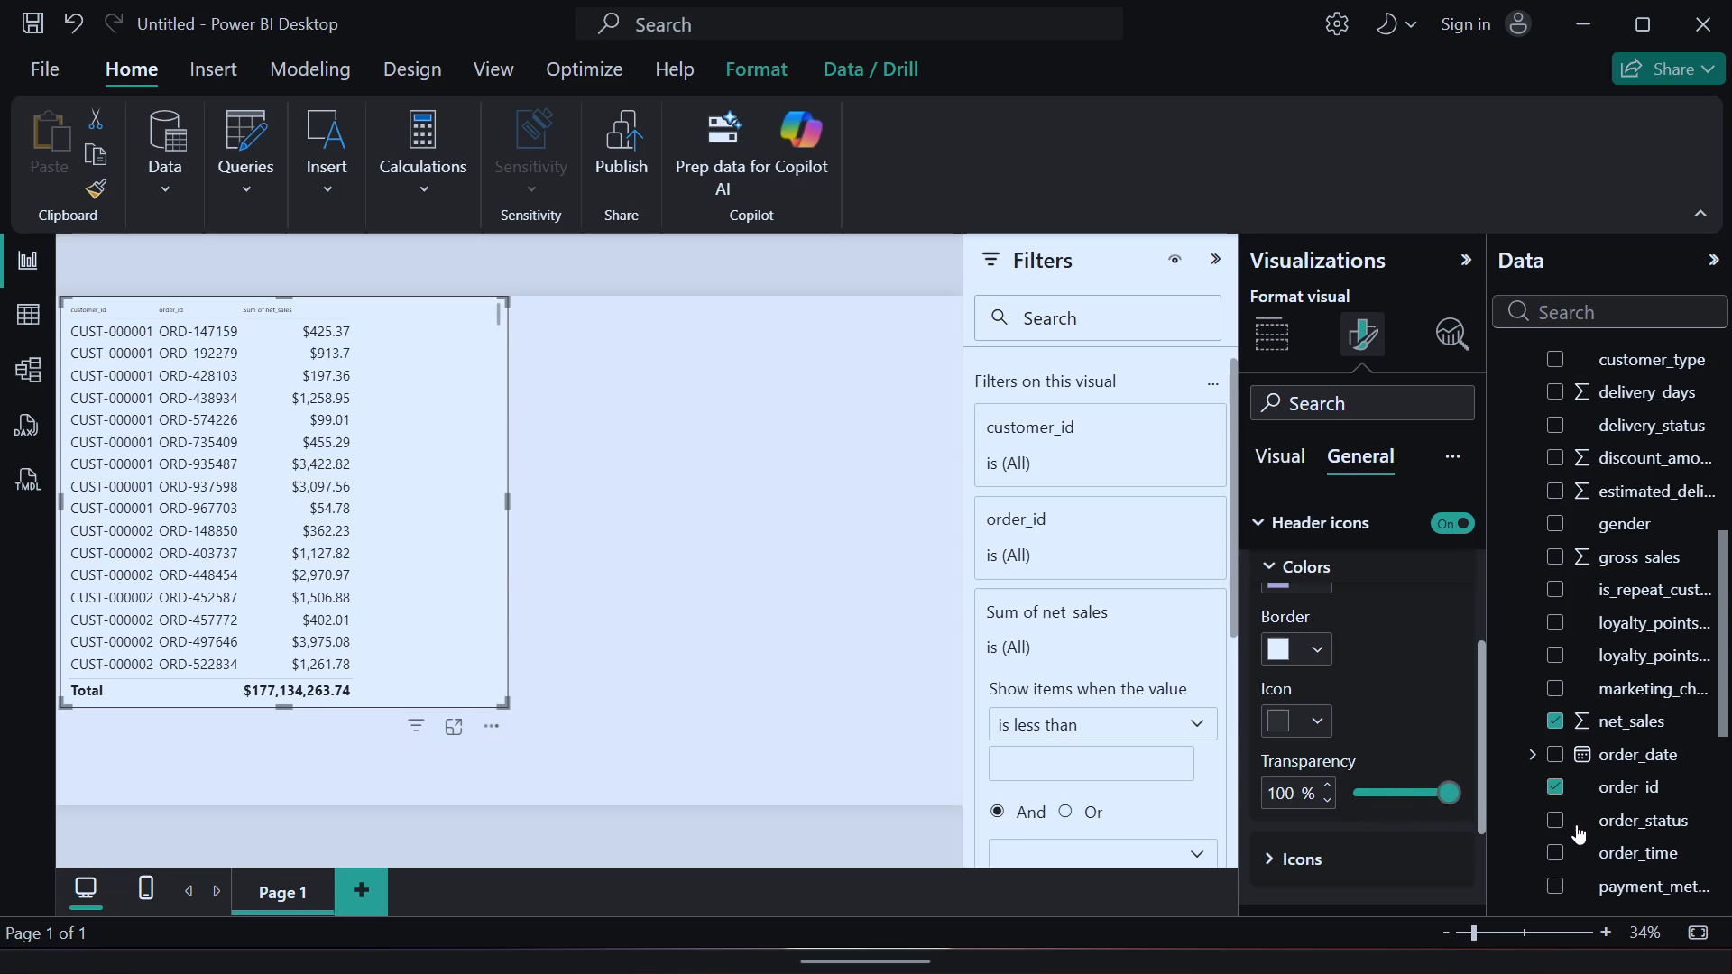
drag(1576, 824, 1445, 815)
drag(1445, 815, 1366, 806)
Open the Icons settings within the table visual's header icon formatting.
drag(1483, 740, 1483, 789)
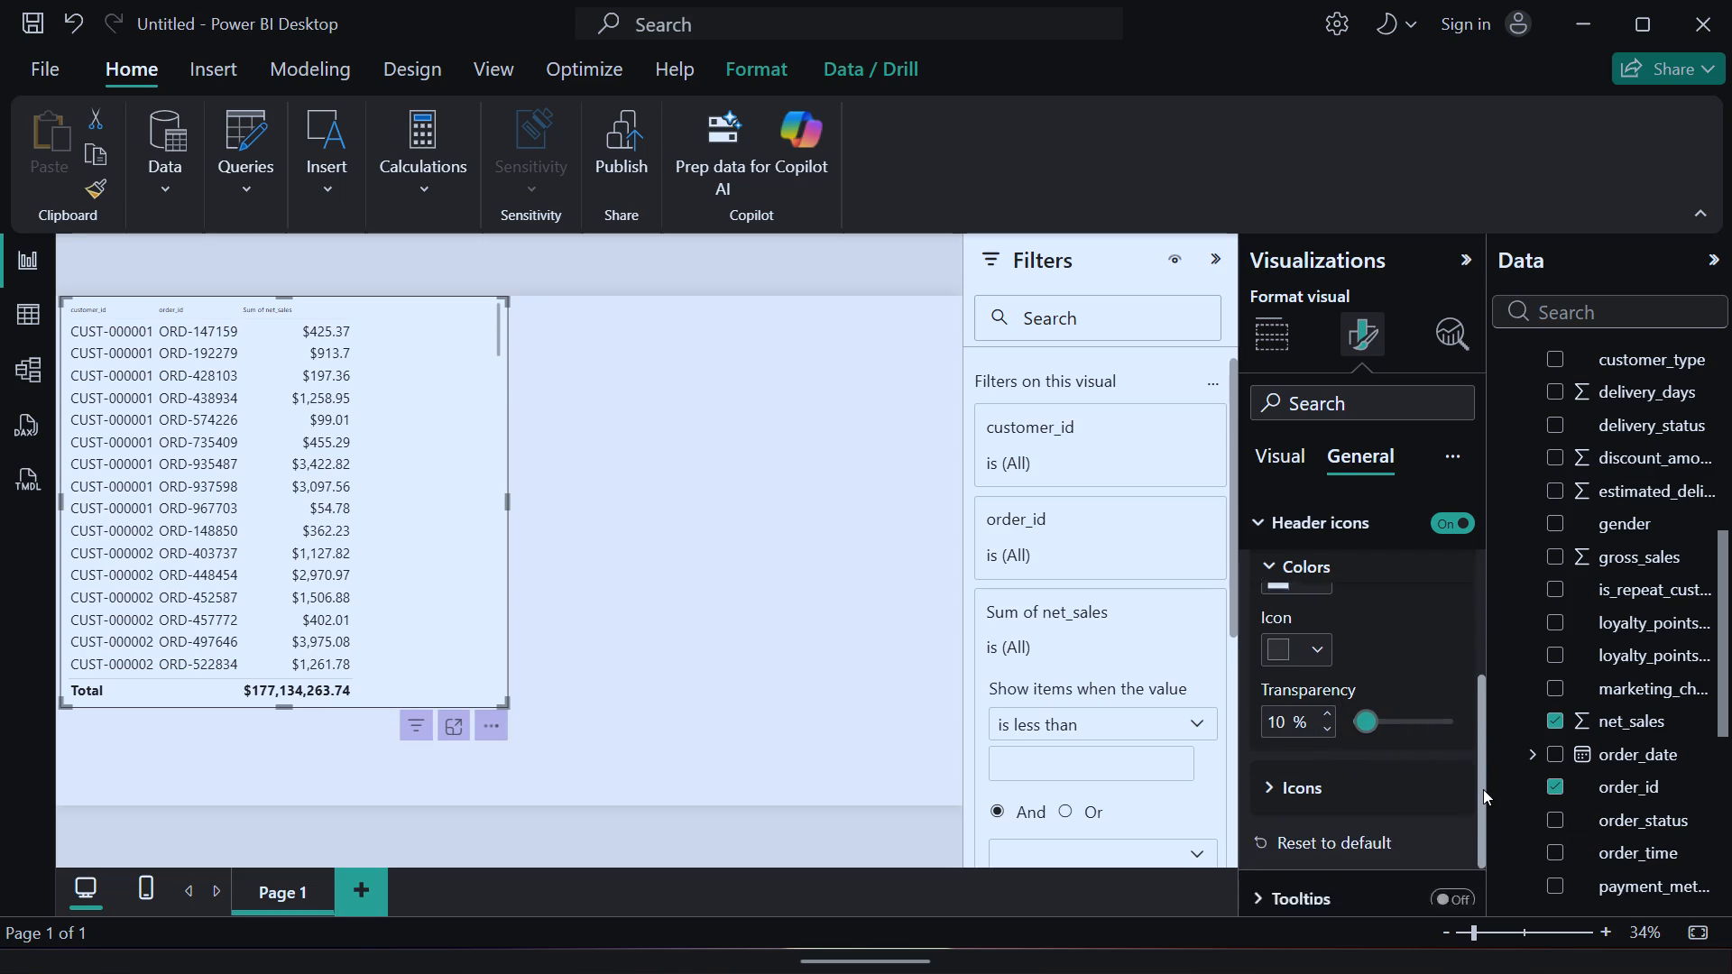
drag(1483, 789, 1483, 798)
click(1277, 730)
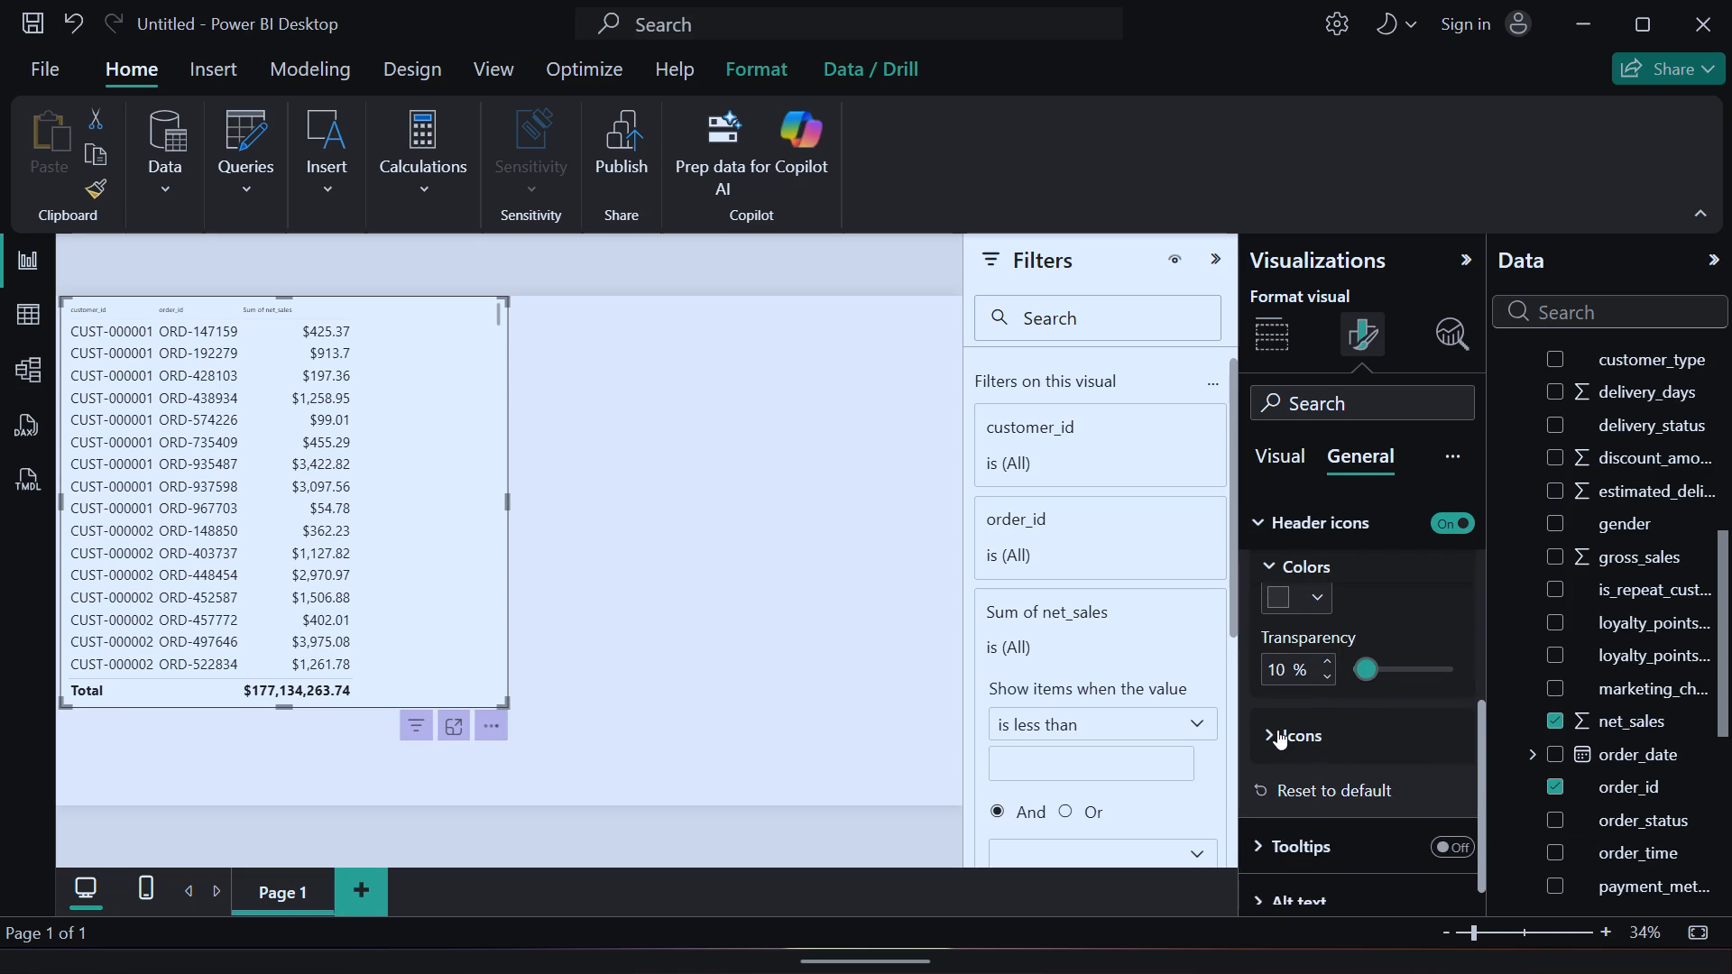
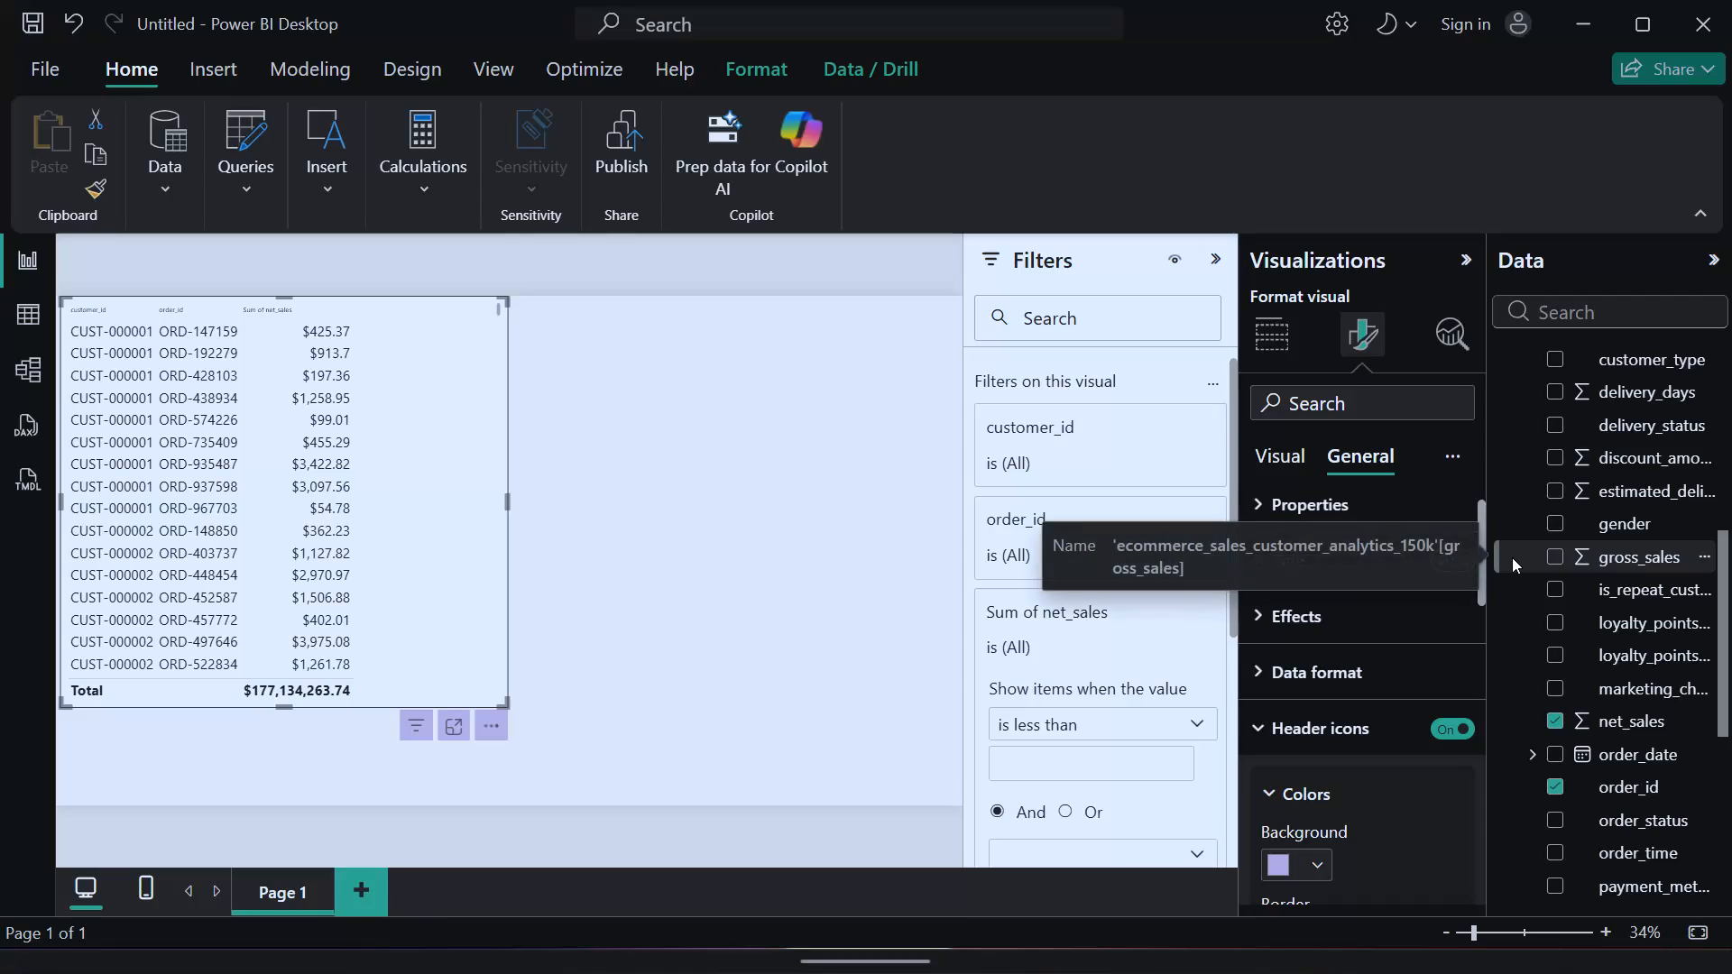
Open the table visual's Data format settings and review the format options for customer_id.
click(1256, 658)
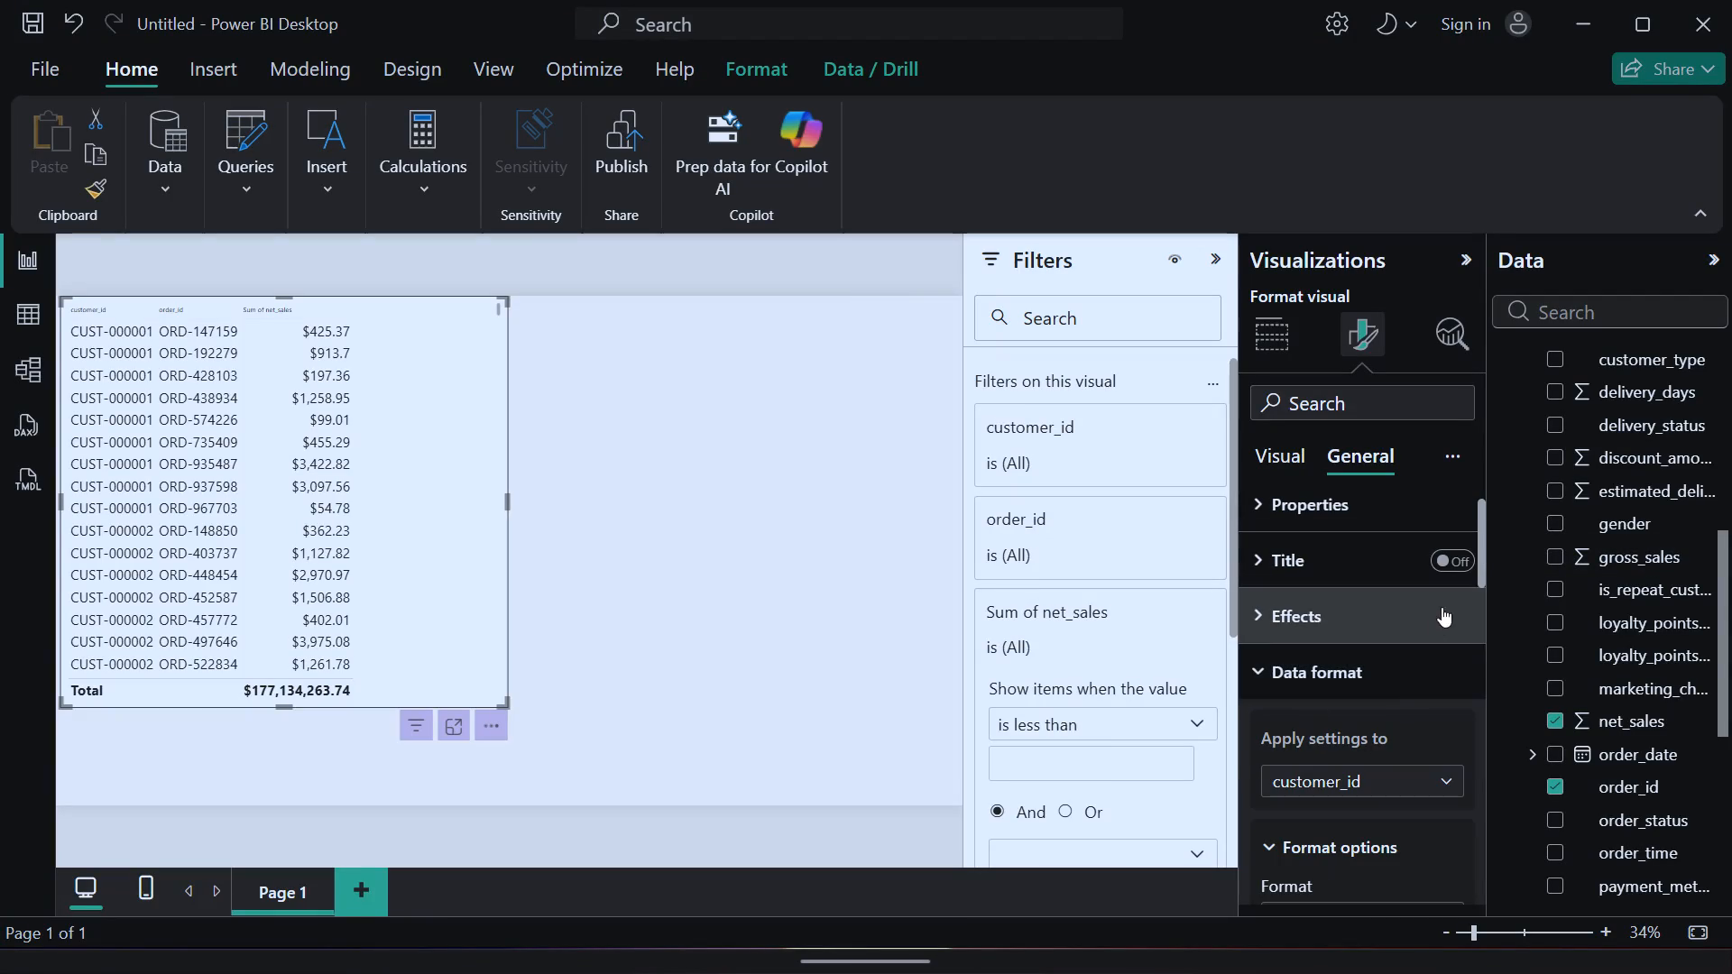
drag(1482, 555, 1473, 599)
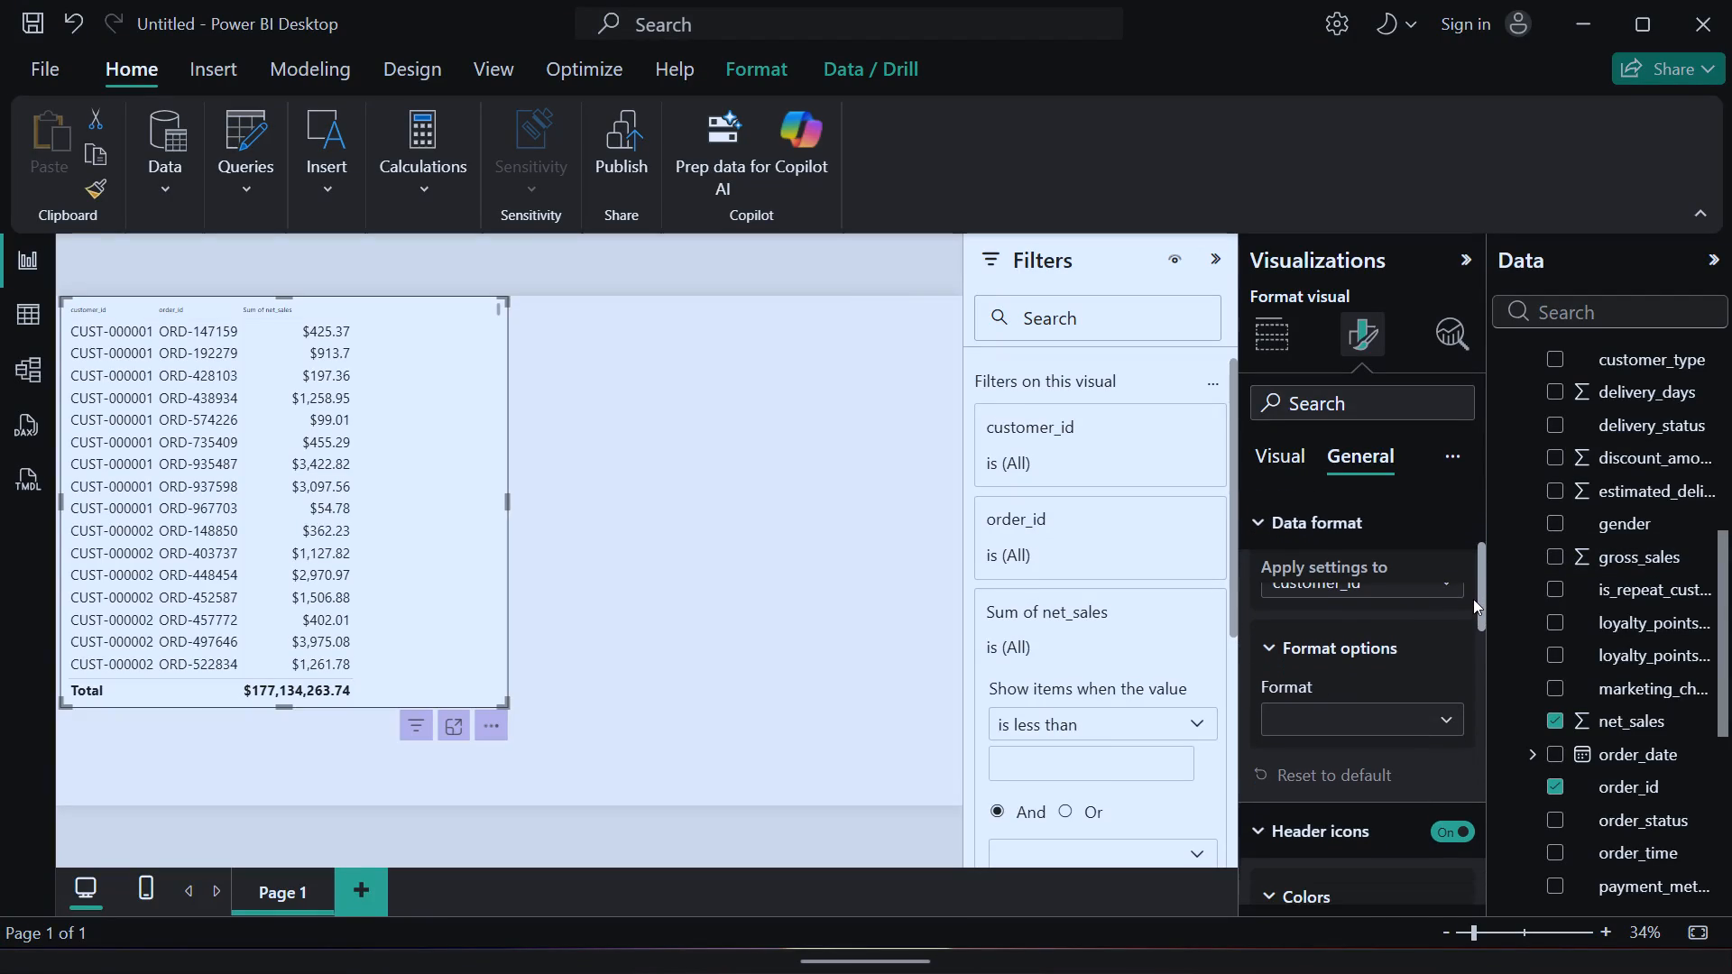
drag(1473, 599, 1460, 646)
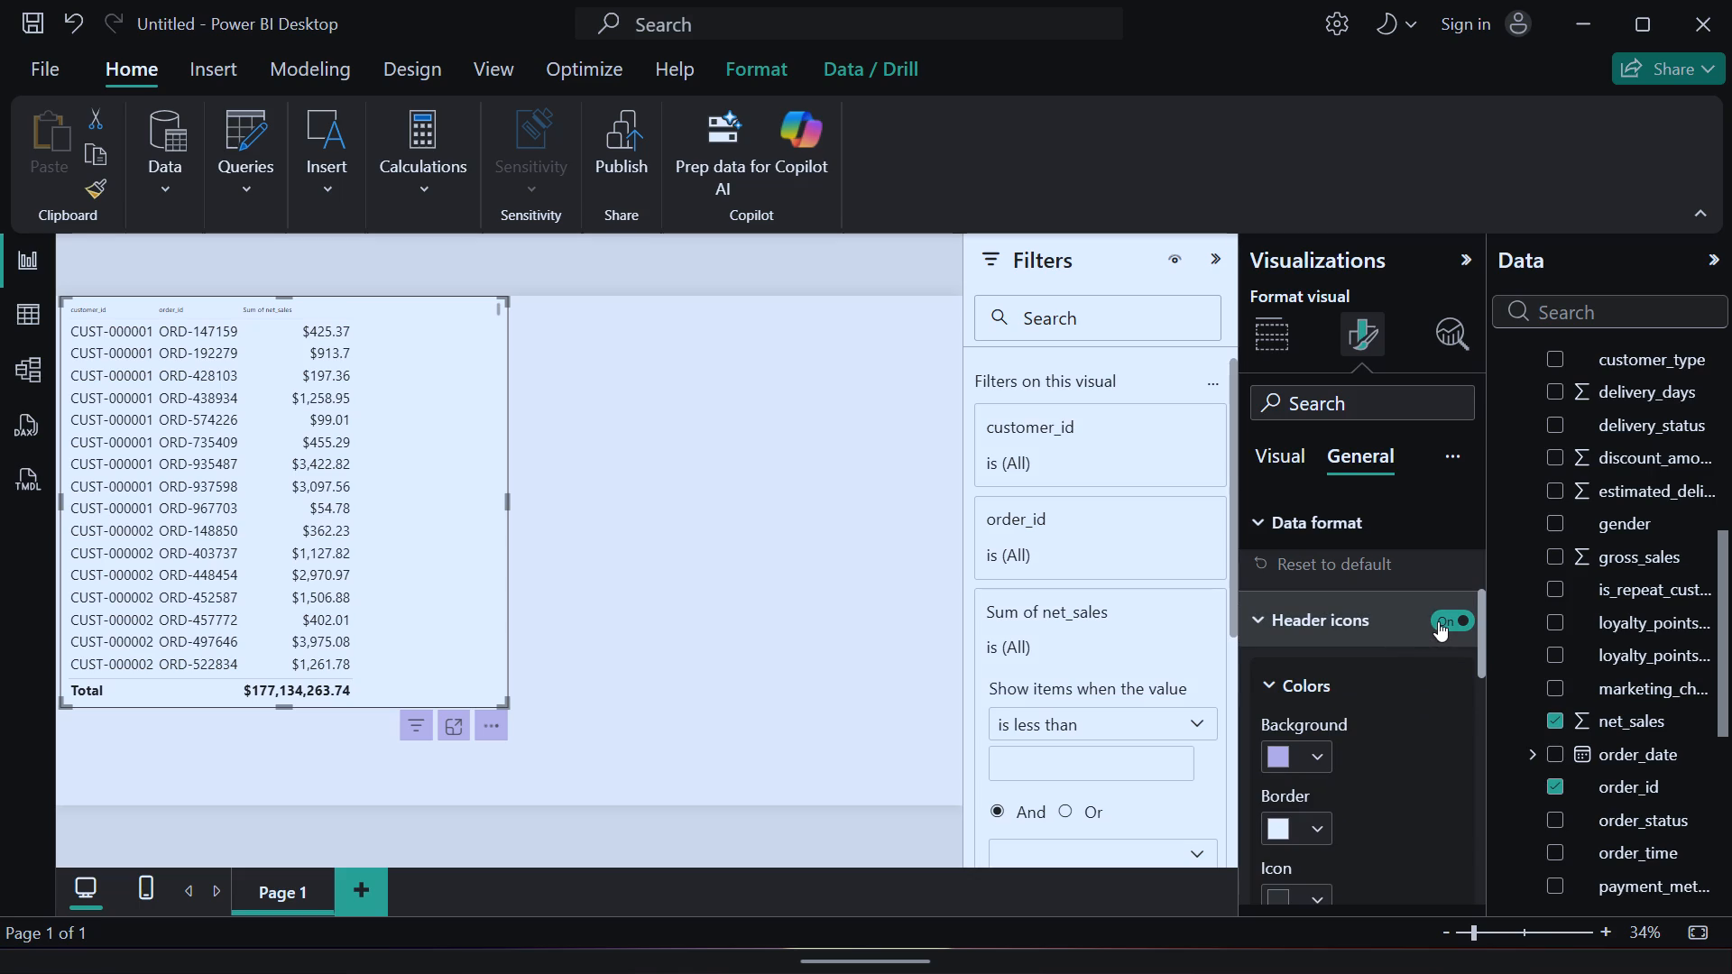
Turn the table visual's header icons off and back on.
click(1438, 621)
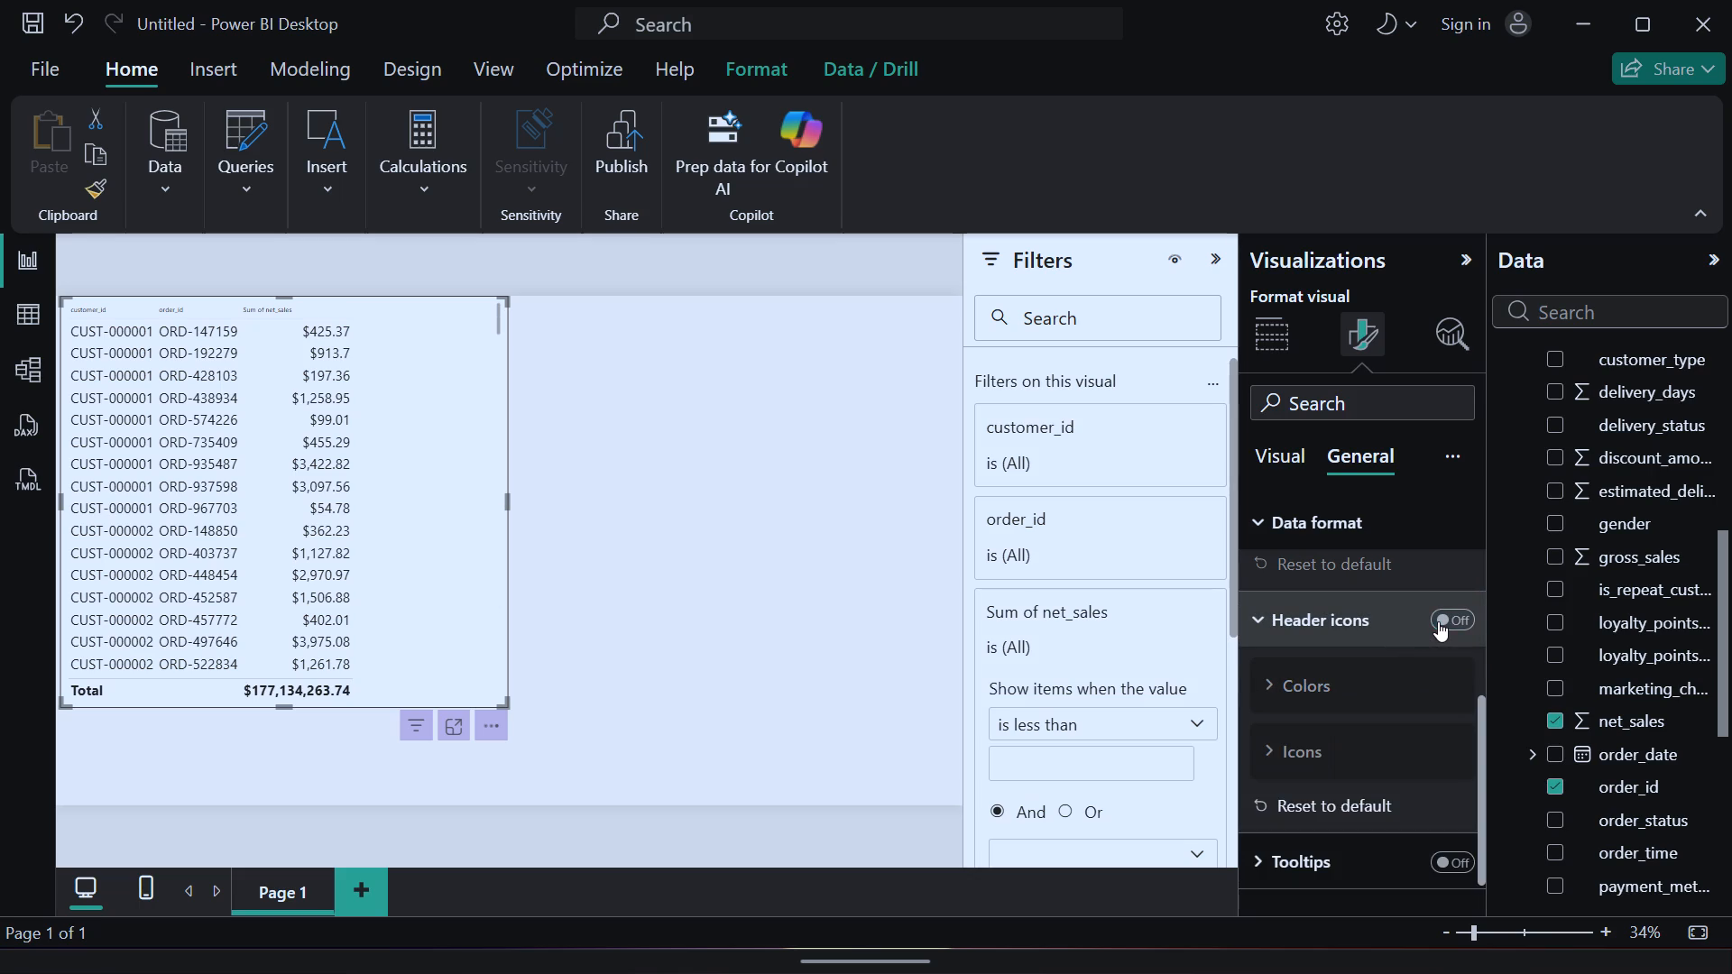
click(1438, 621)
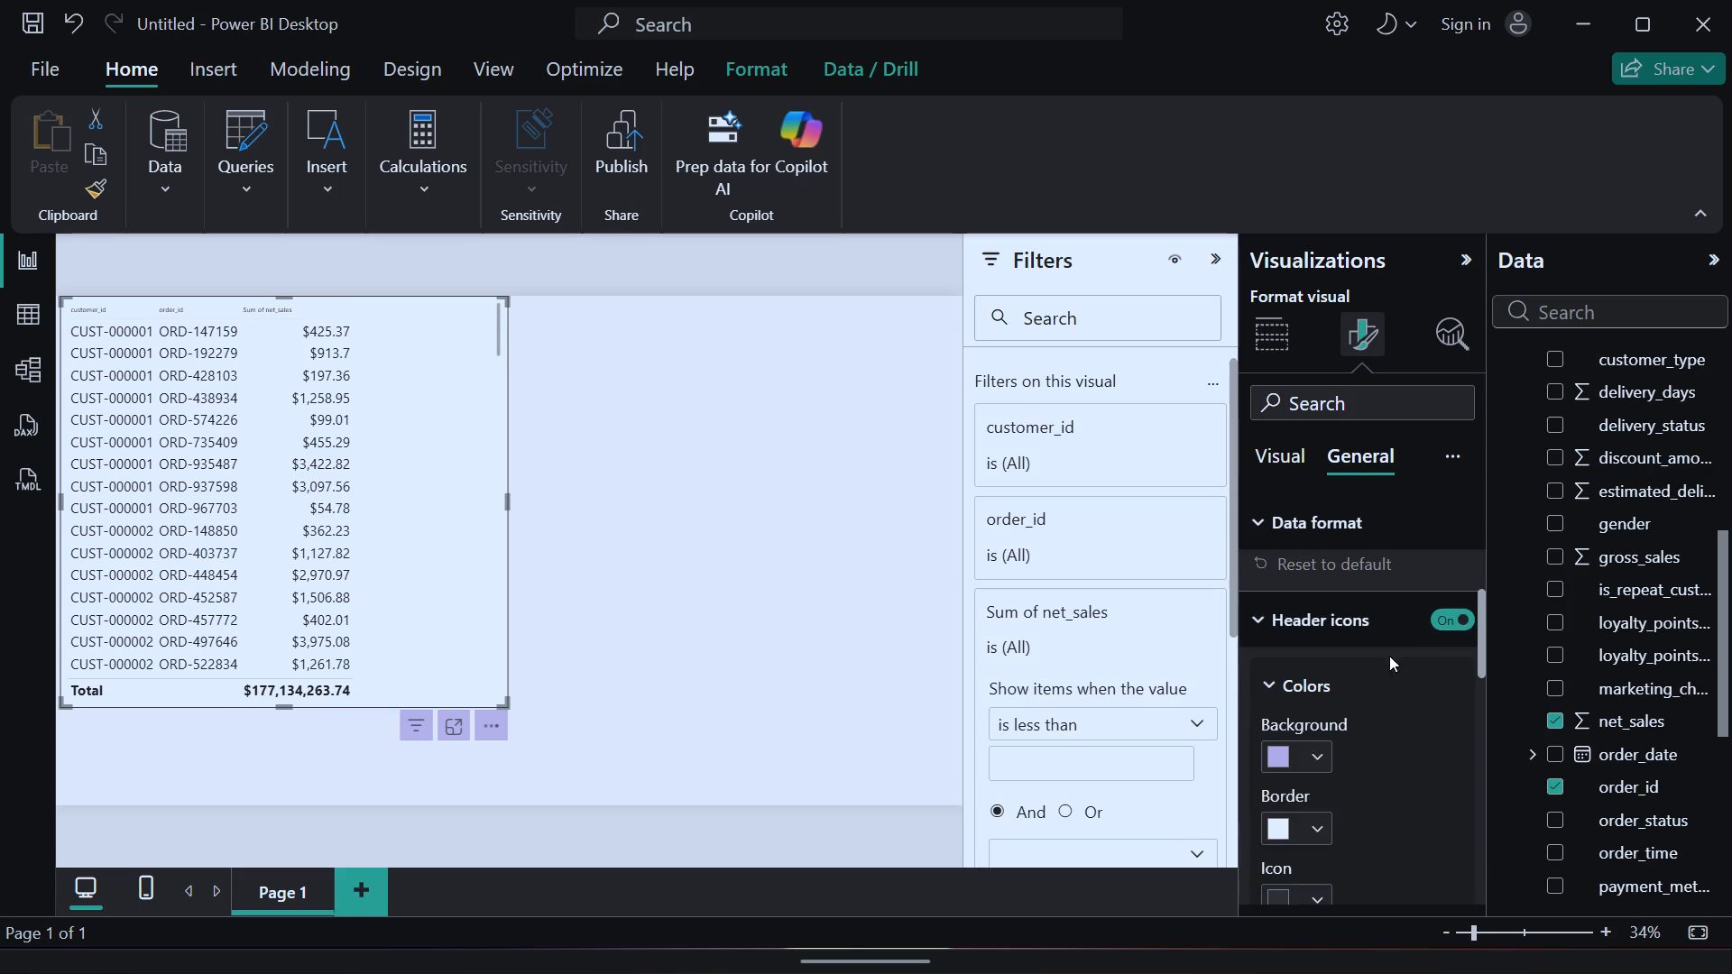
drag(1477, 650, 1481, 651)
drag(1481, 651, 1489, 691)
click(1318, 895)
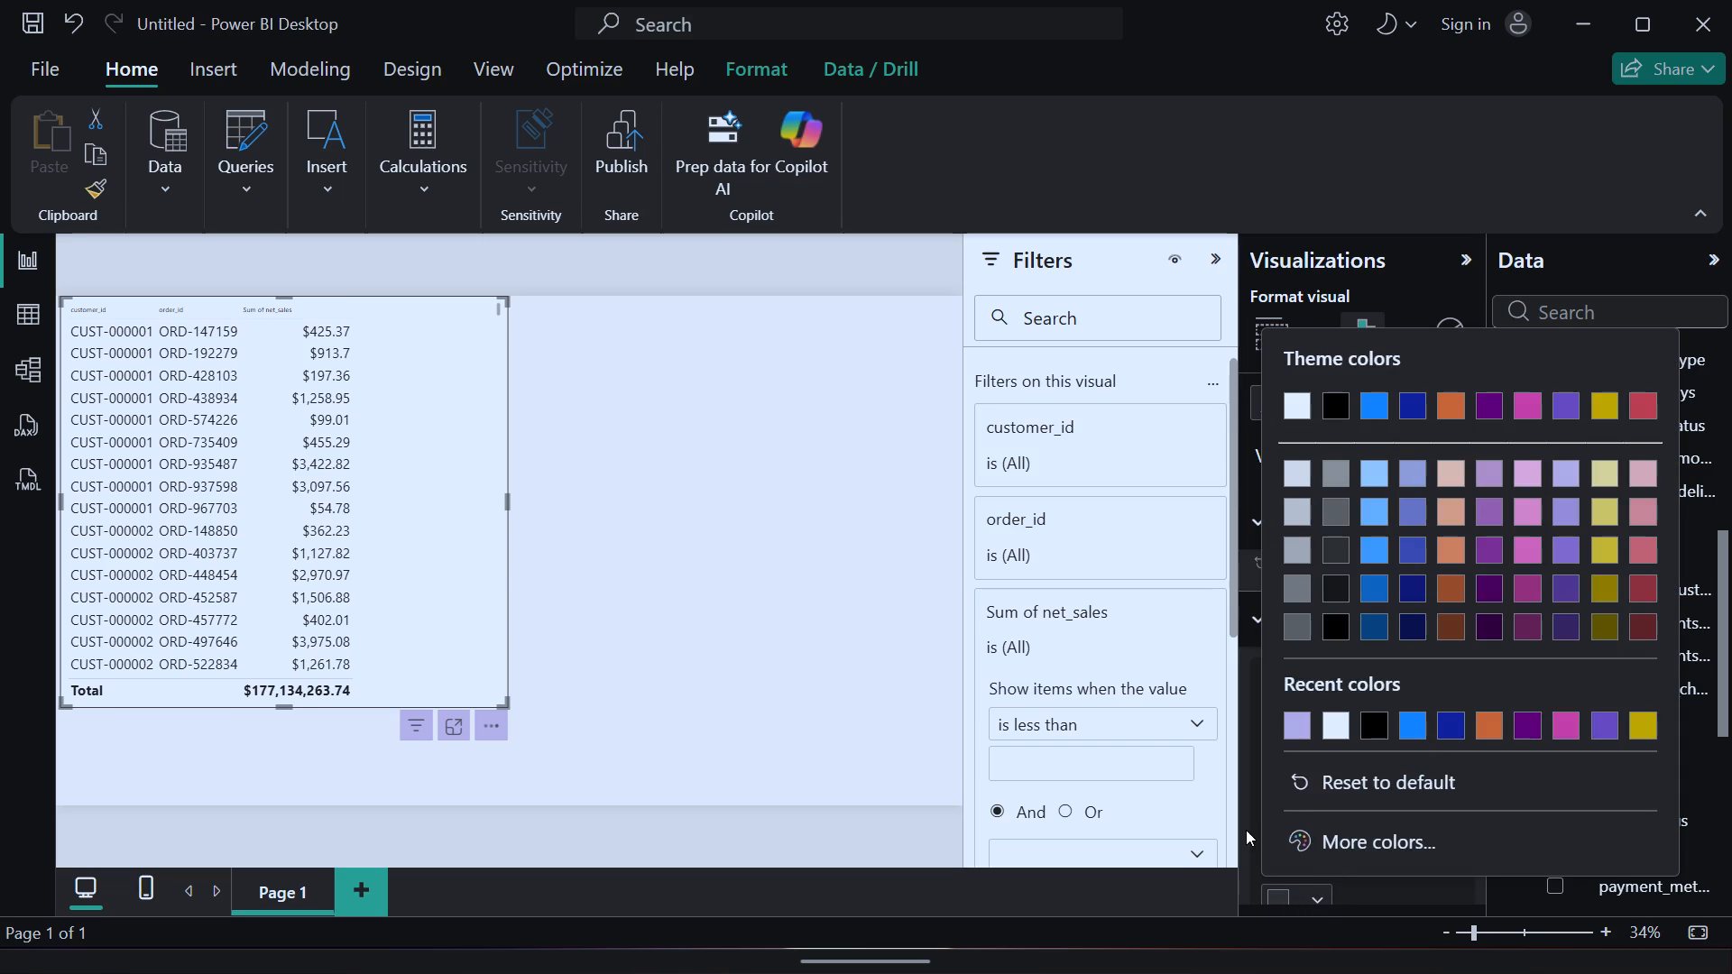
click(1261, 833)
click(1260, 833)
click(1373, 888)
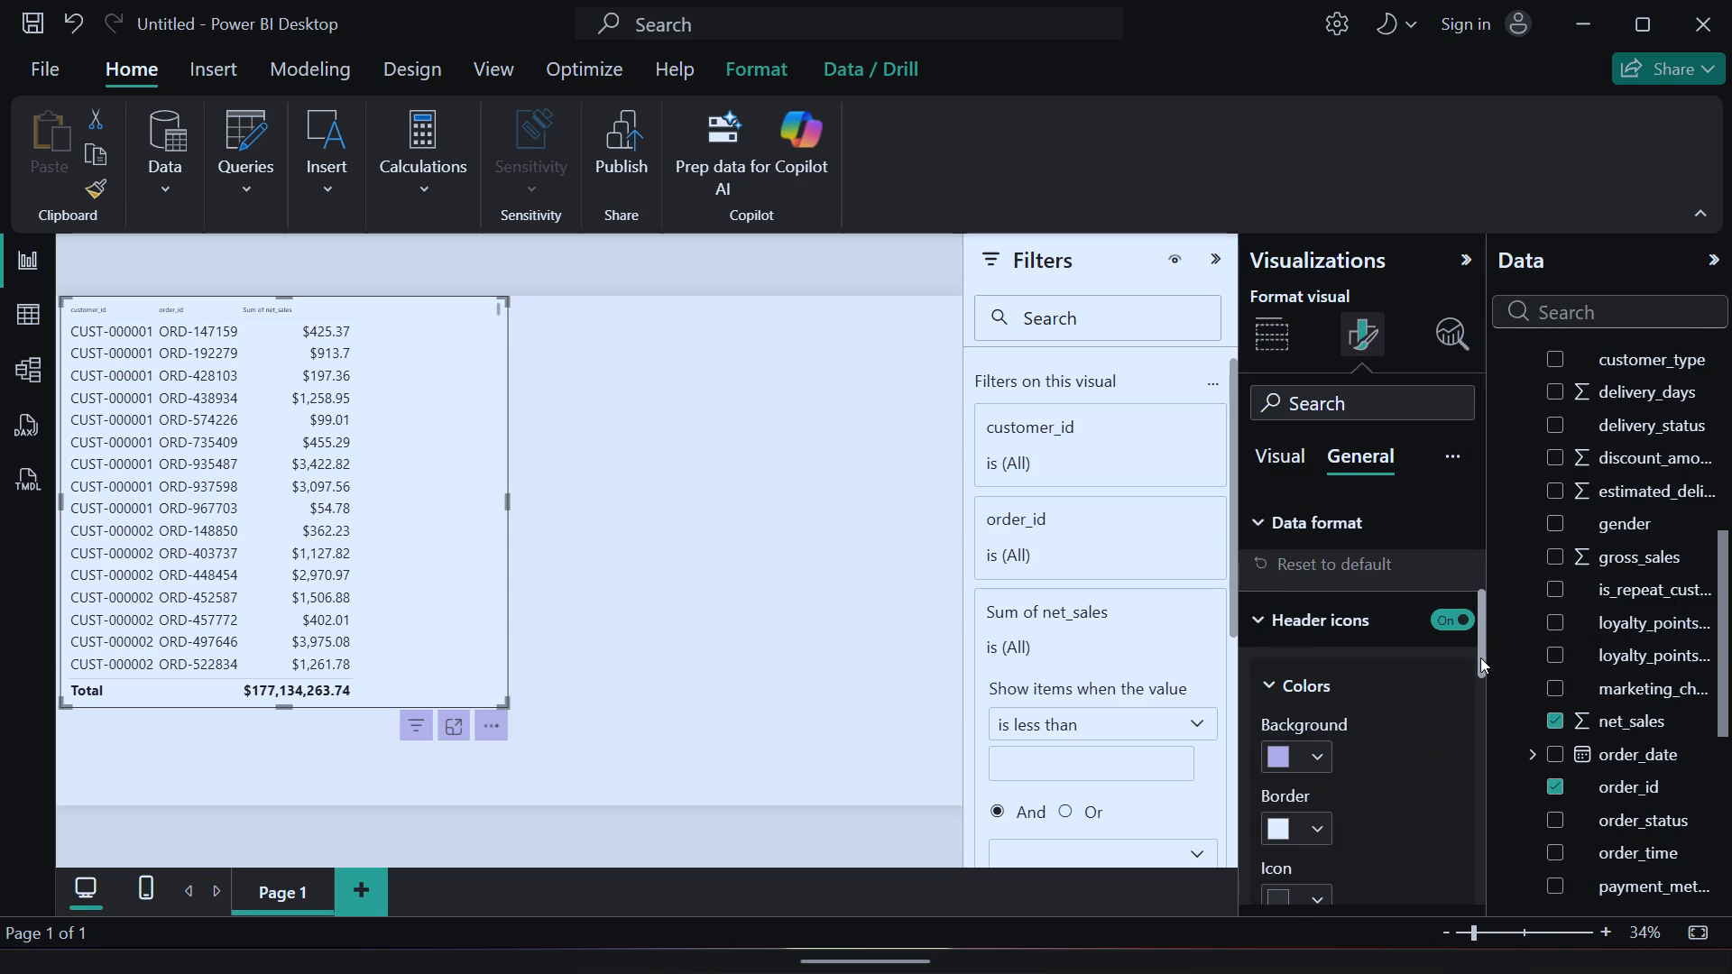
Review the table visual's header icon and data format settings, and collapse both sections.
drag(1480, 657, 1469, 743)
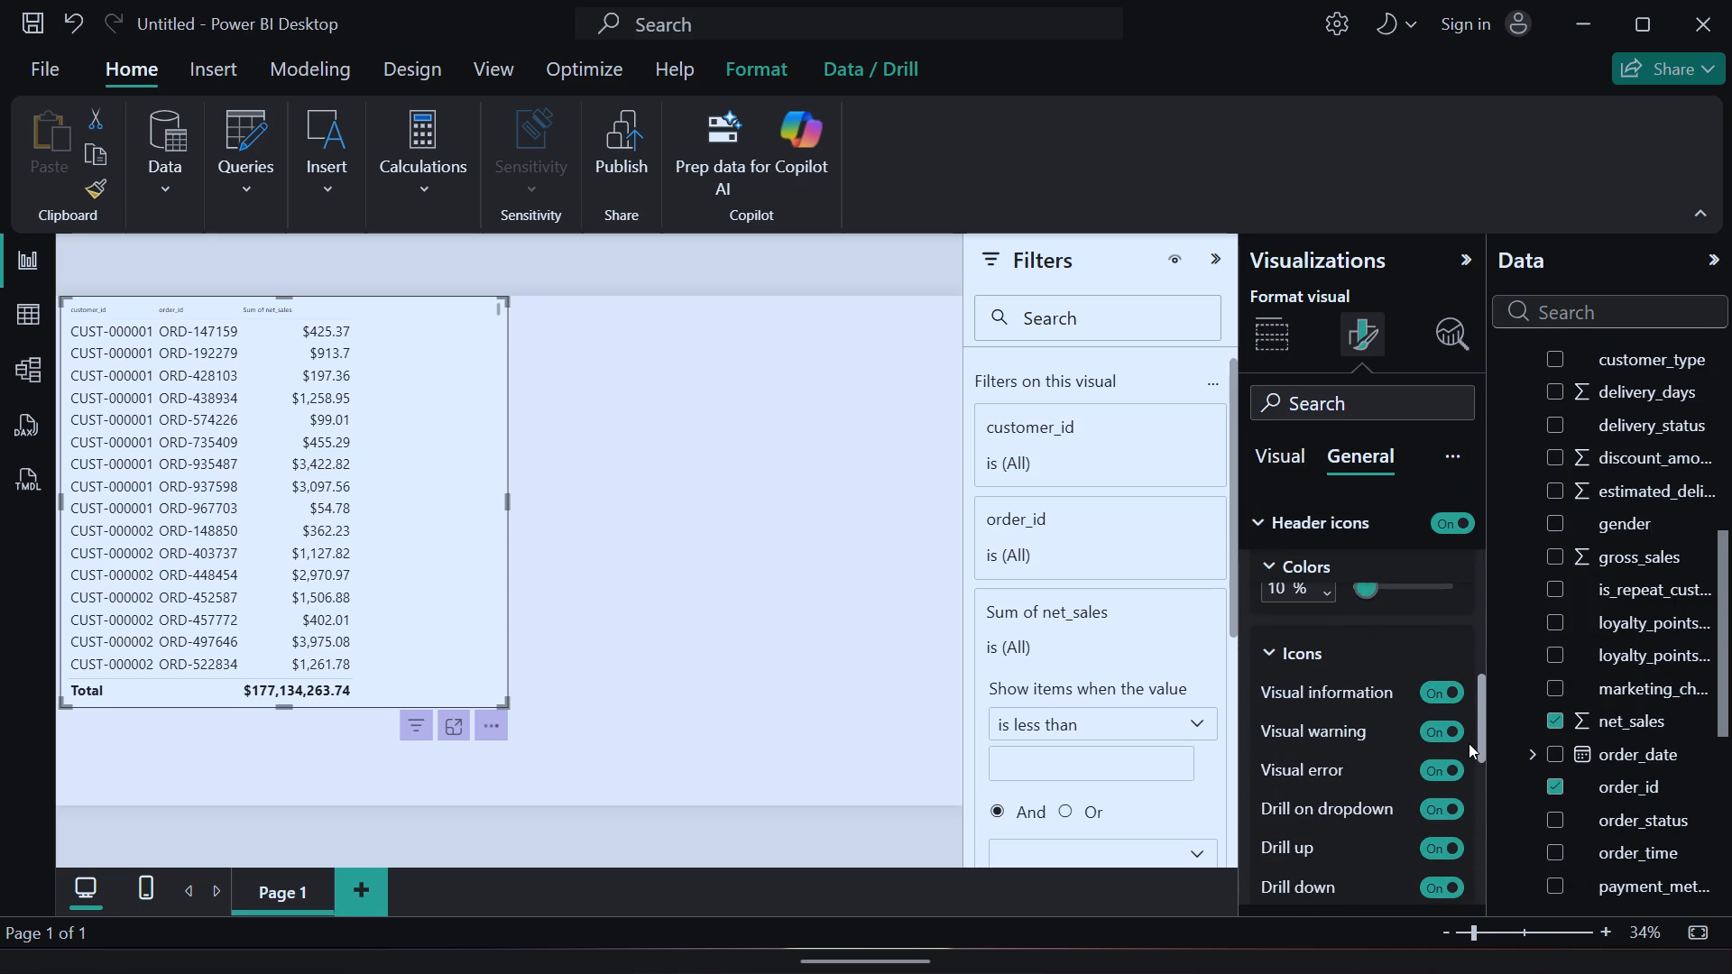
drag(1469, 743, 1464, 718)
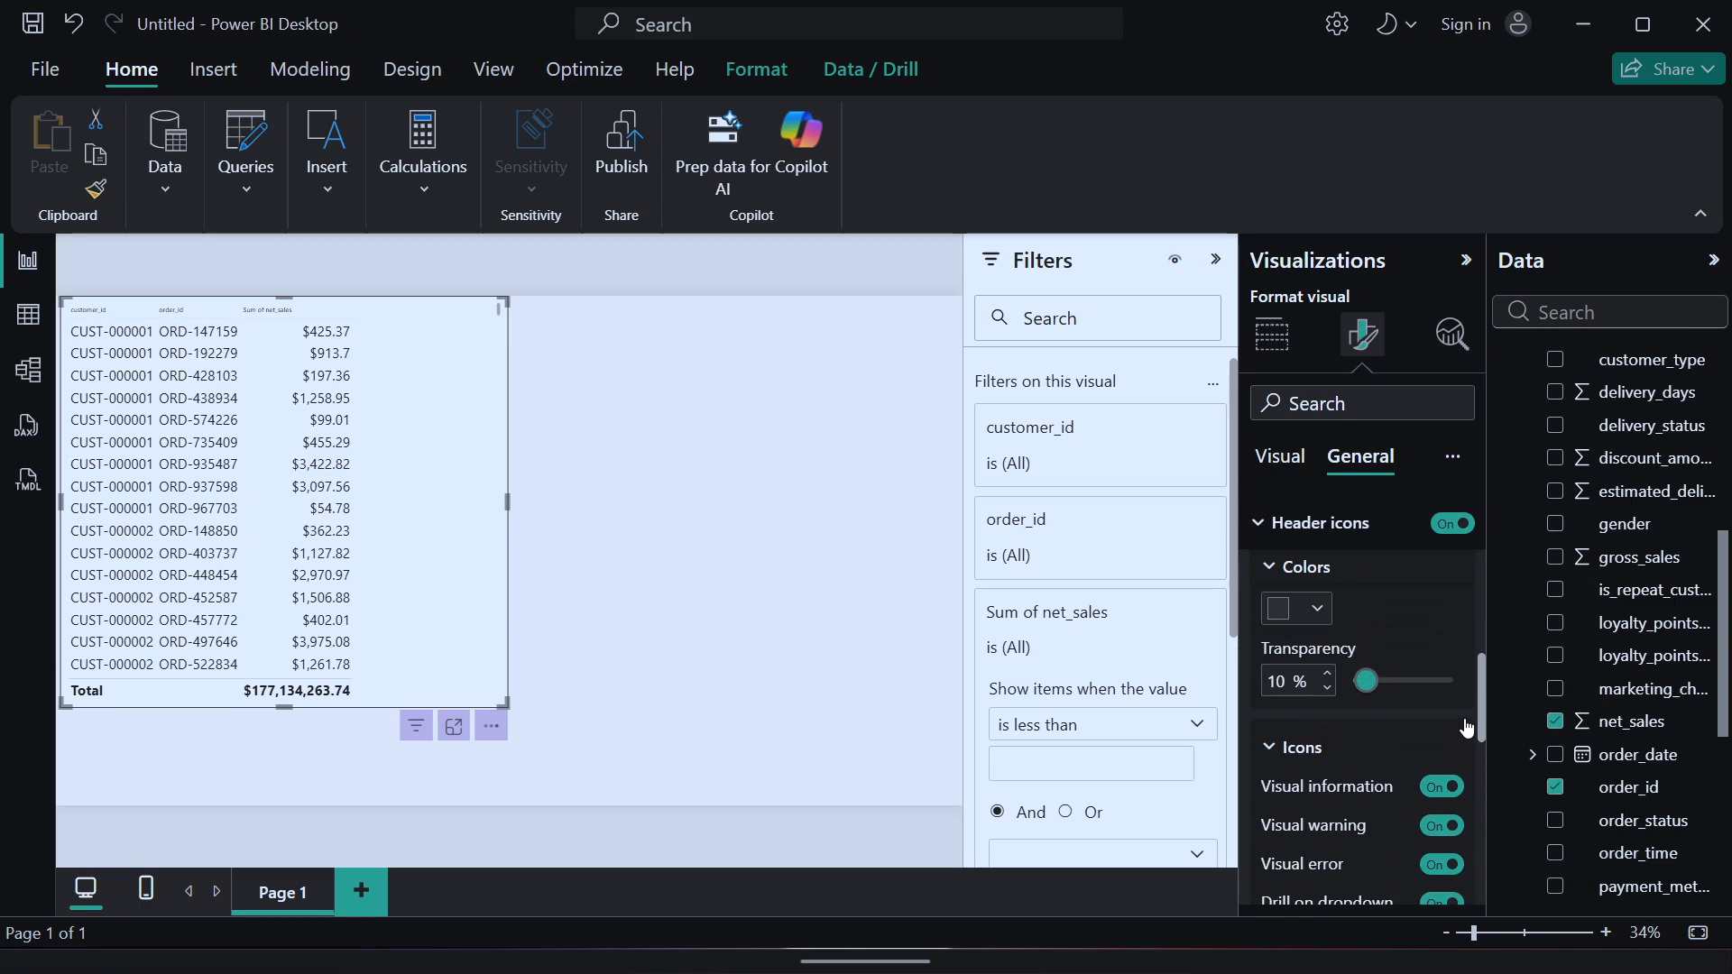
drag(1464, 718, 1458, 514)
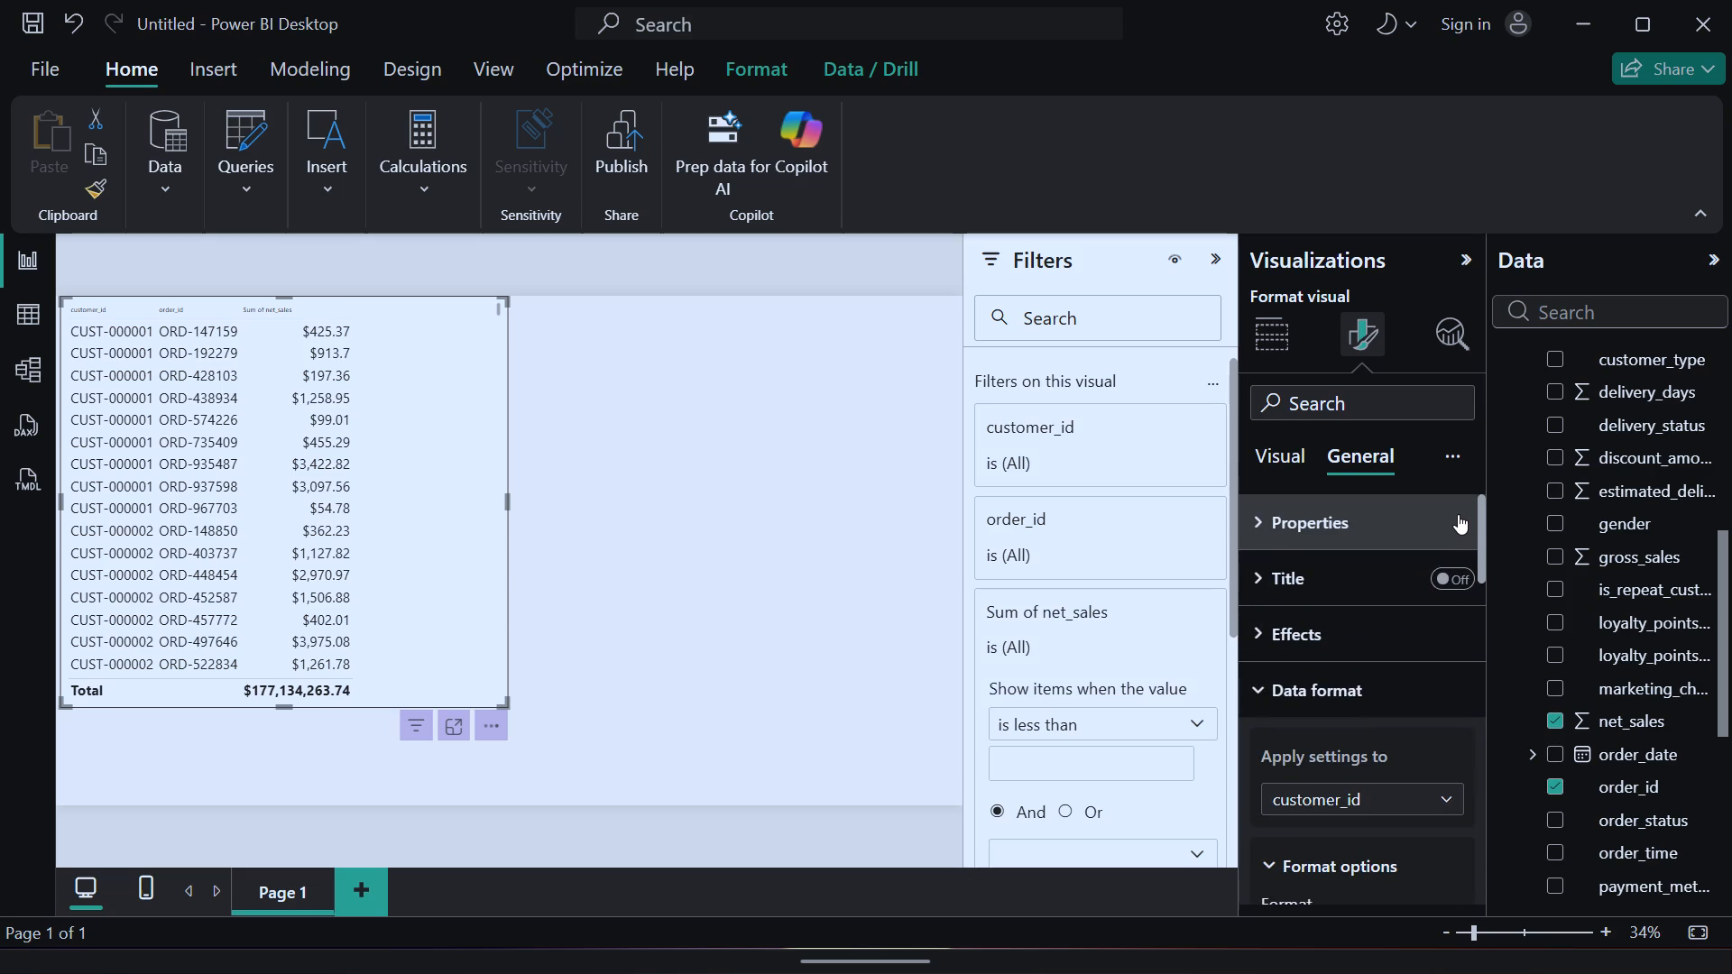
drag(1458, 514, 1452, 563)
drag(1476, 519, 1476, 571)
drag(1481, 540, 1483, 569)
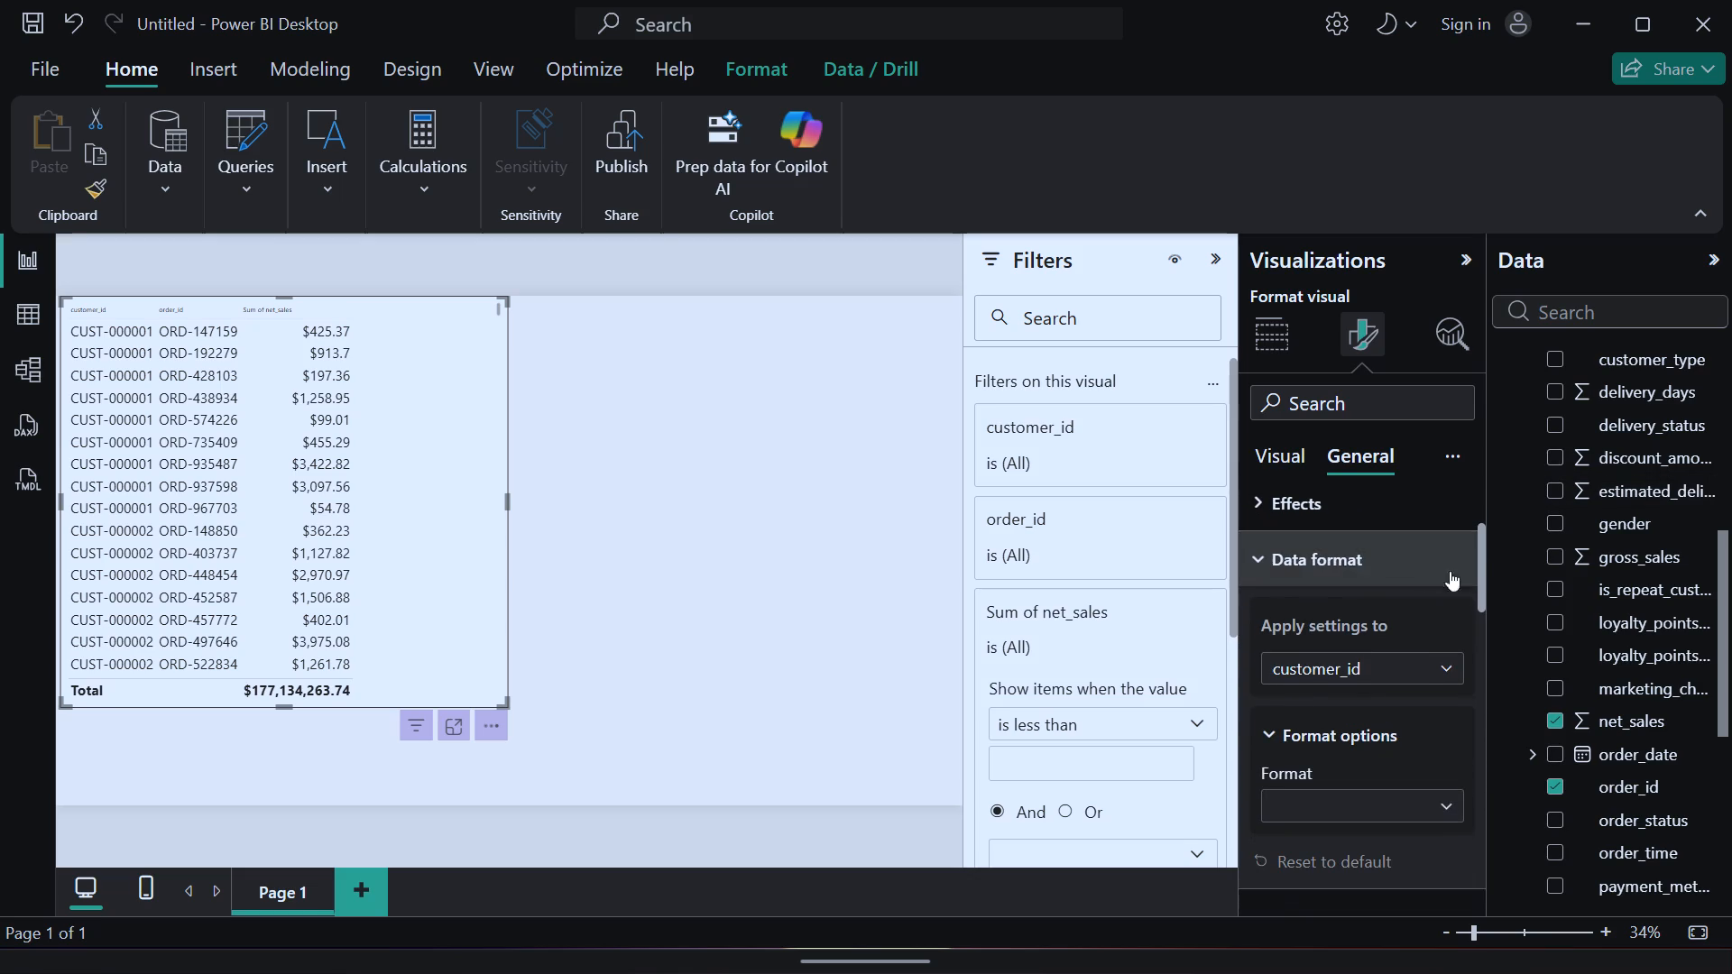
click(1264, 551)
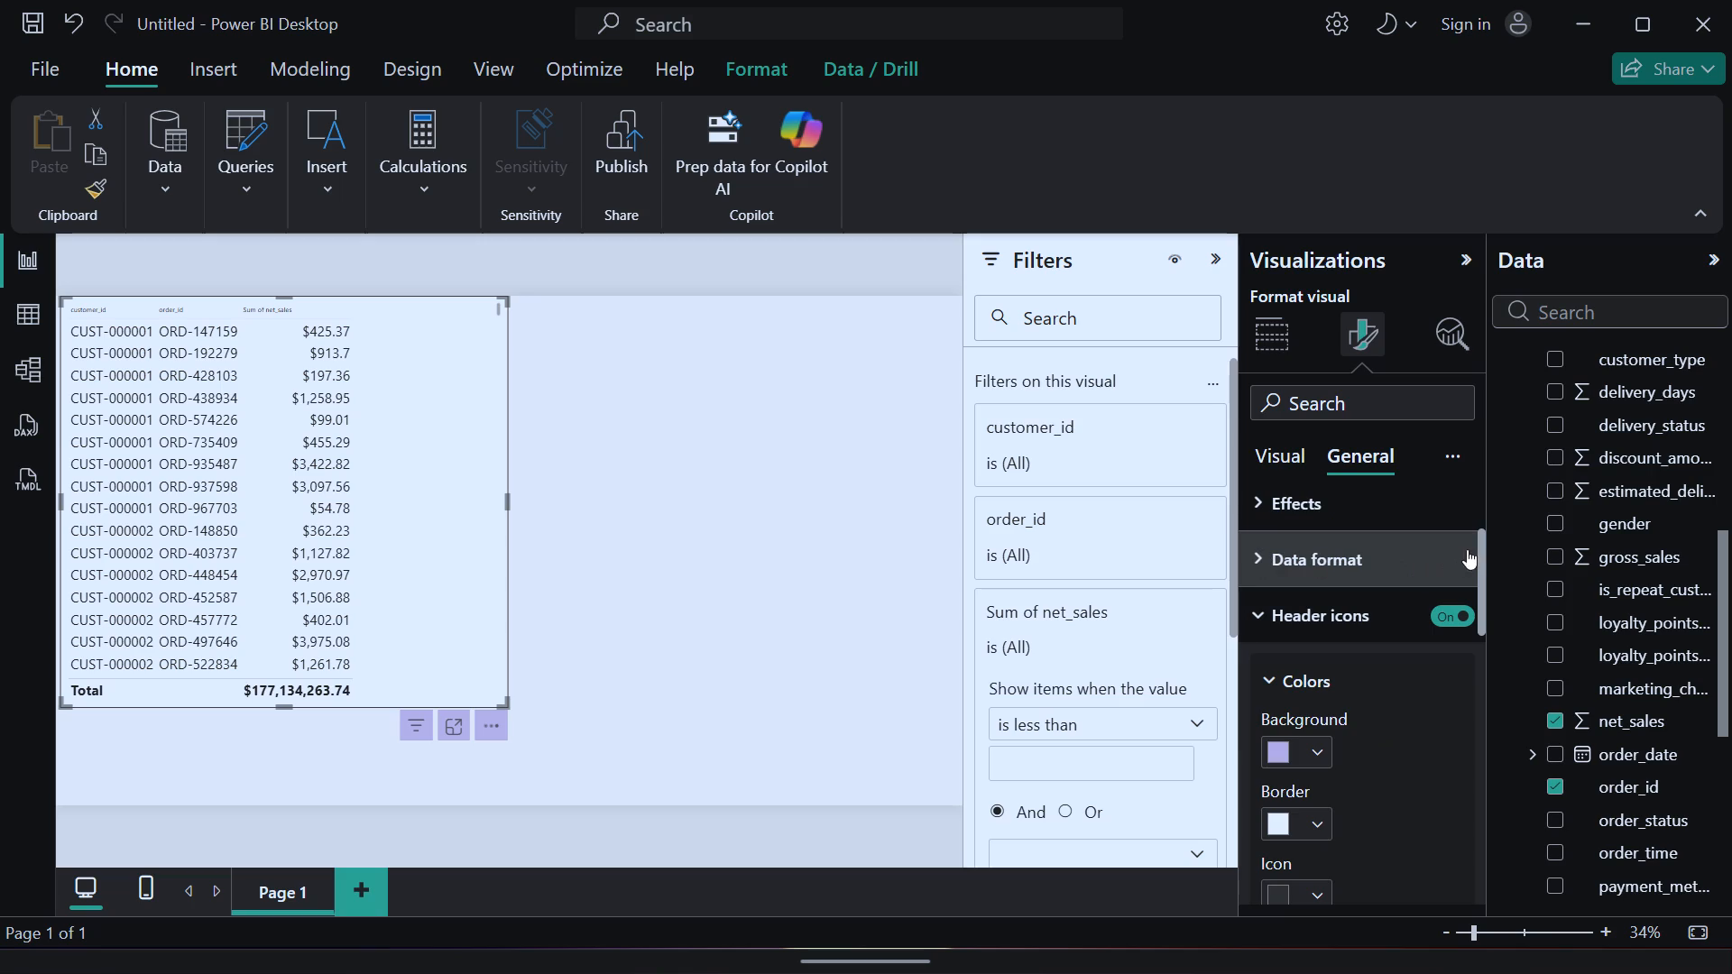
click(1254, 600)
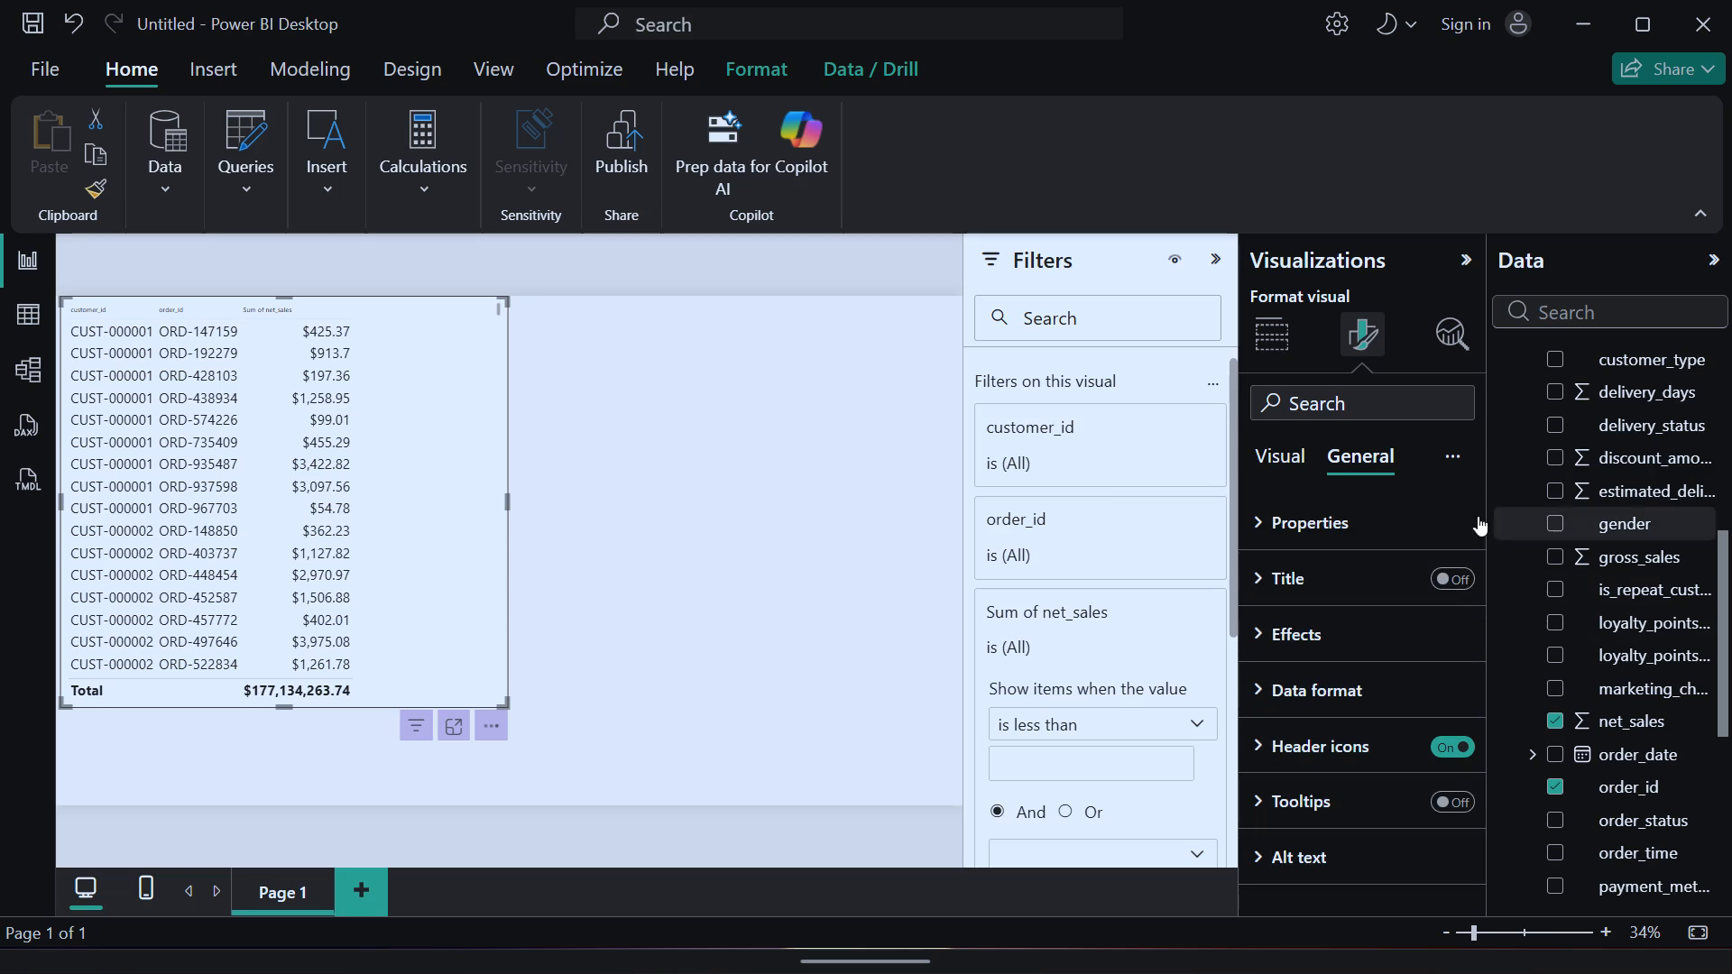
Set the font size of the table visual's column headers to 25.
click(1294, 446)
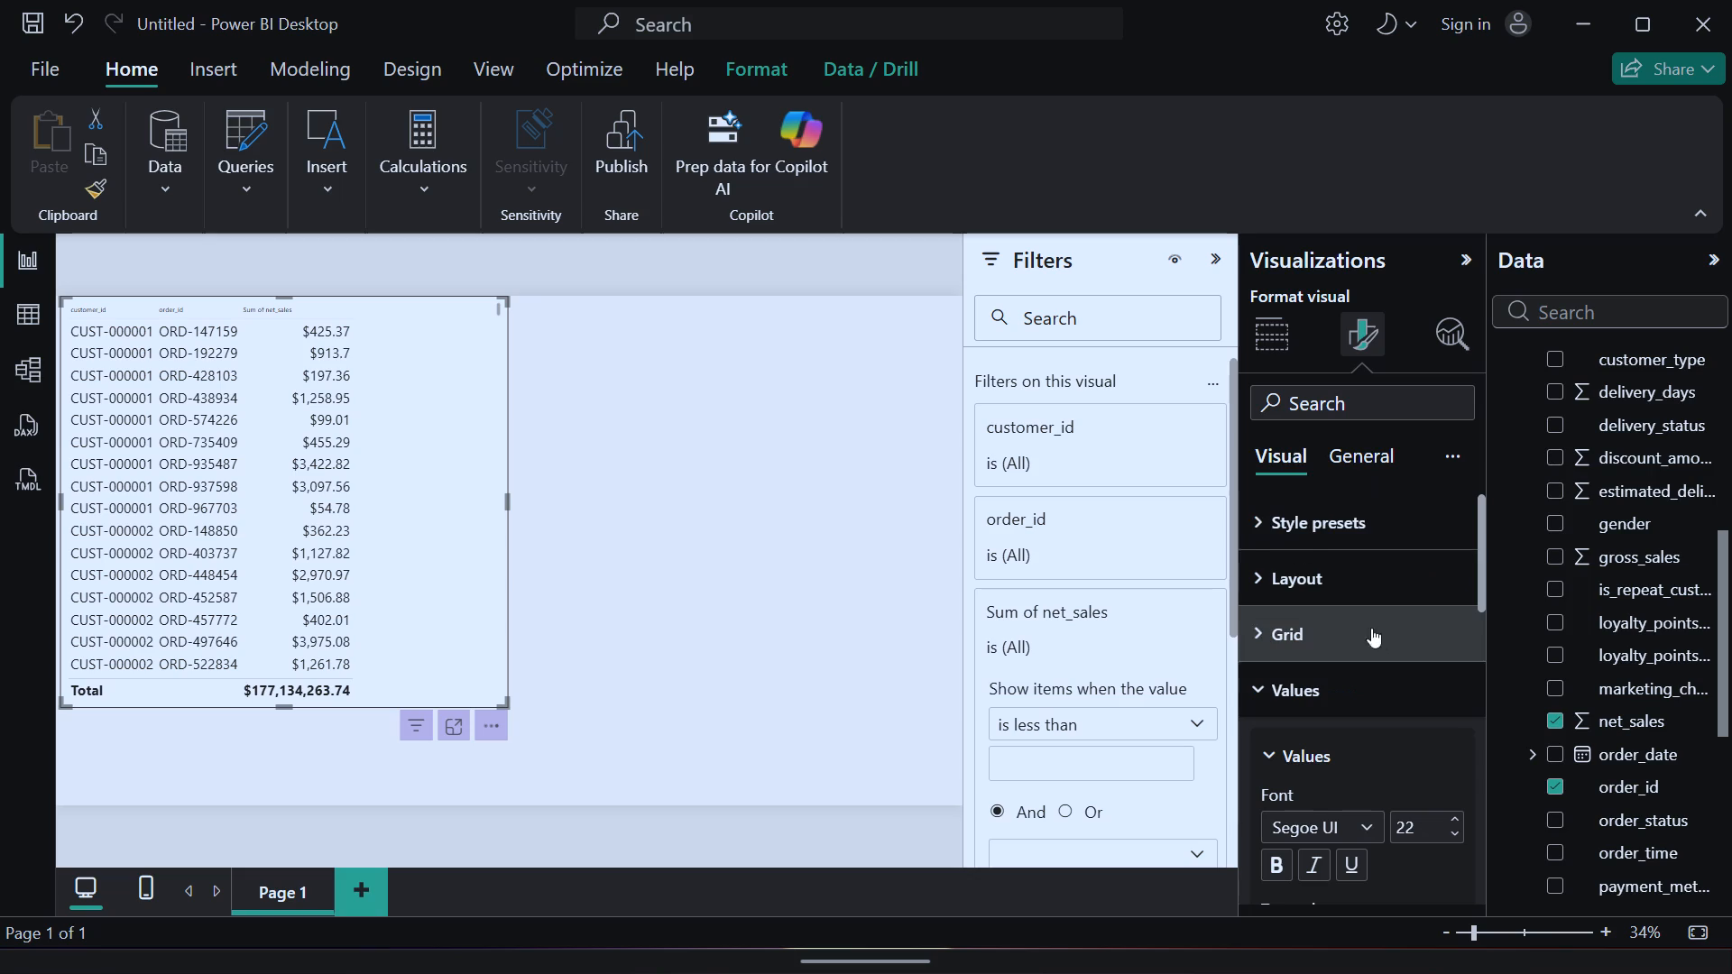
drag(1483, 563, 1487, 590)
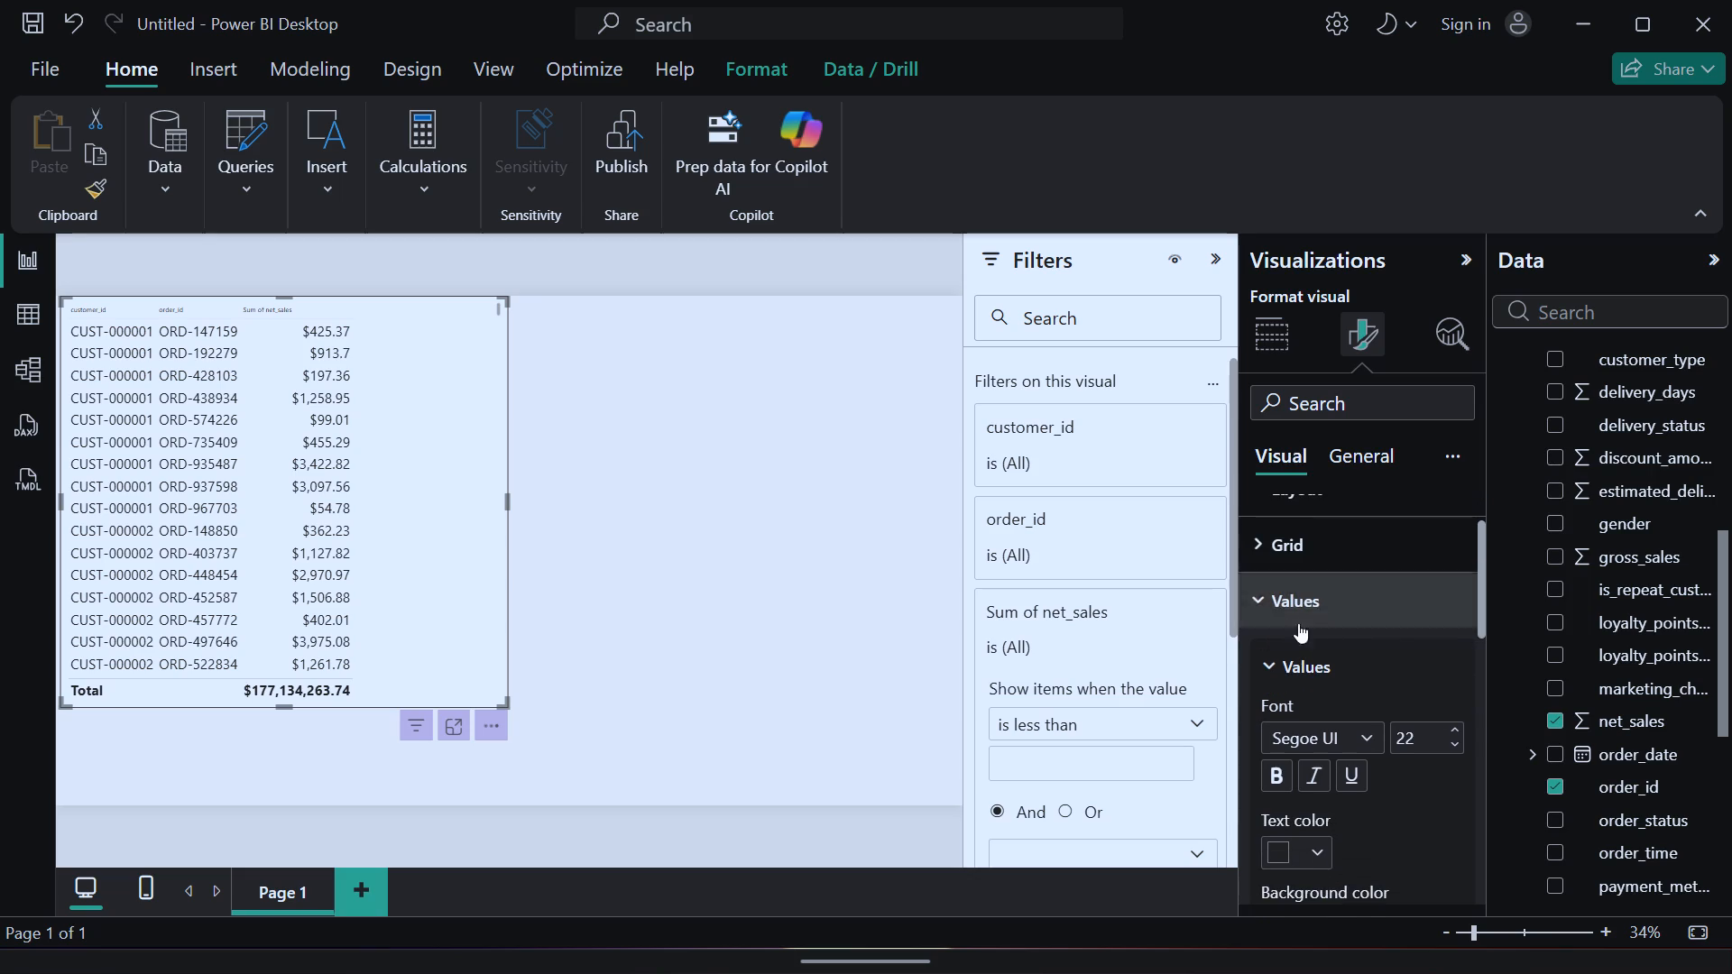
drag(1486, 568, 1495, 607)
drag(1480, 588, 1480, 643)
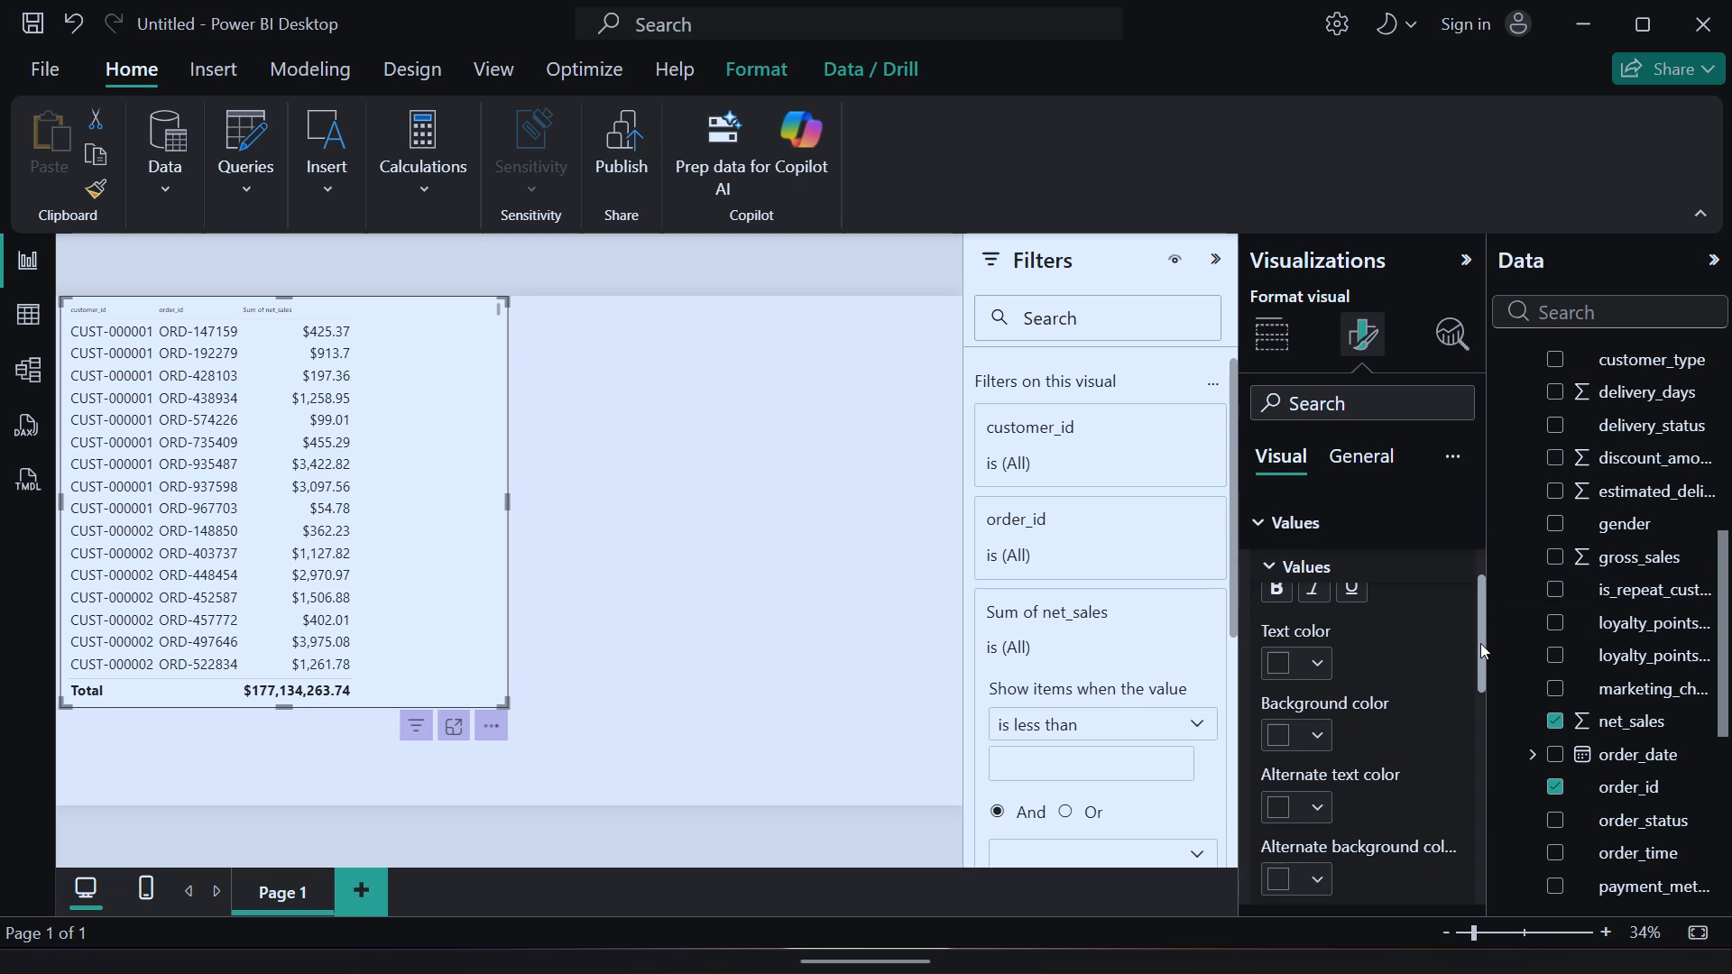
drag(1480, 643, 1472, 695)
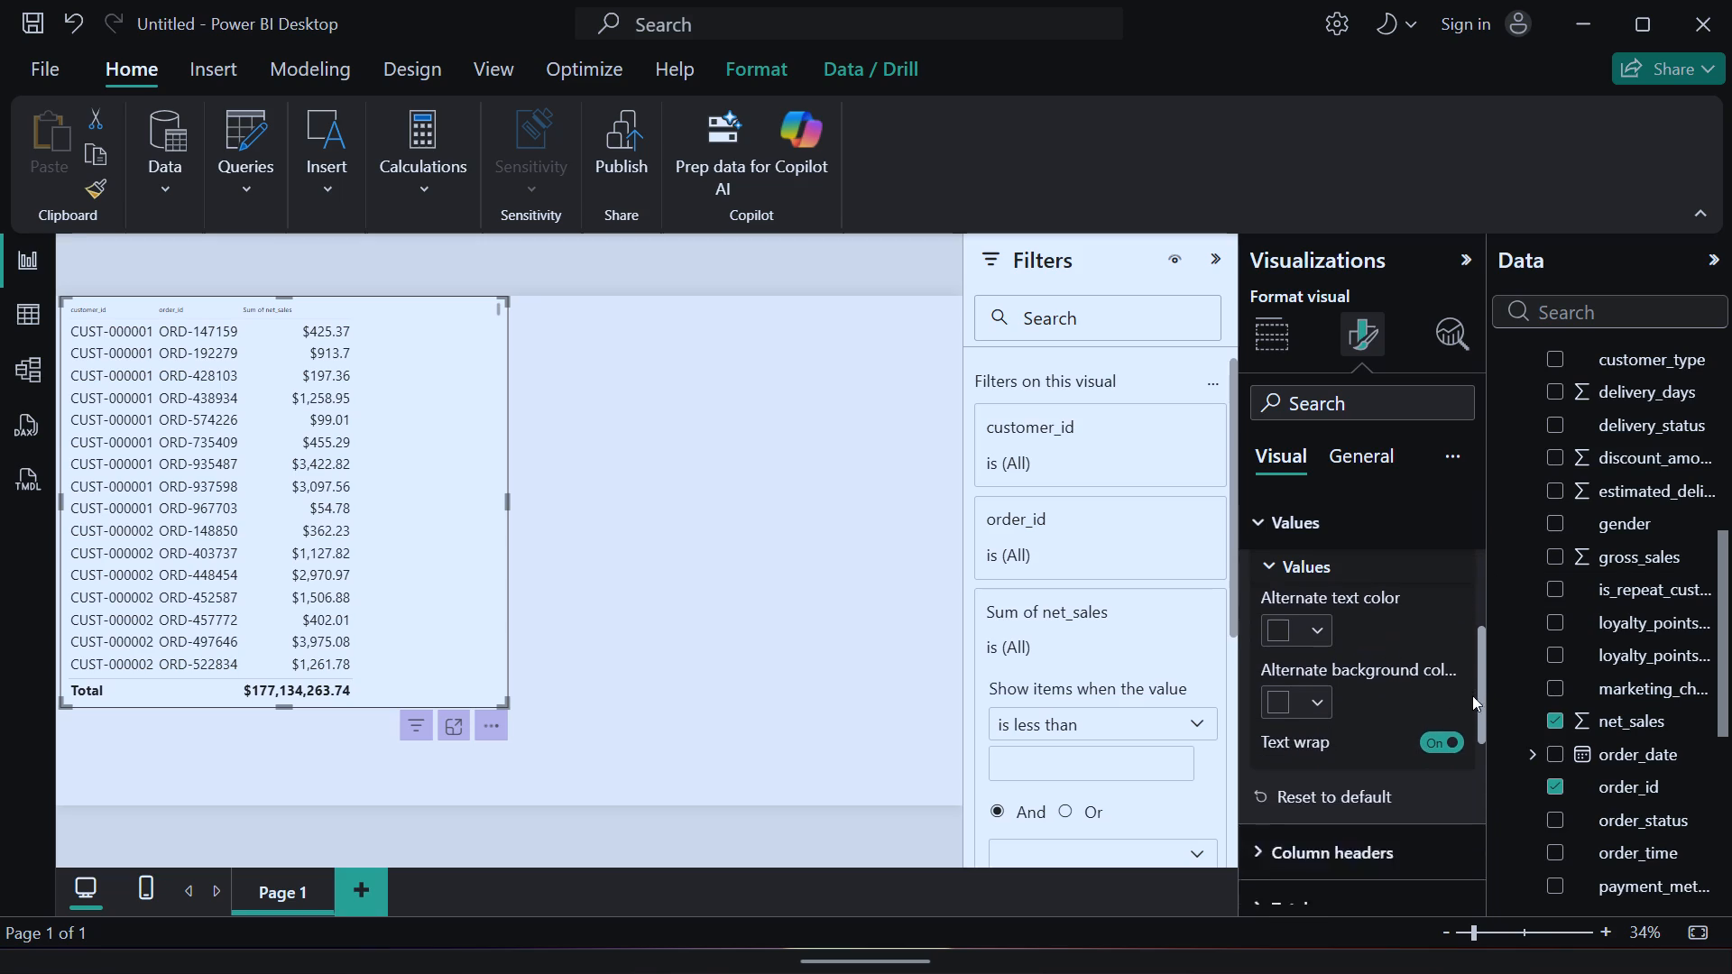
drag(1472, 695, 1461, 722)
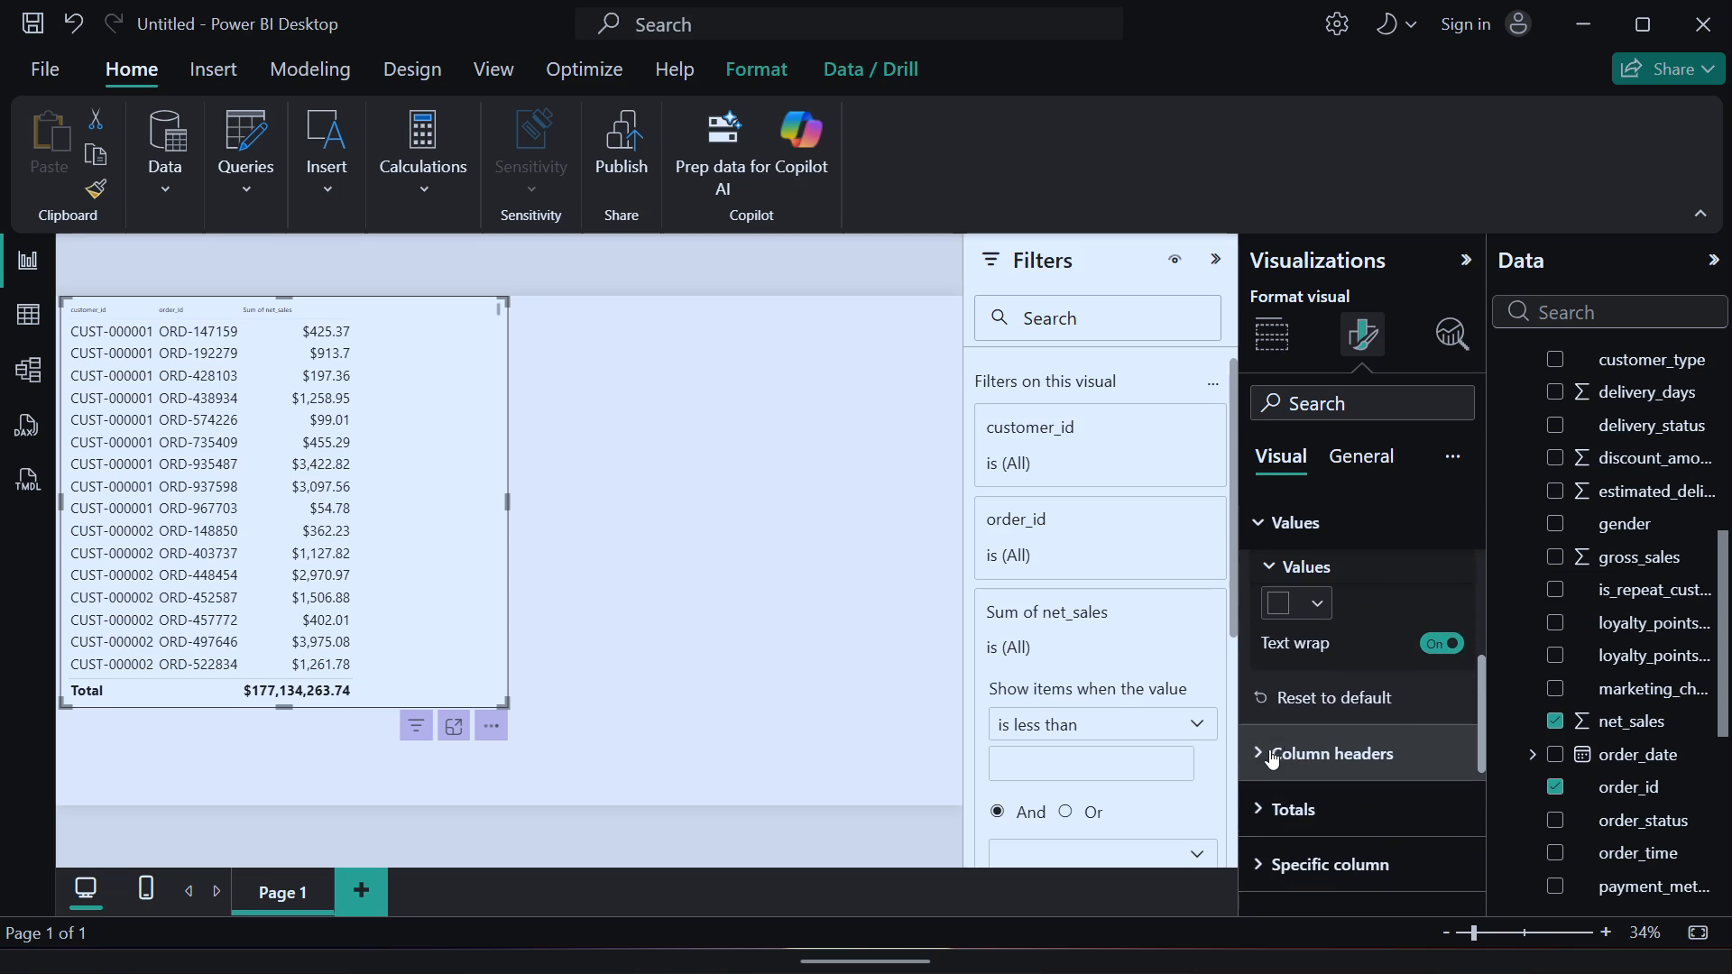
click(1249, 745)
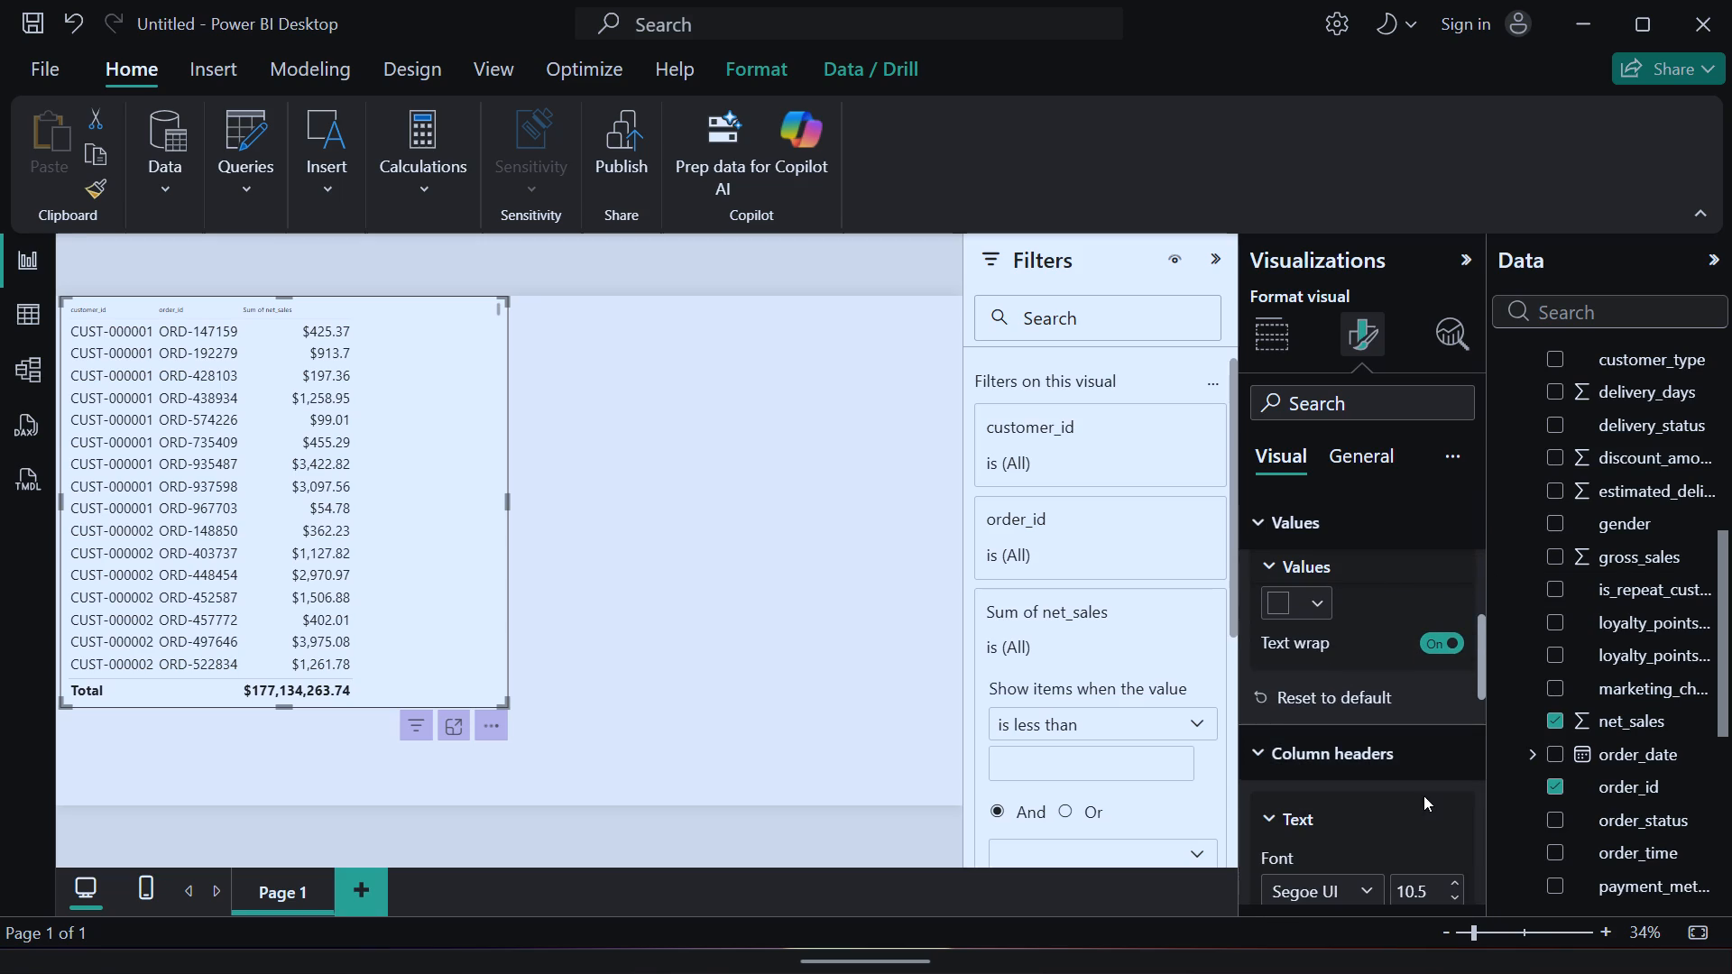
click(1451, 884)
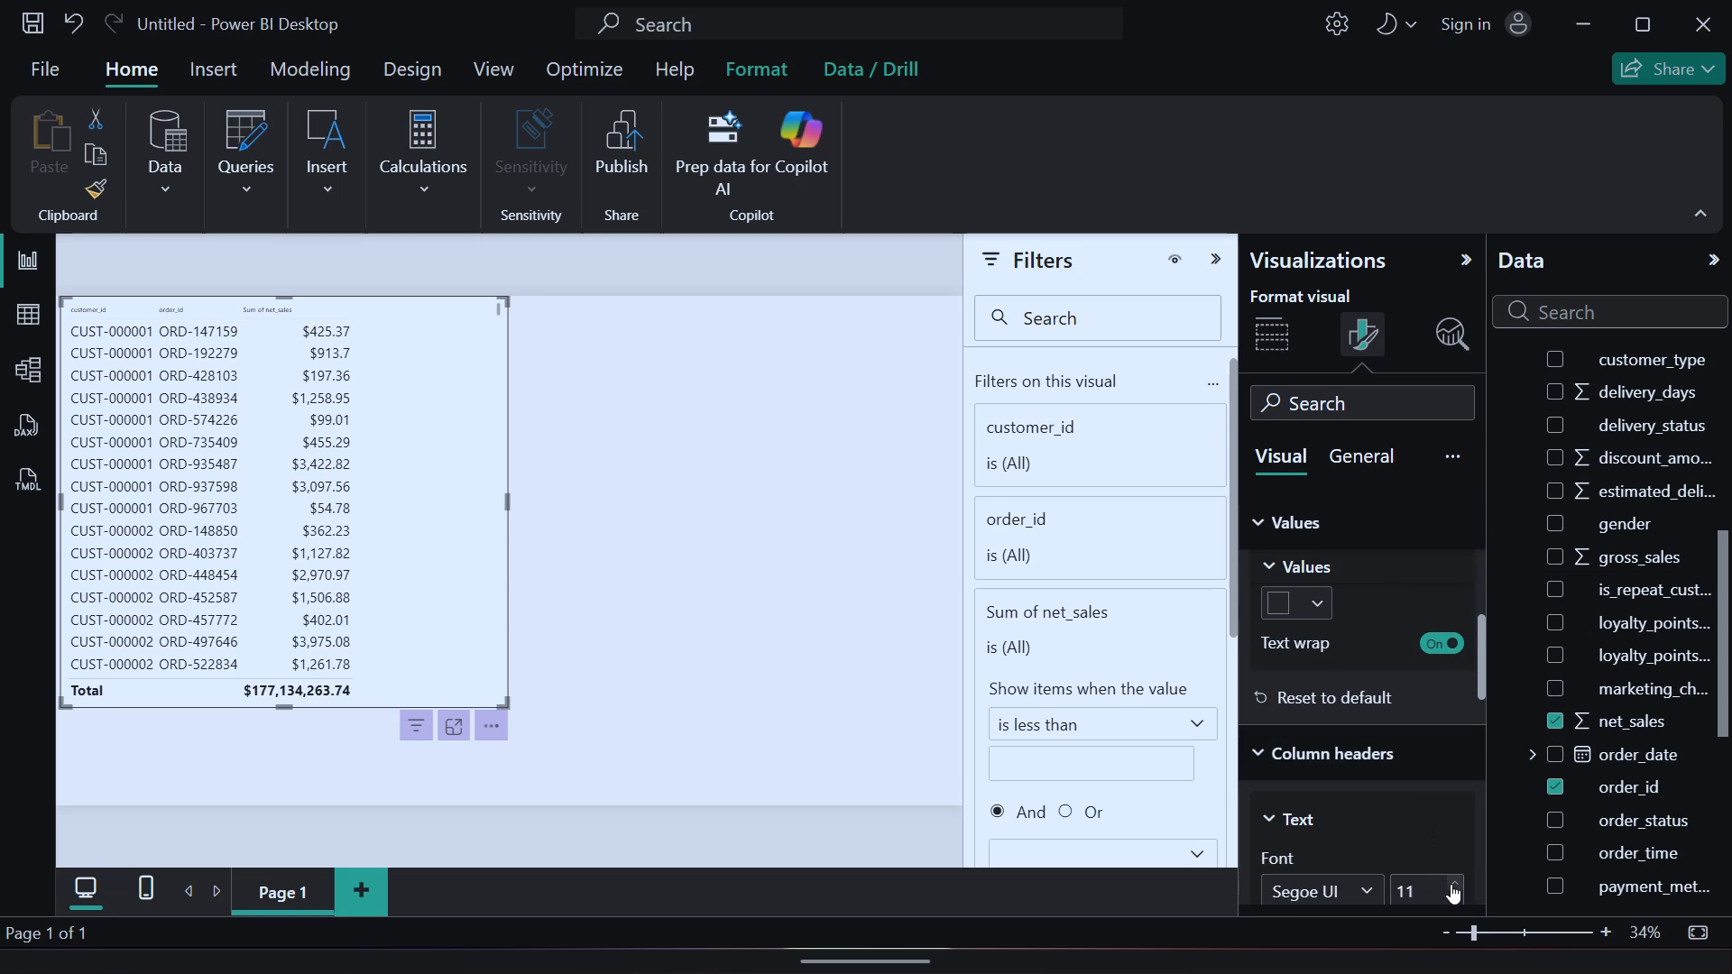
triple_click(1451, 884)
triple_click(1451, 884)
double_click(1451, 884)
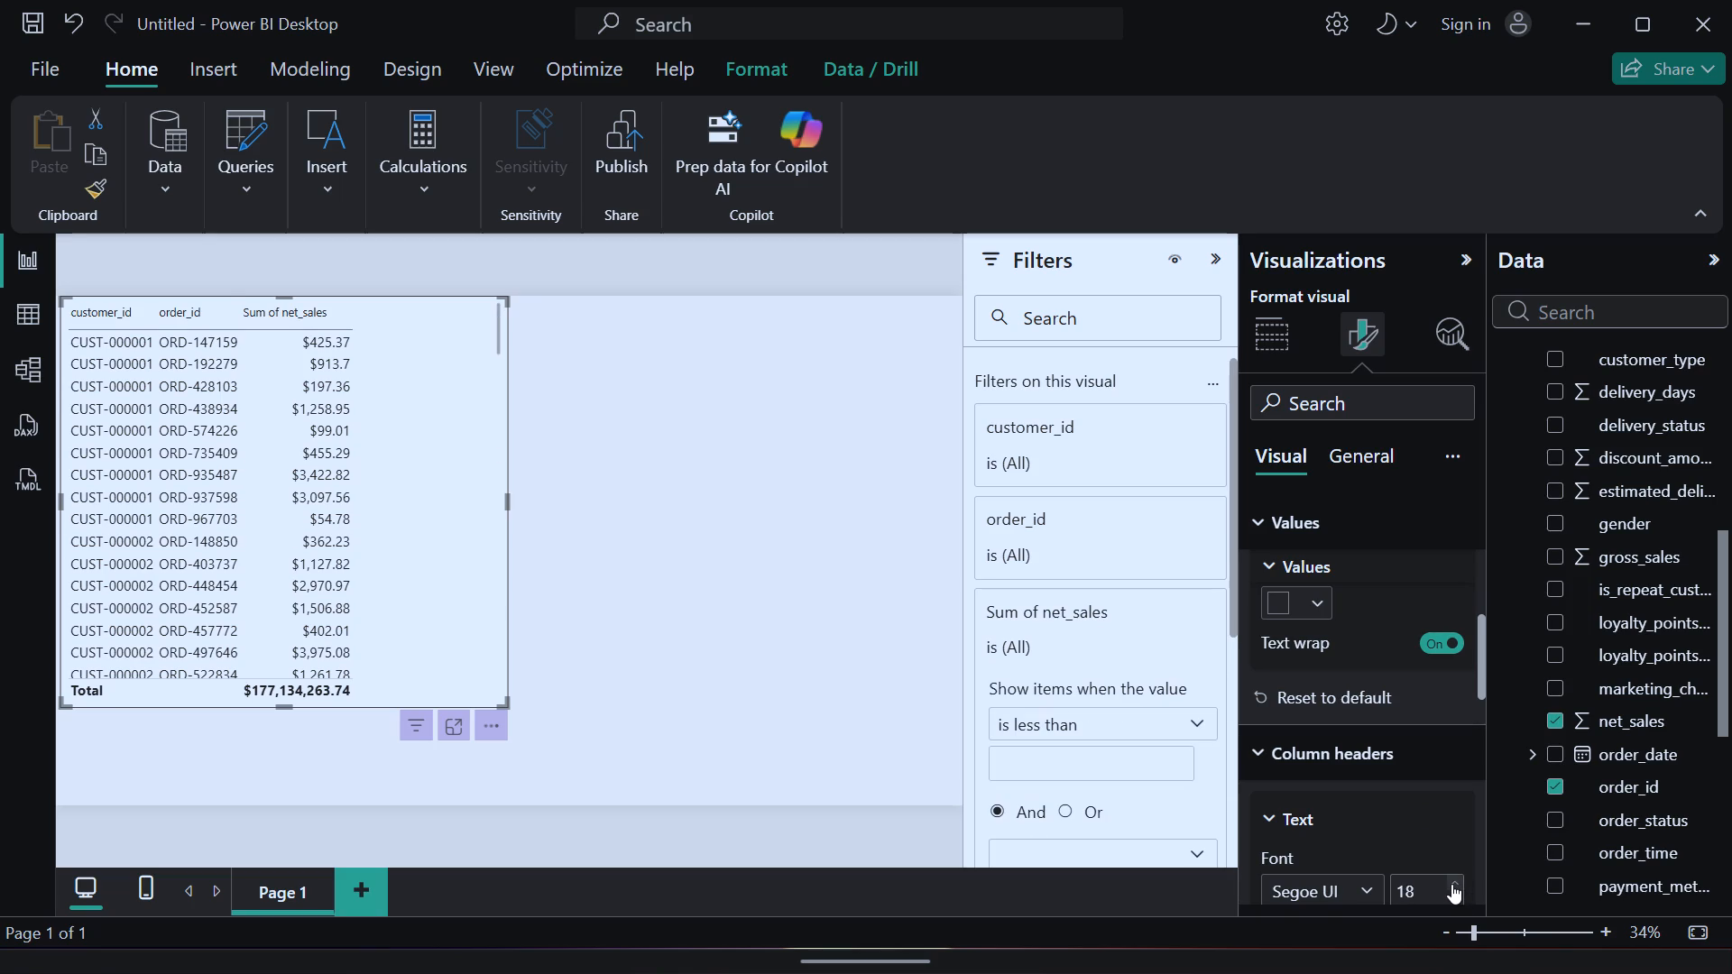
click(1451, 884)
double_click(1451, 884)
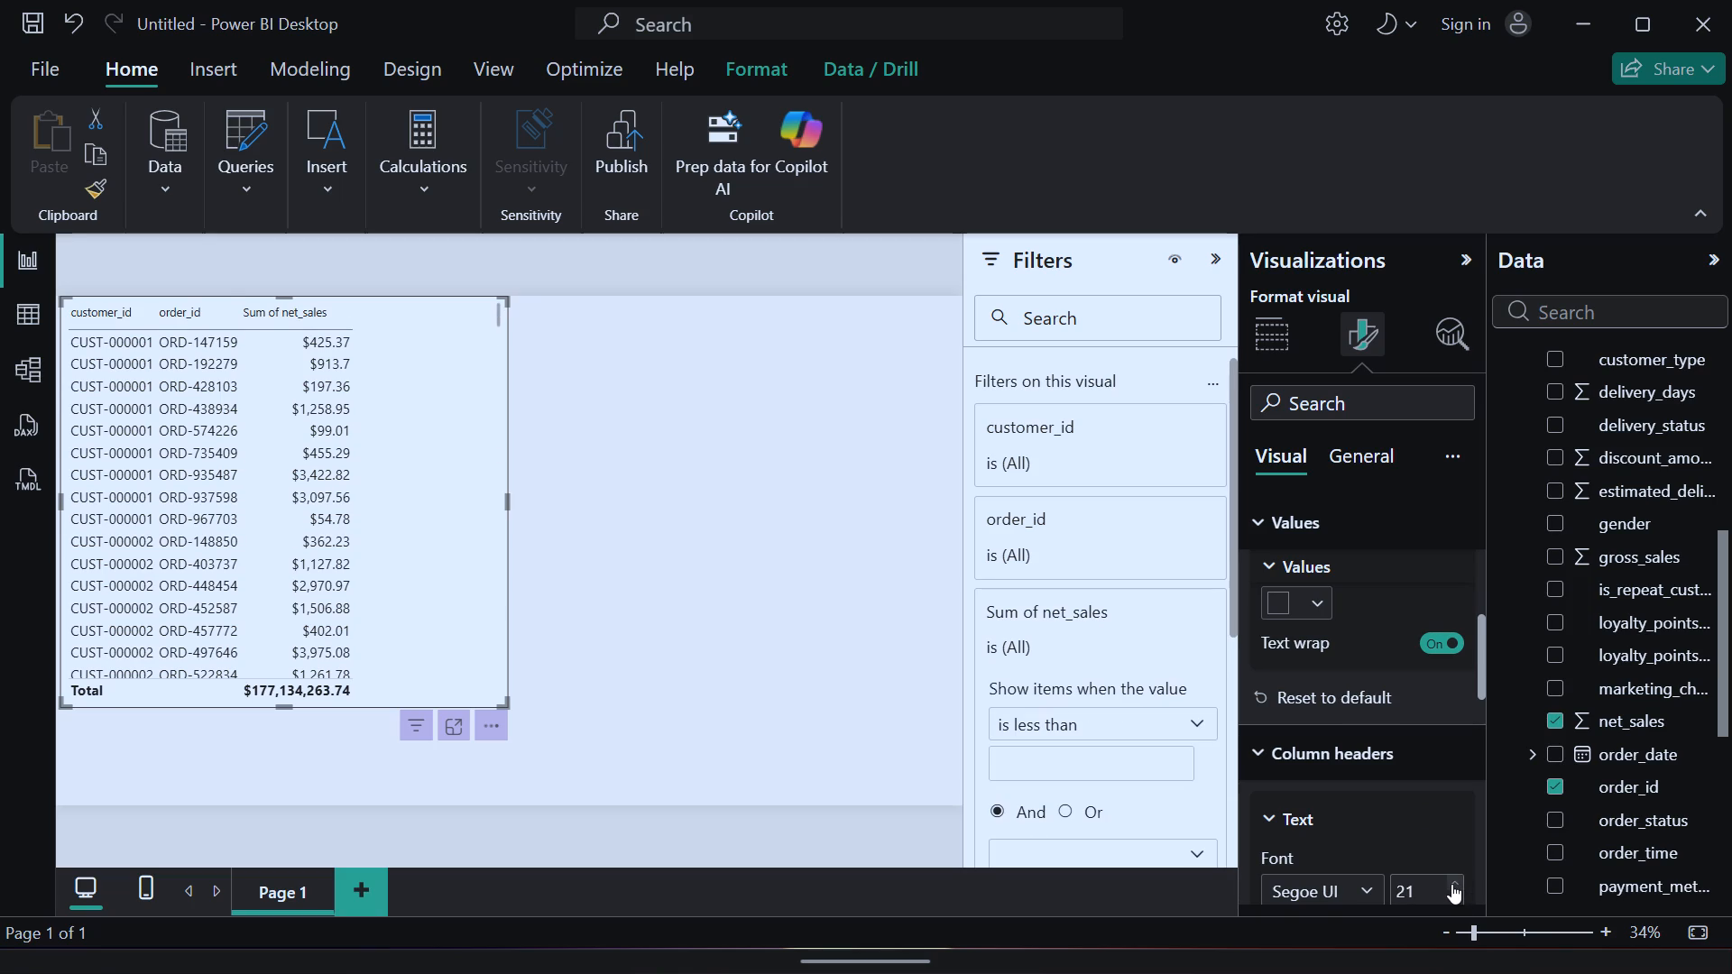
click(1451, 884)
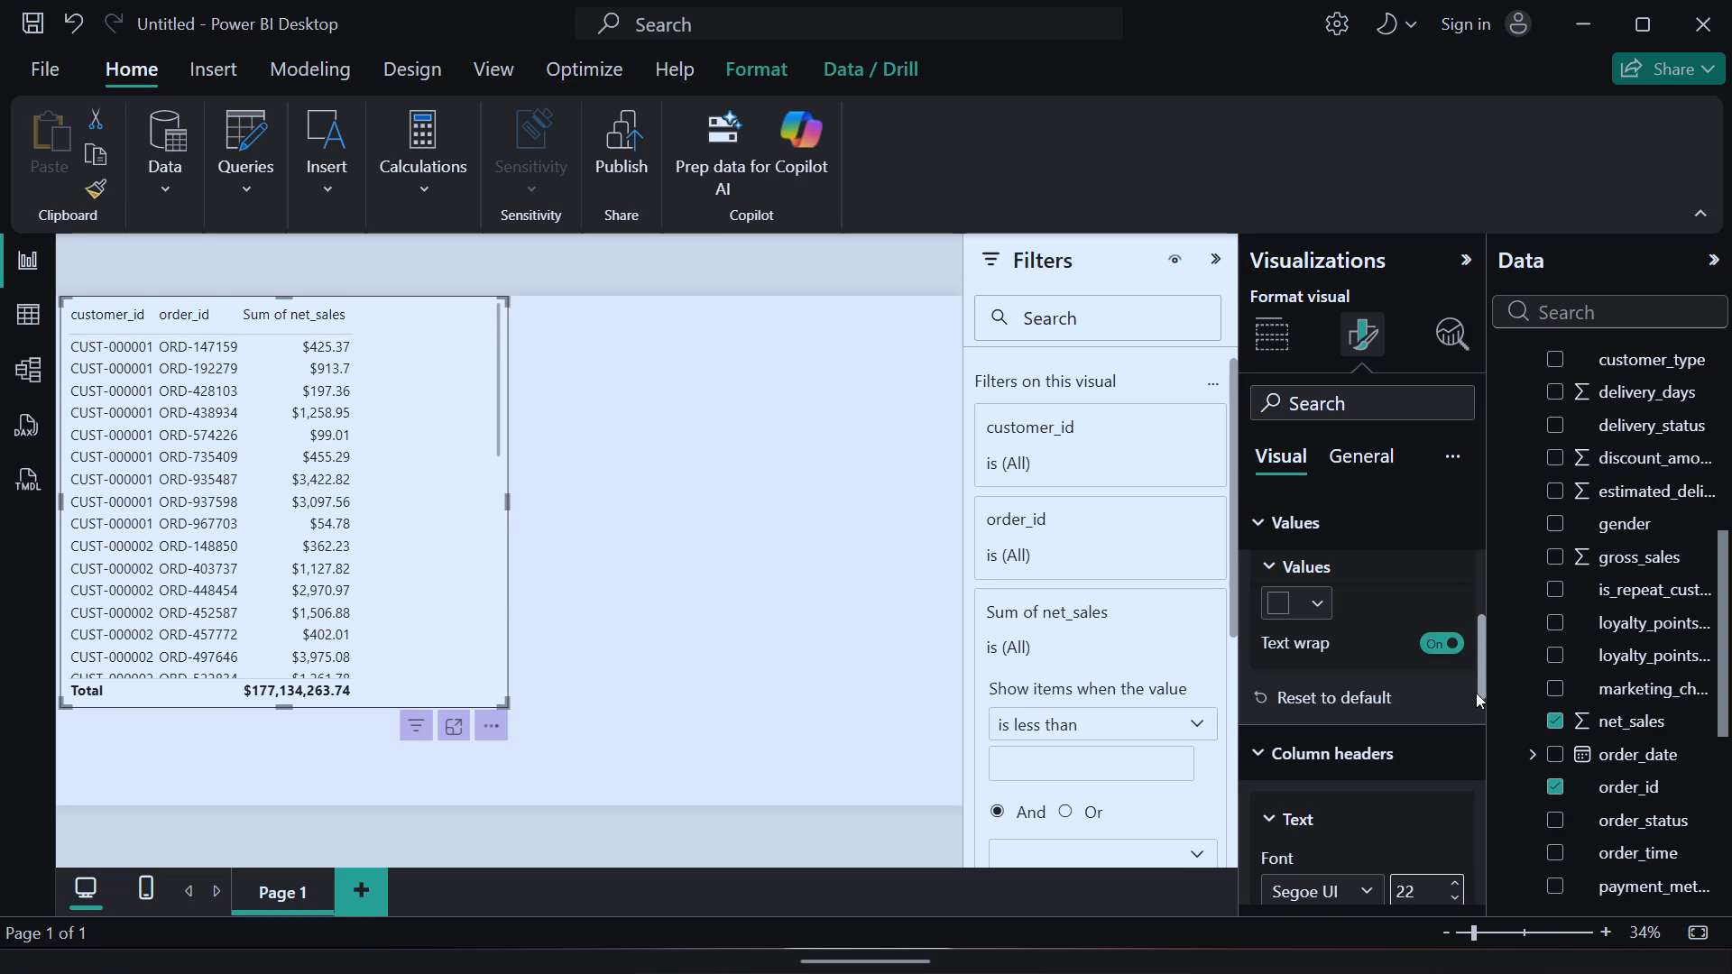
drag(1487, 657, 1504, 720)
drag(1481, 656, 1478, 685)
click(1478, 685)
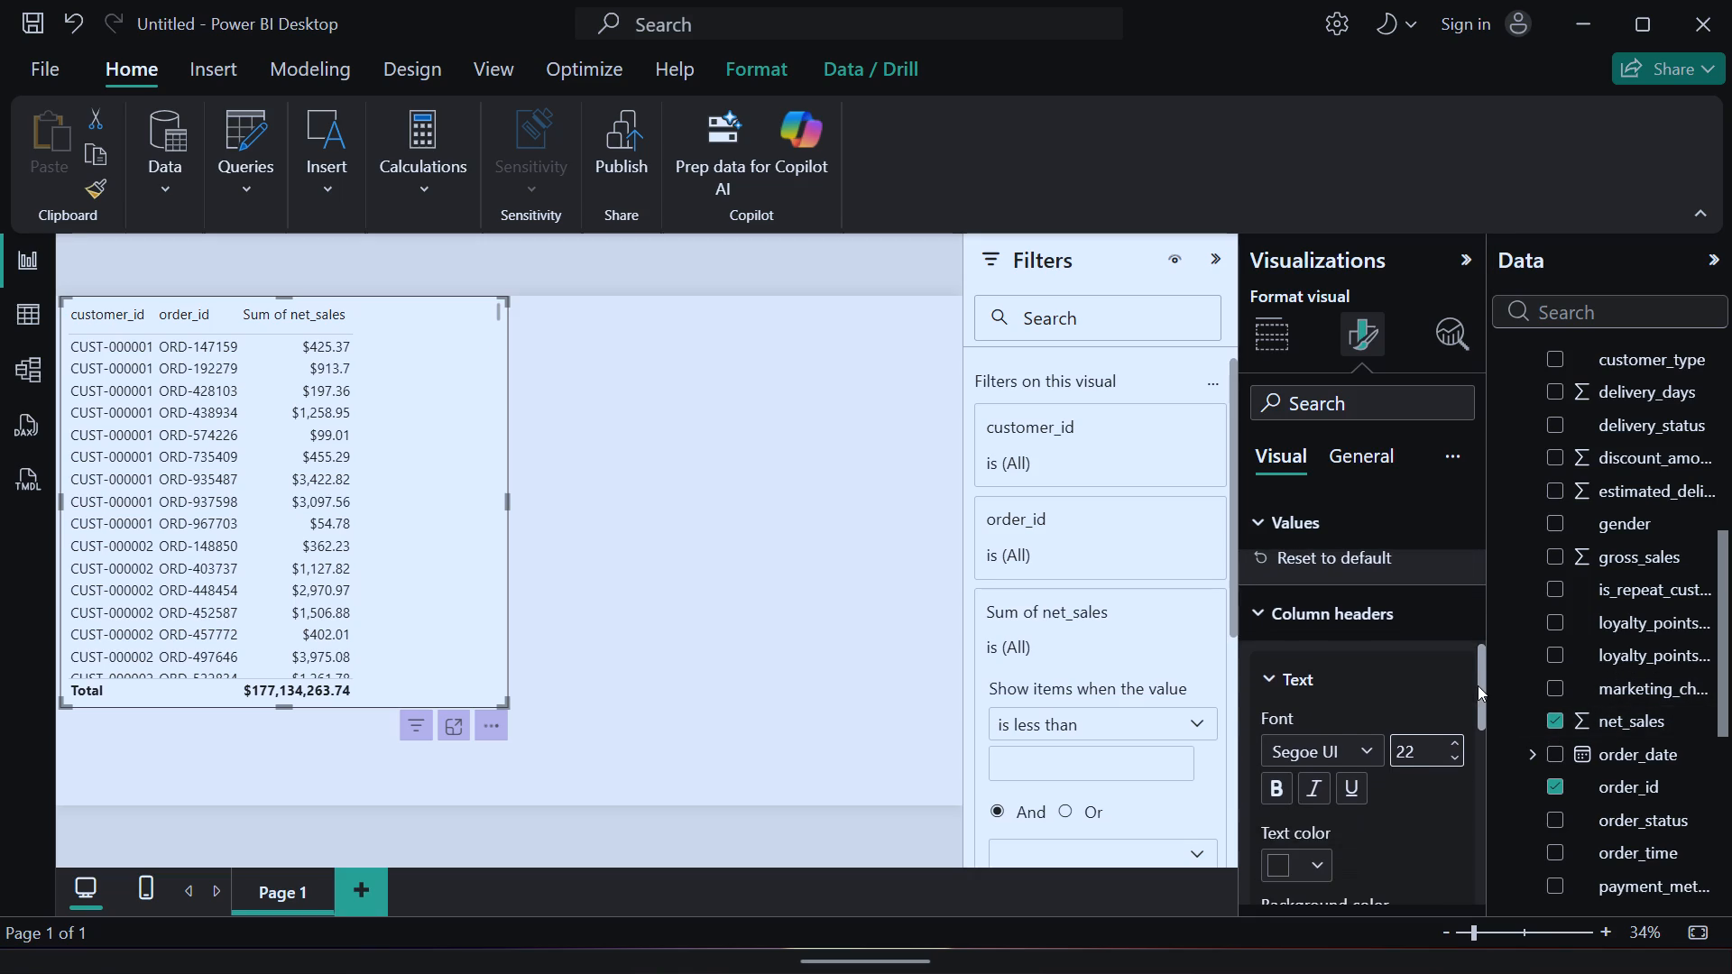
click(1454, 739)
click(1455, 739)
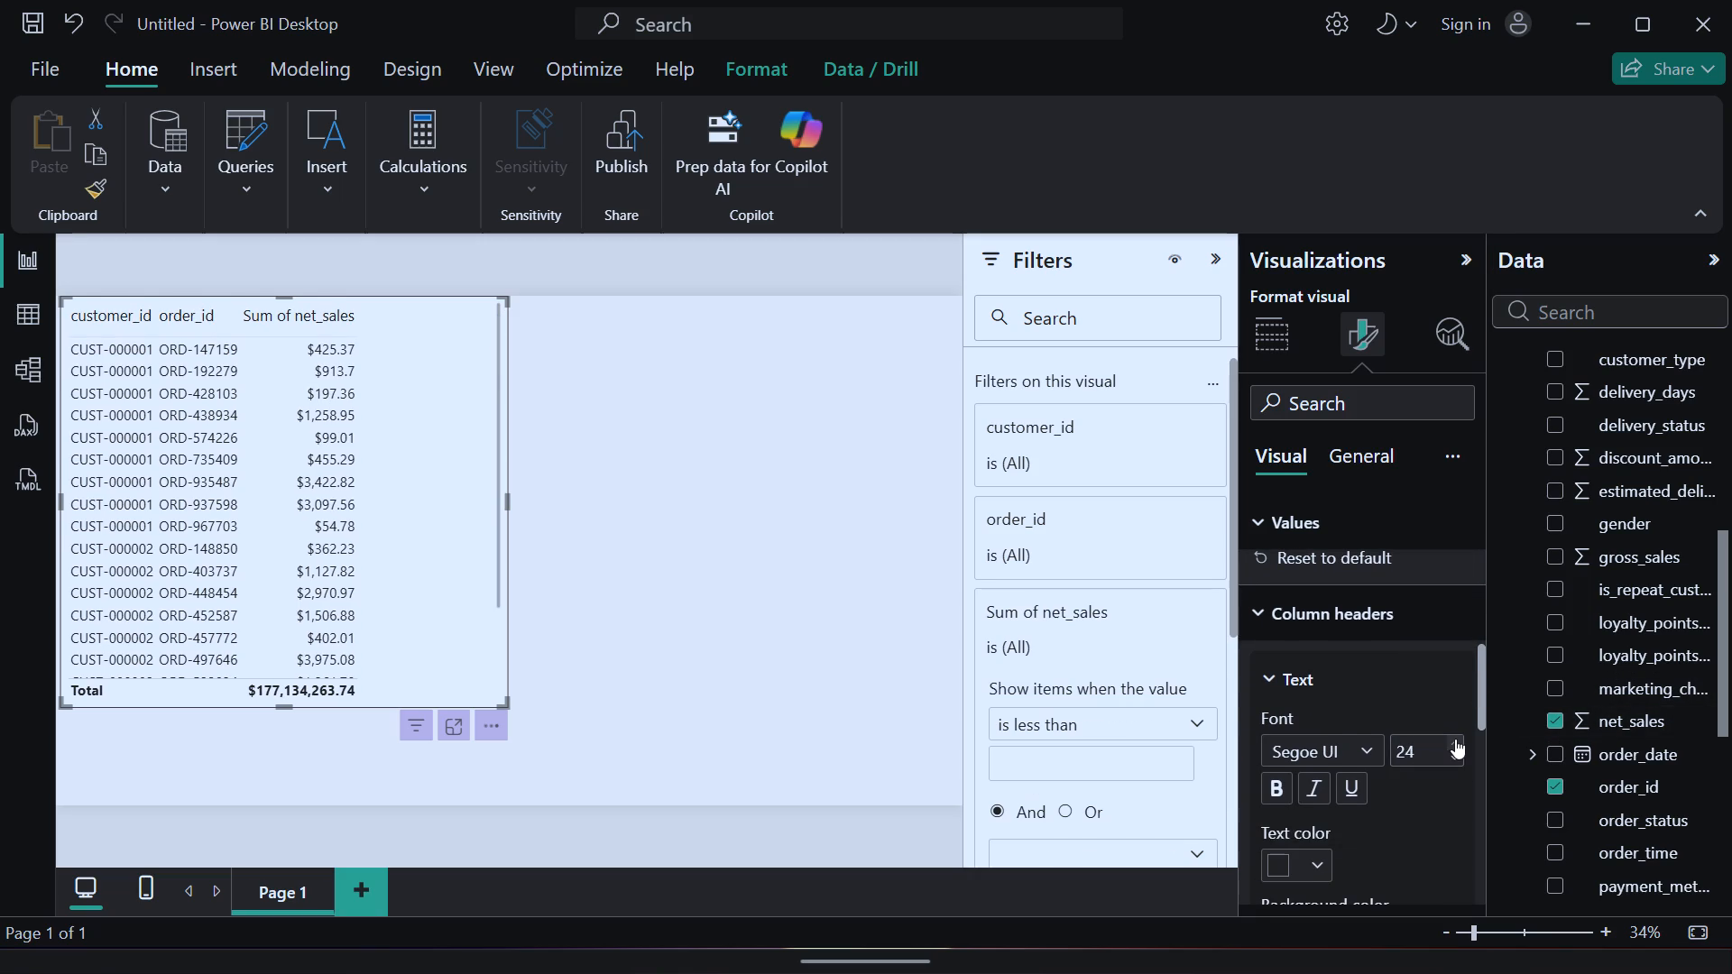
click(1455, 739)
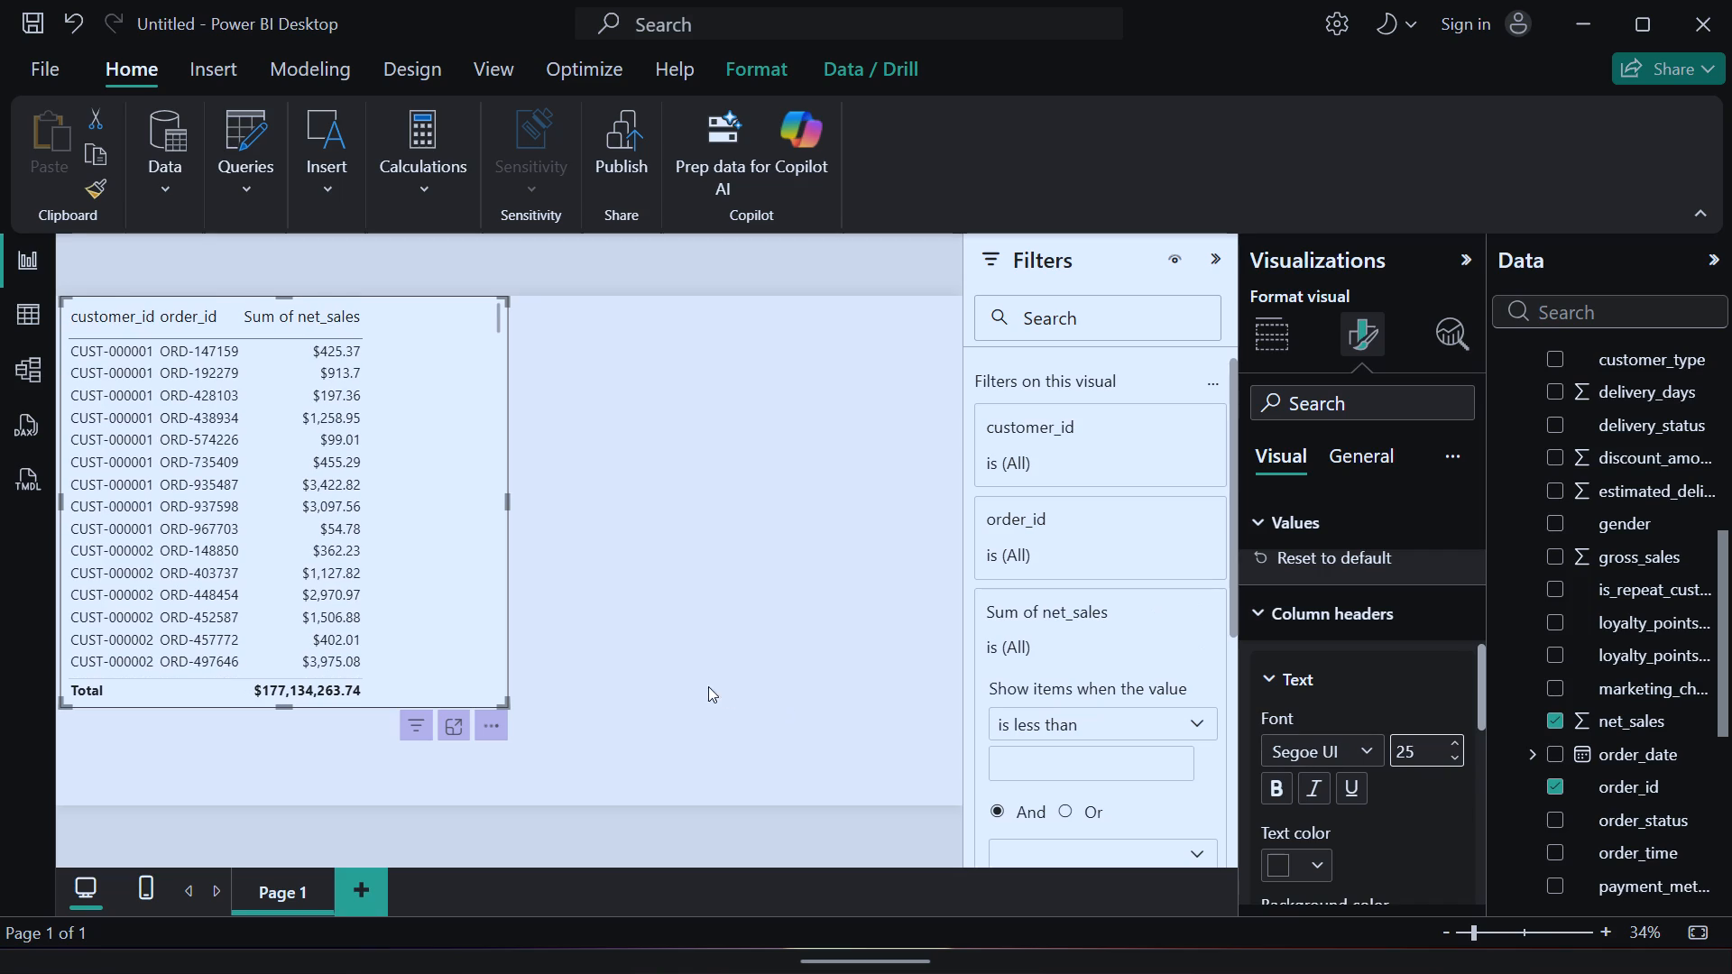
Resize the table visual so its frame fits closely around the customer_id, order_id and net_sales columns.
drag(502, 698, 412, 658)
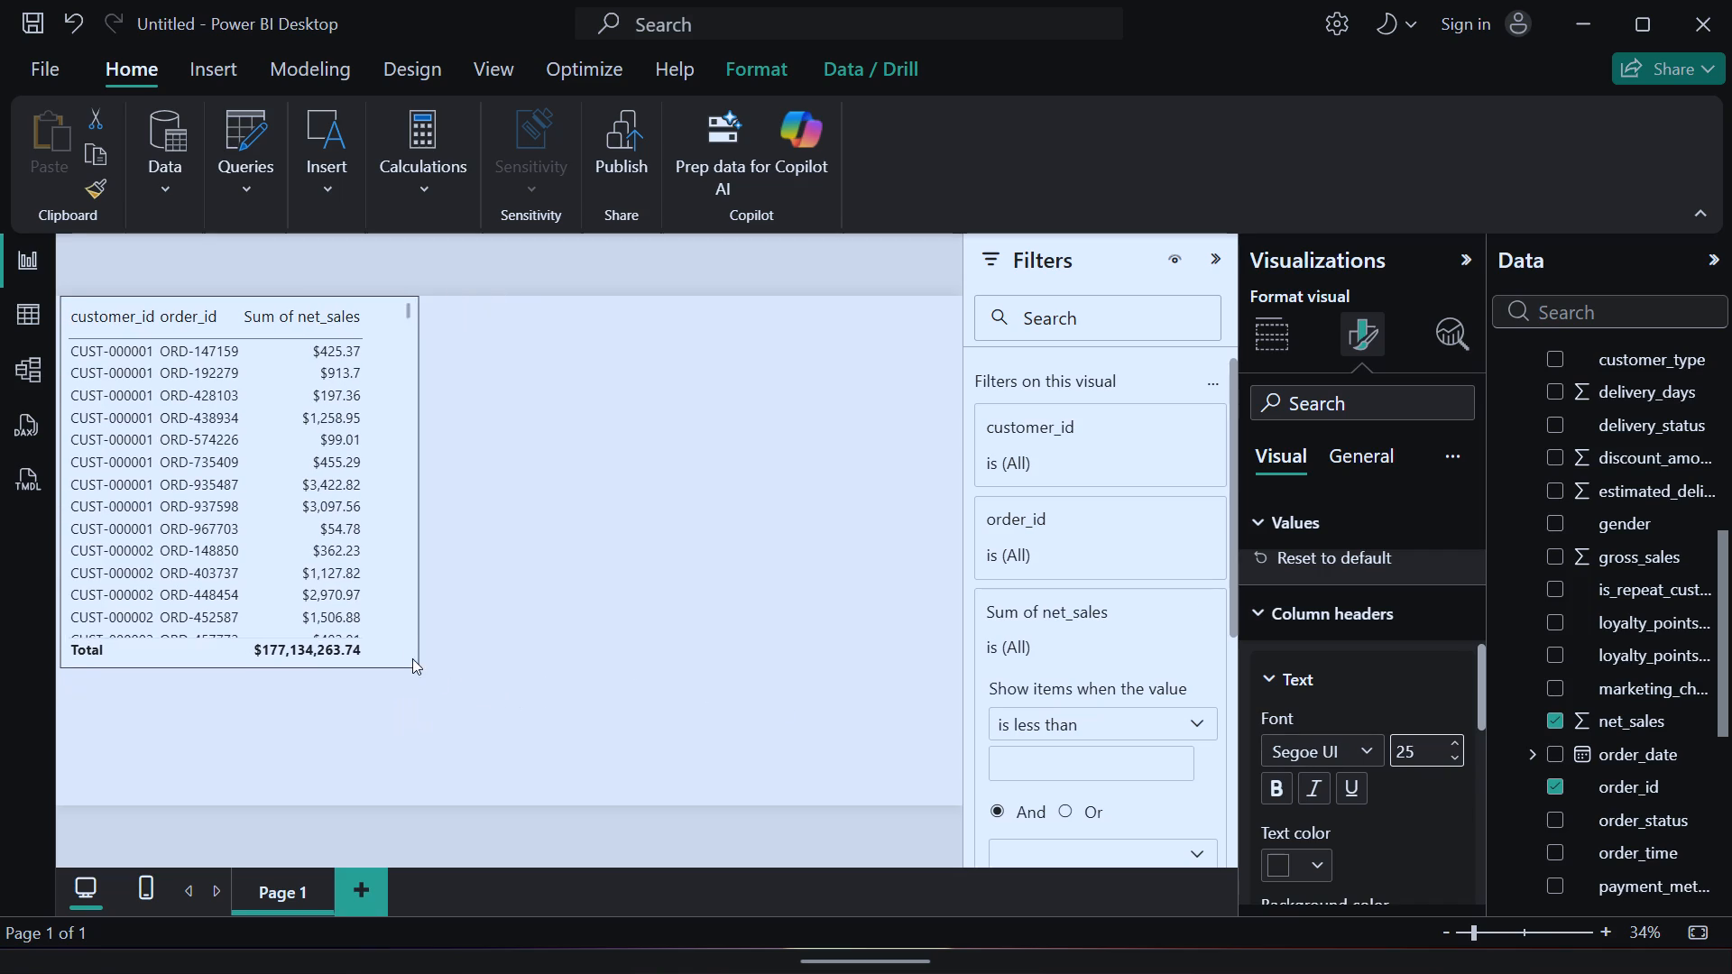
drag(412, 658, 392, 662)
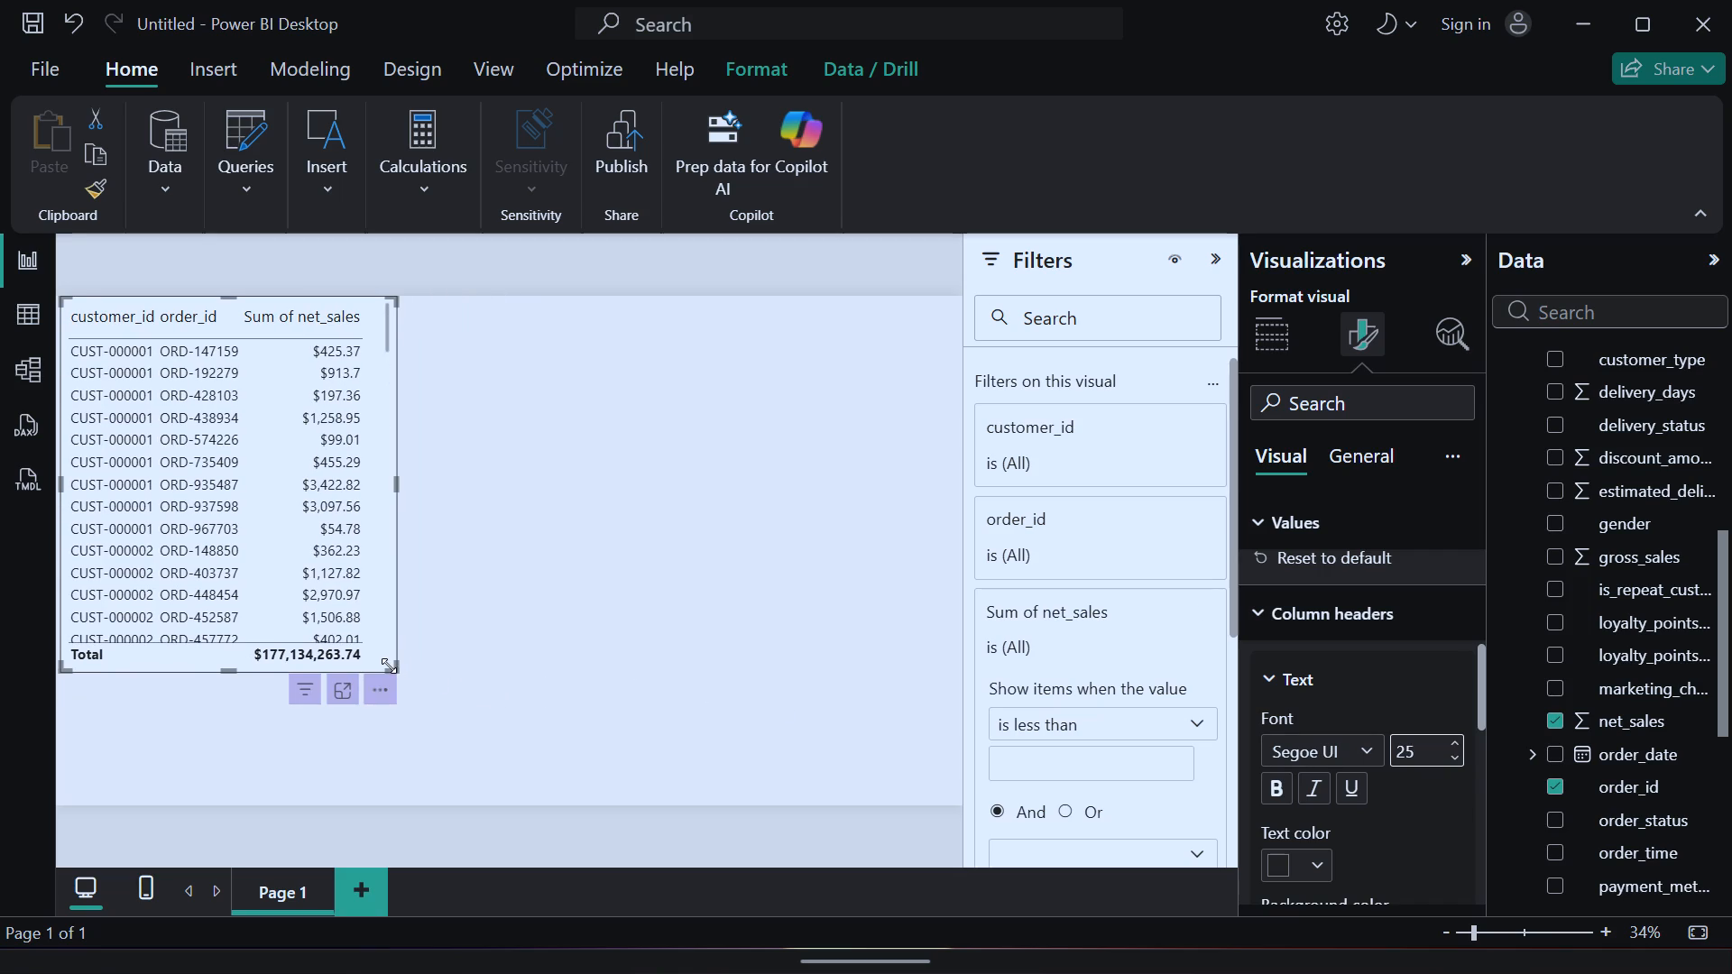
drag(389, 666, 843, 727)
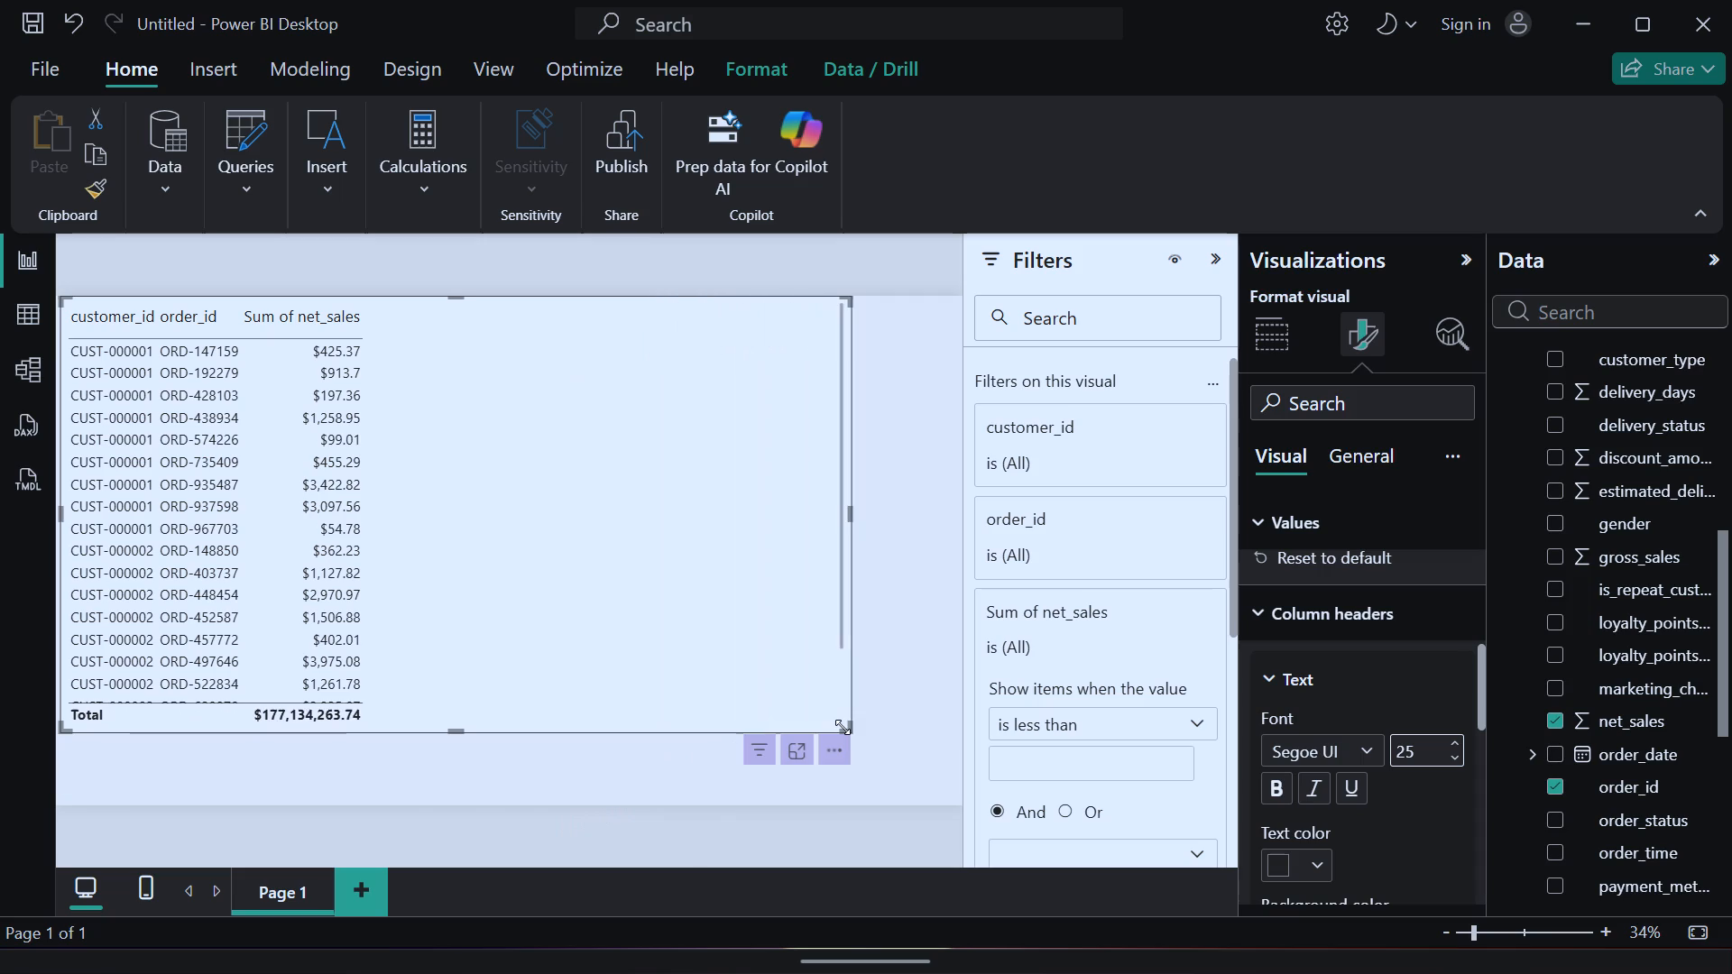
drag(843, 728, 577, 704)
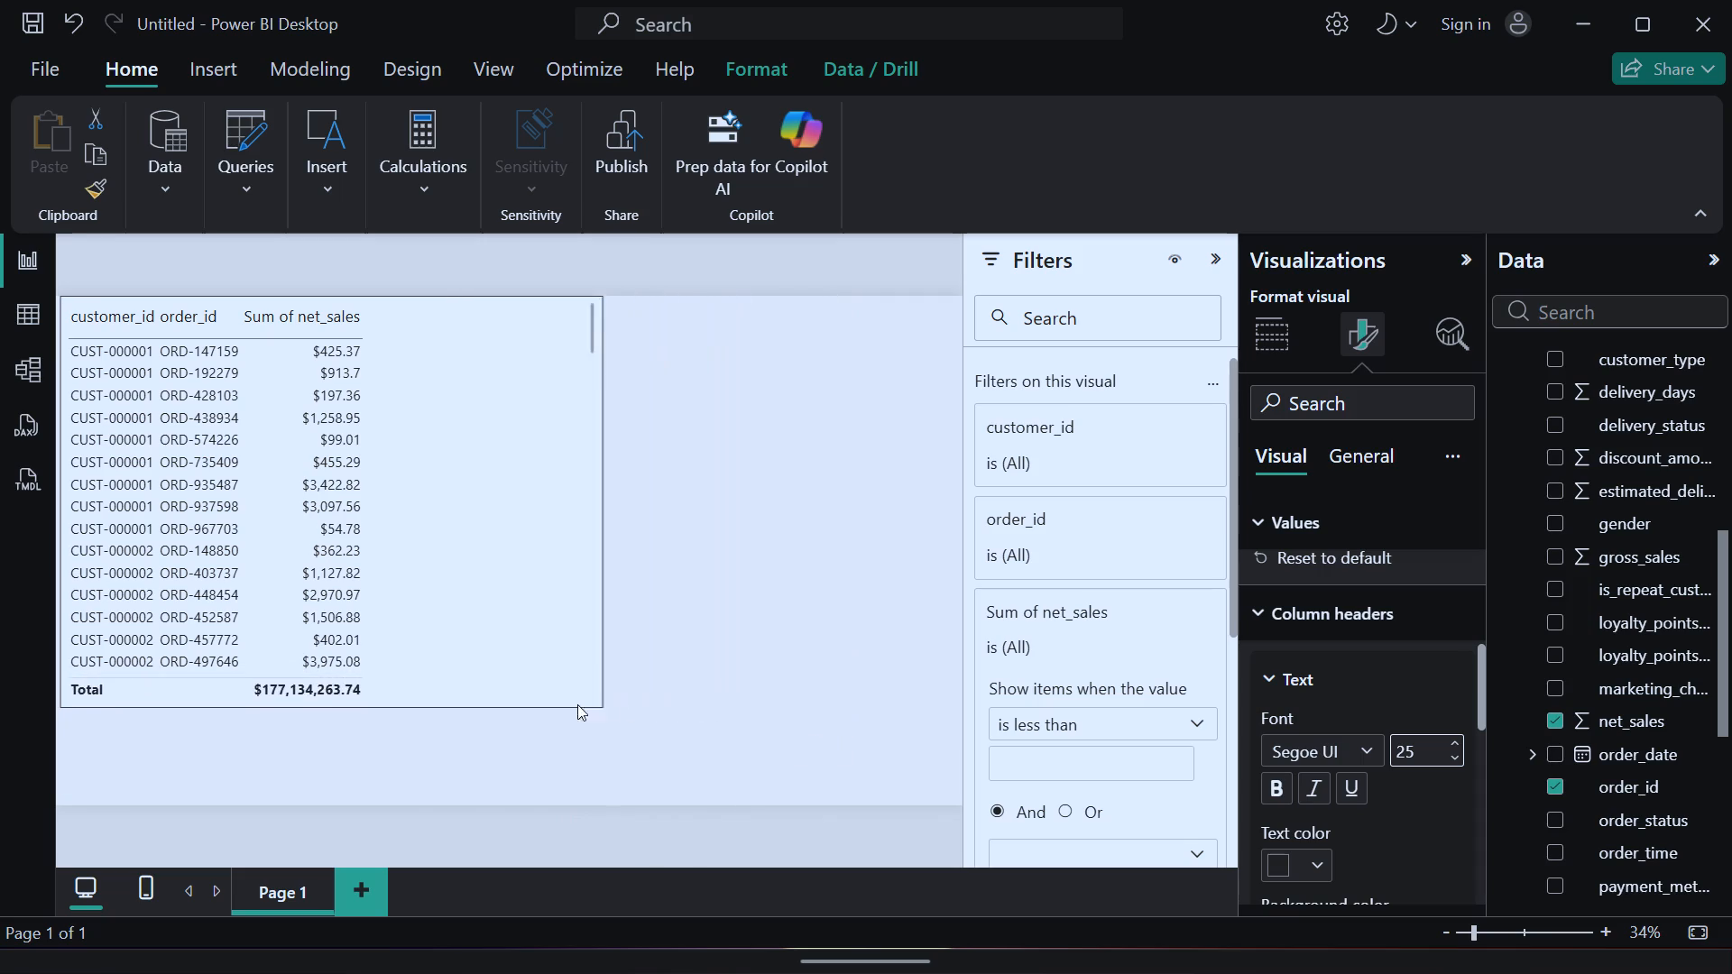
drag(577, 704, 400, 676)
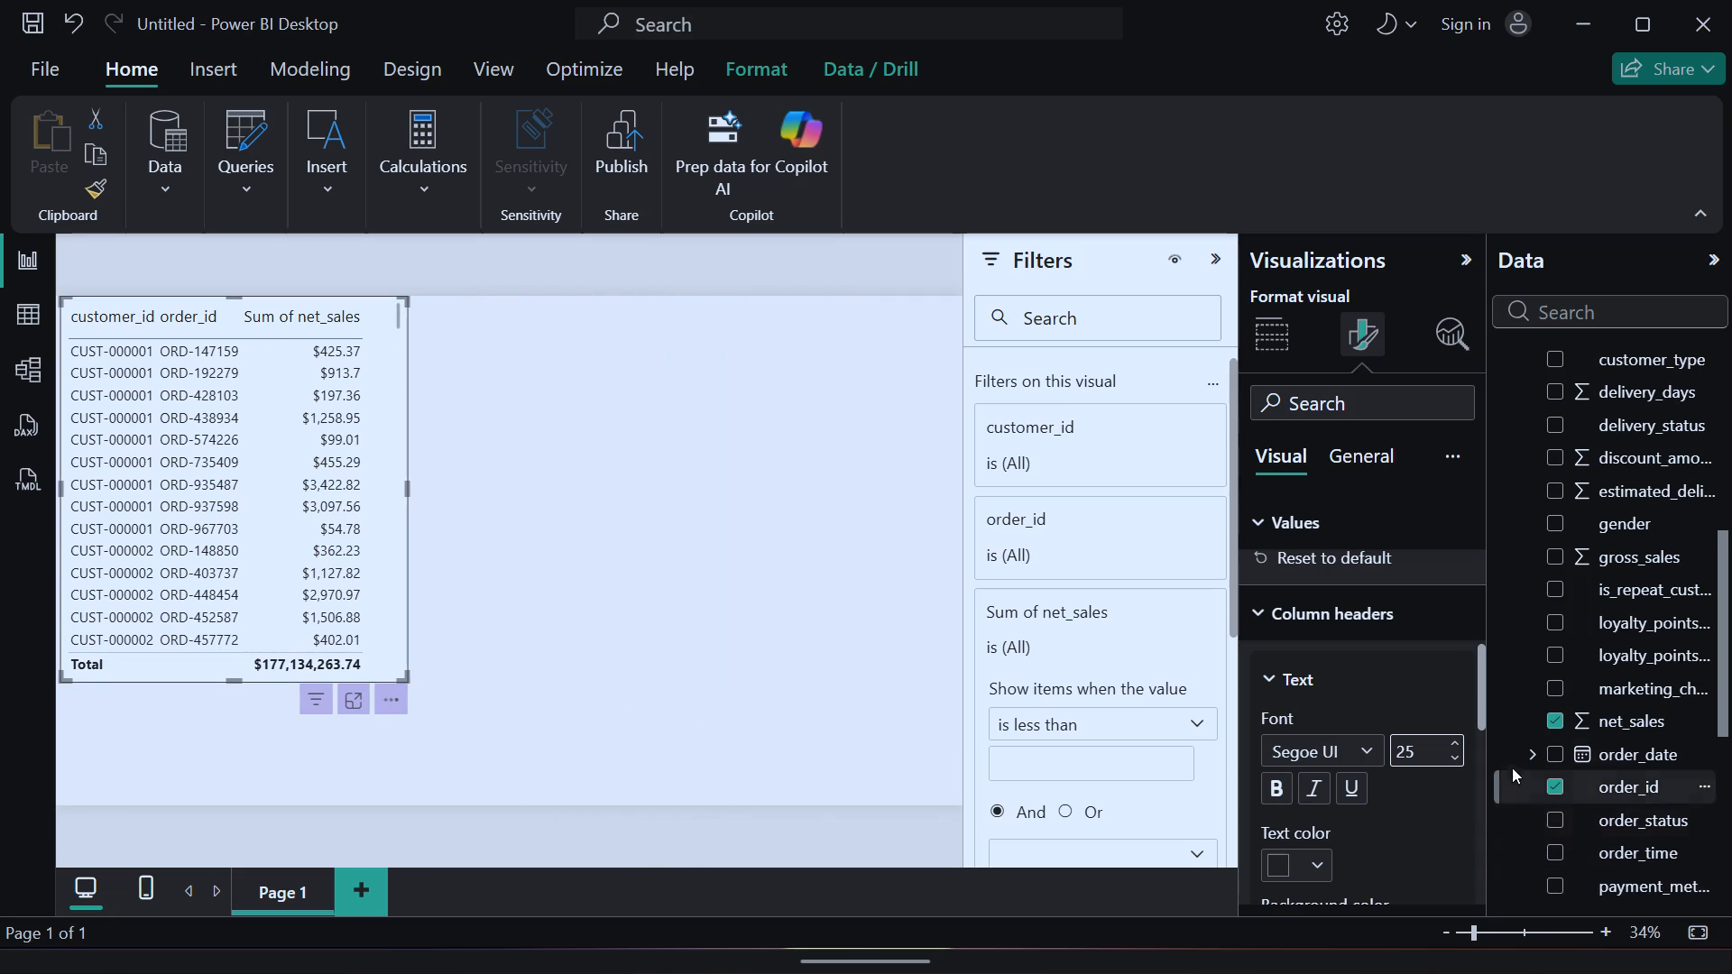
Review the table visual's remaining format settings, from the column header text options through to the Accessibility section.
drag(1480, 698, 1472, 740)
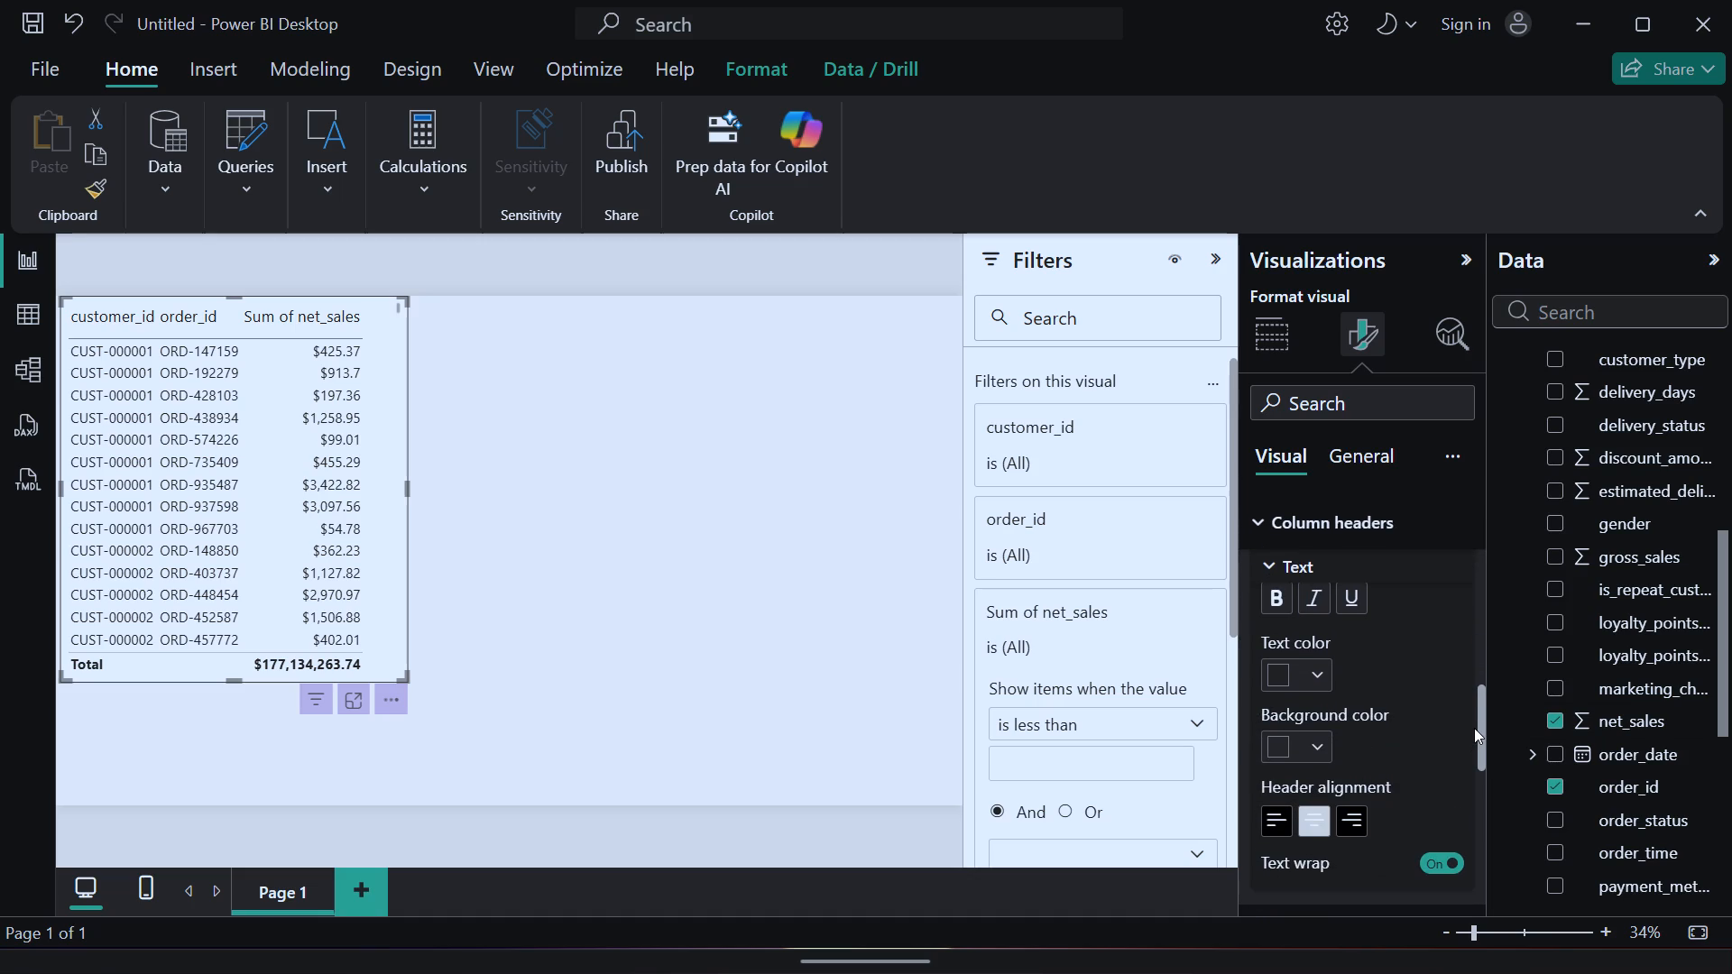
drag(1479, 722, 1480, 728)
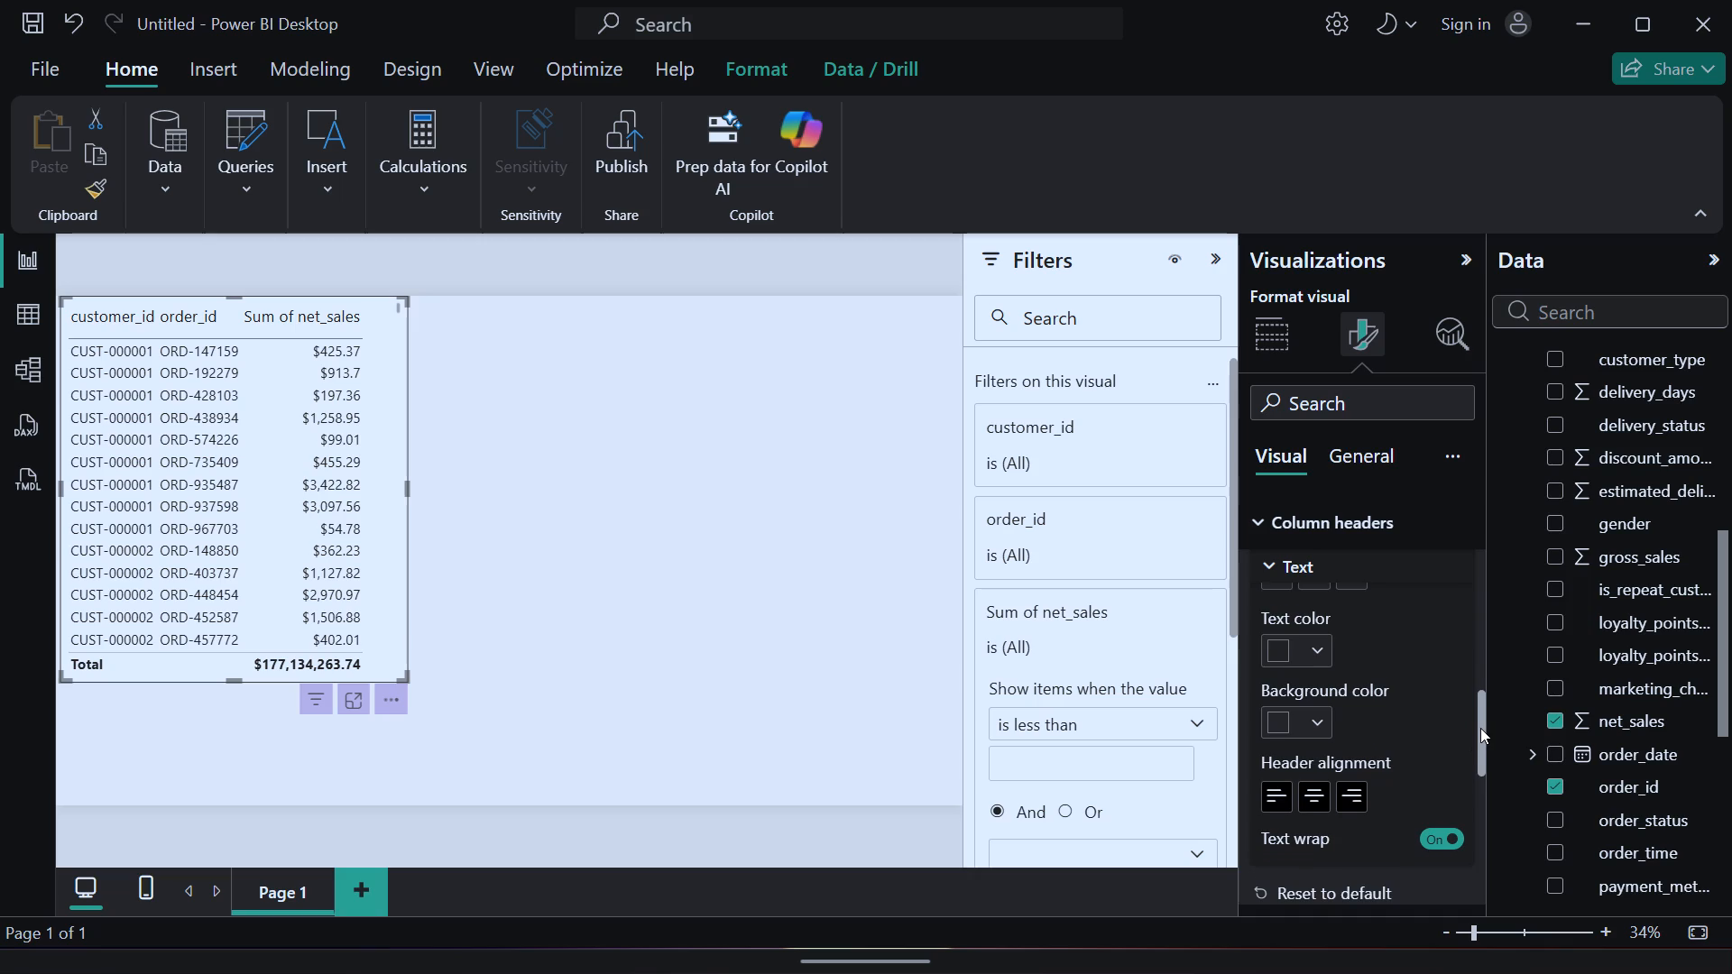
drag(1480, 728, 1476, 784)
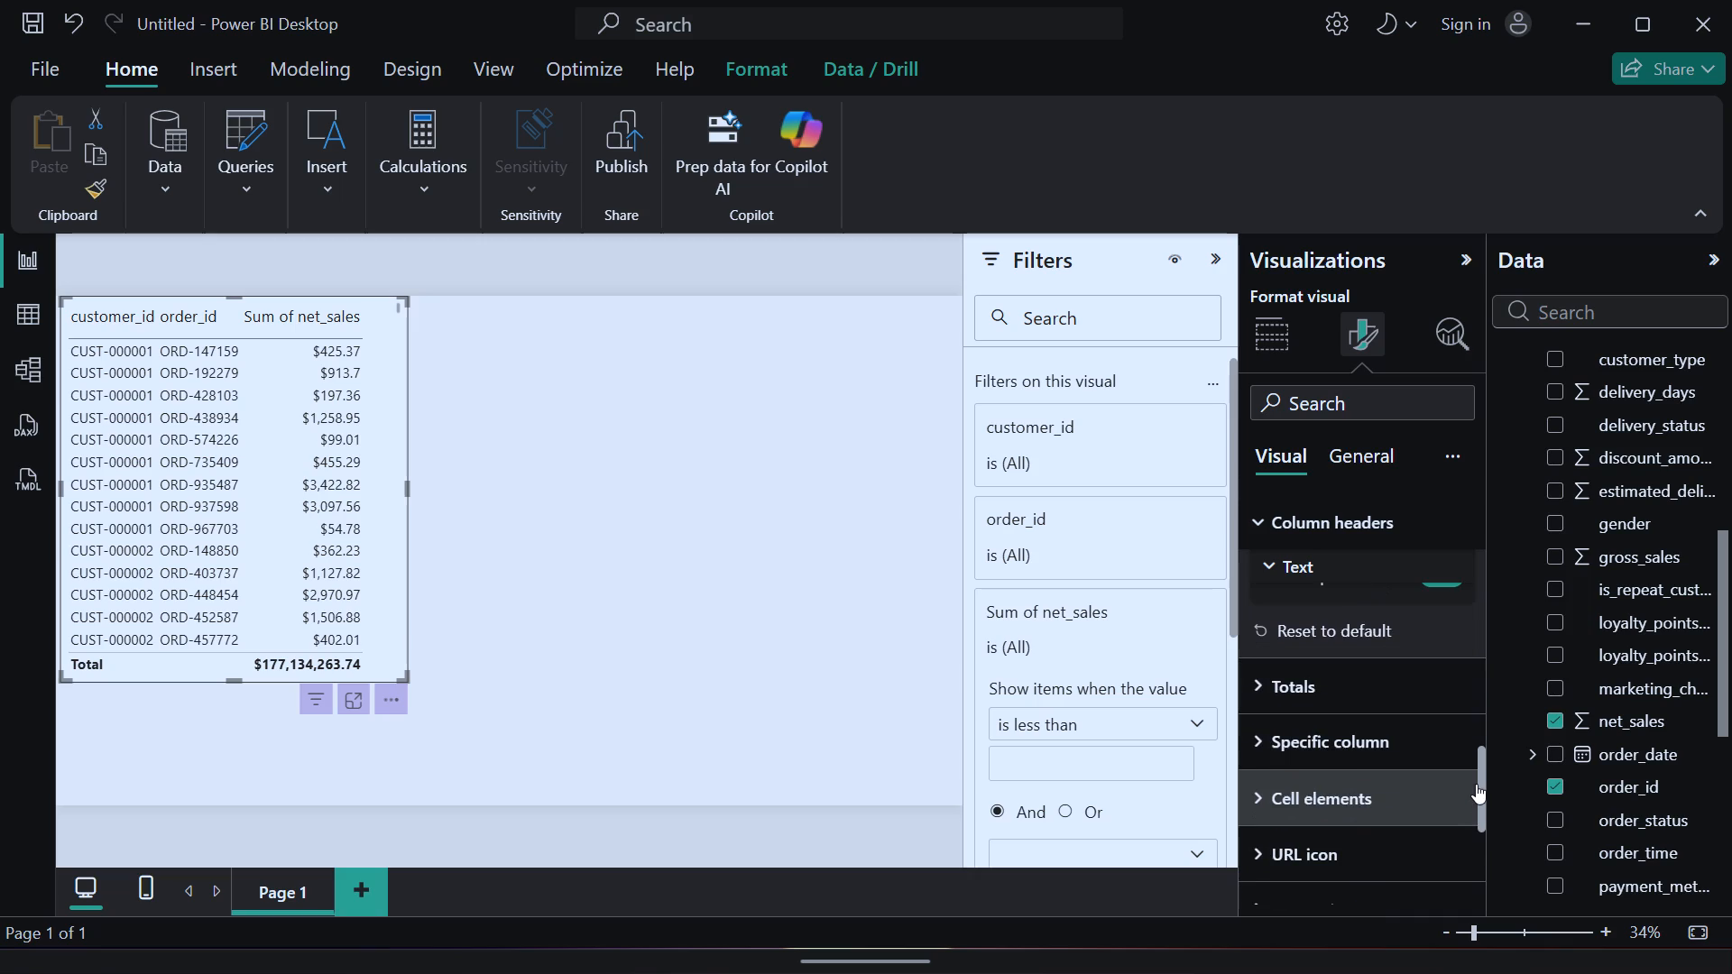
drag(1476, 784, 1469, 827)
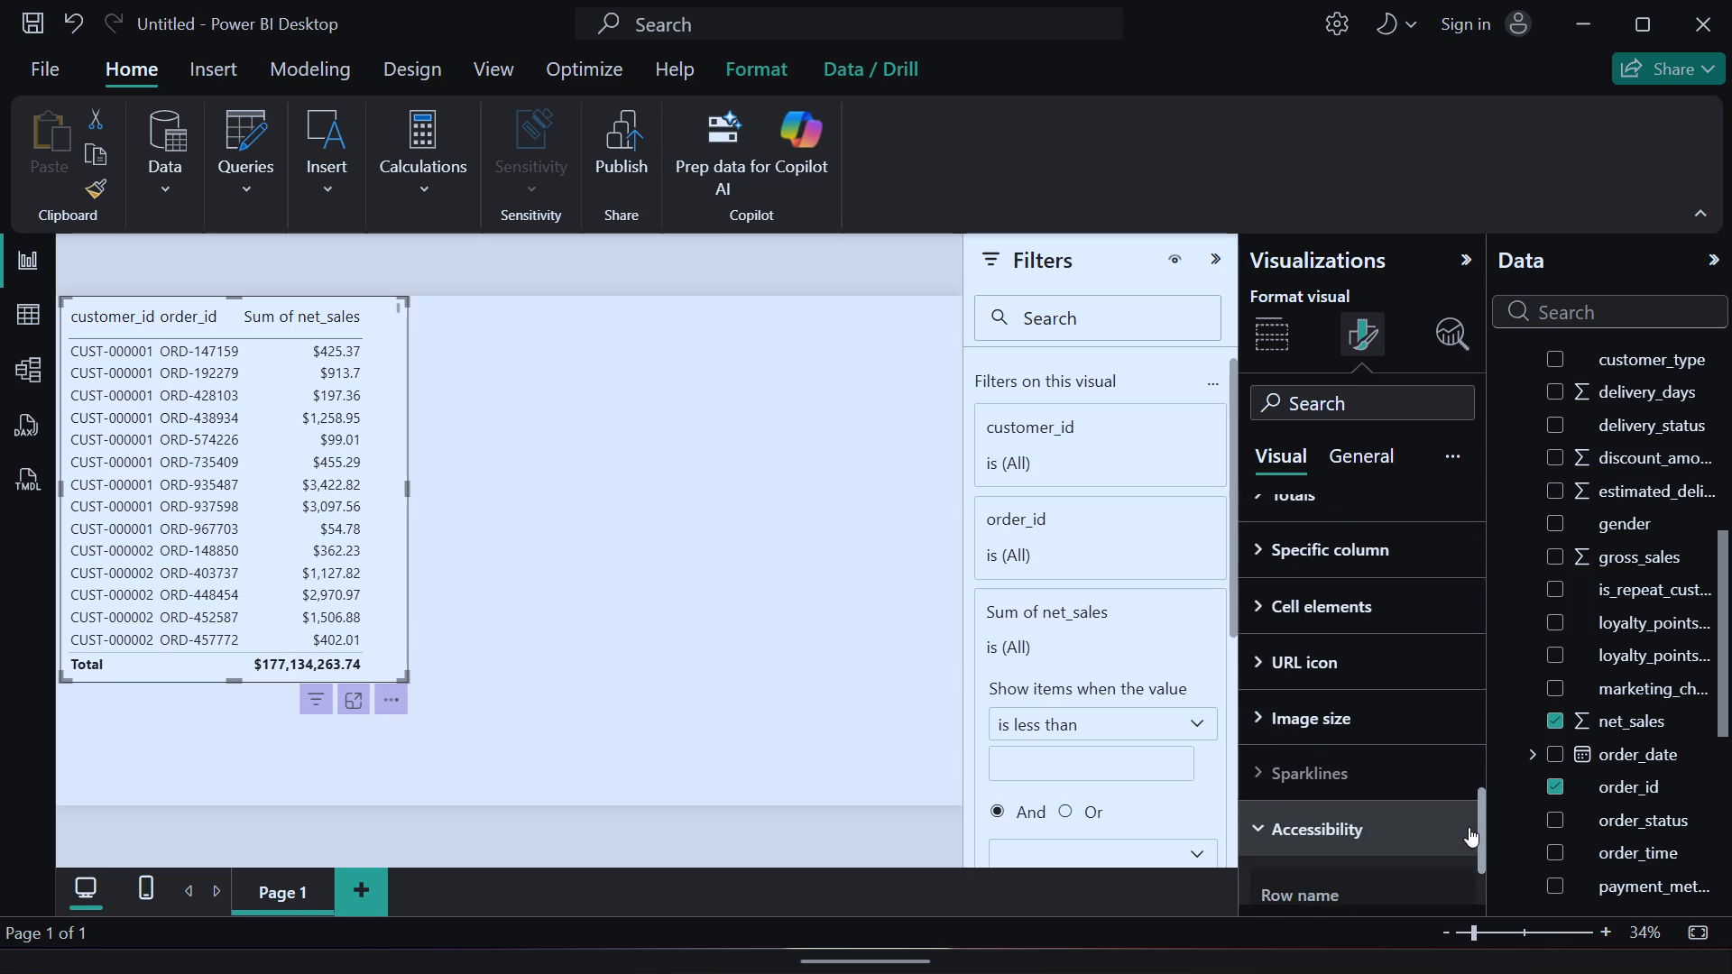
drag(1469, 827, 1463, 840)
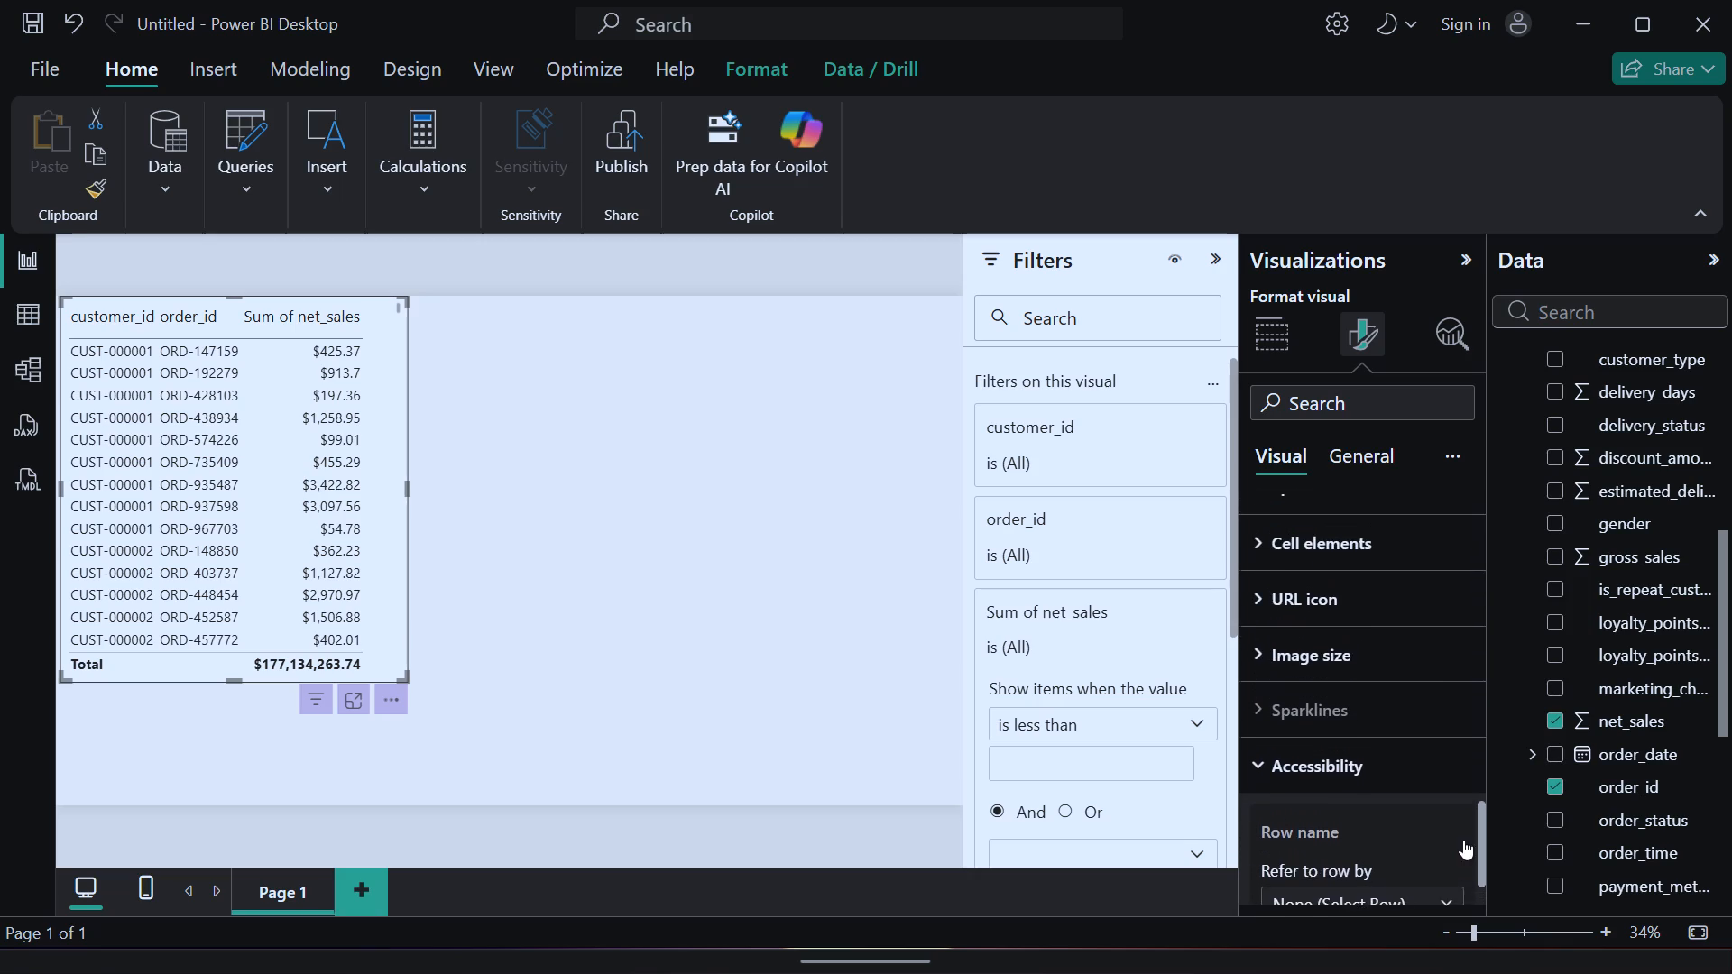
drag(1463, 840, 1470, 813)
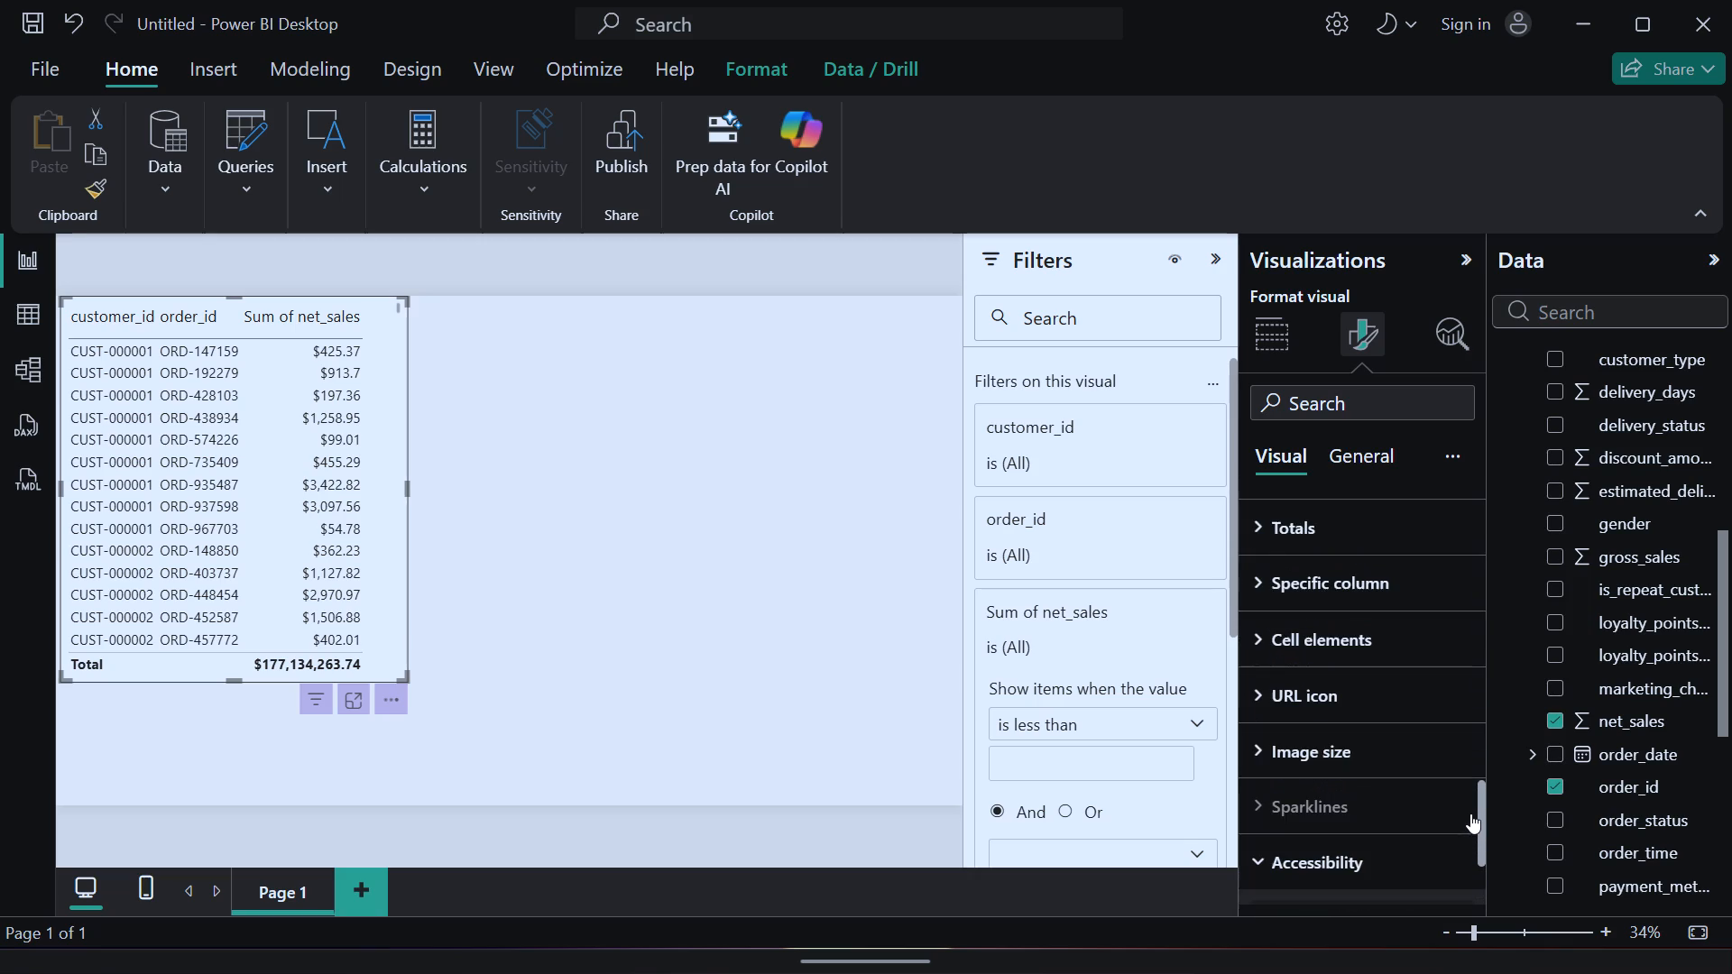
drag(1470, 813, 1472, 808)
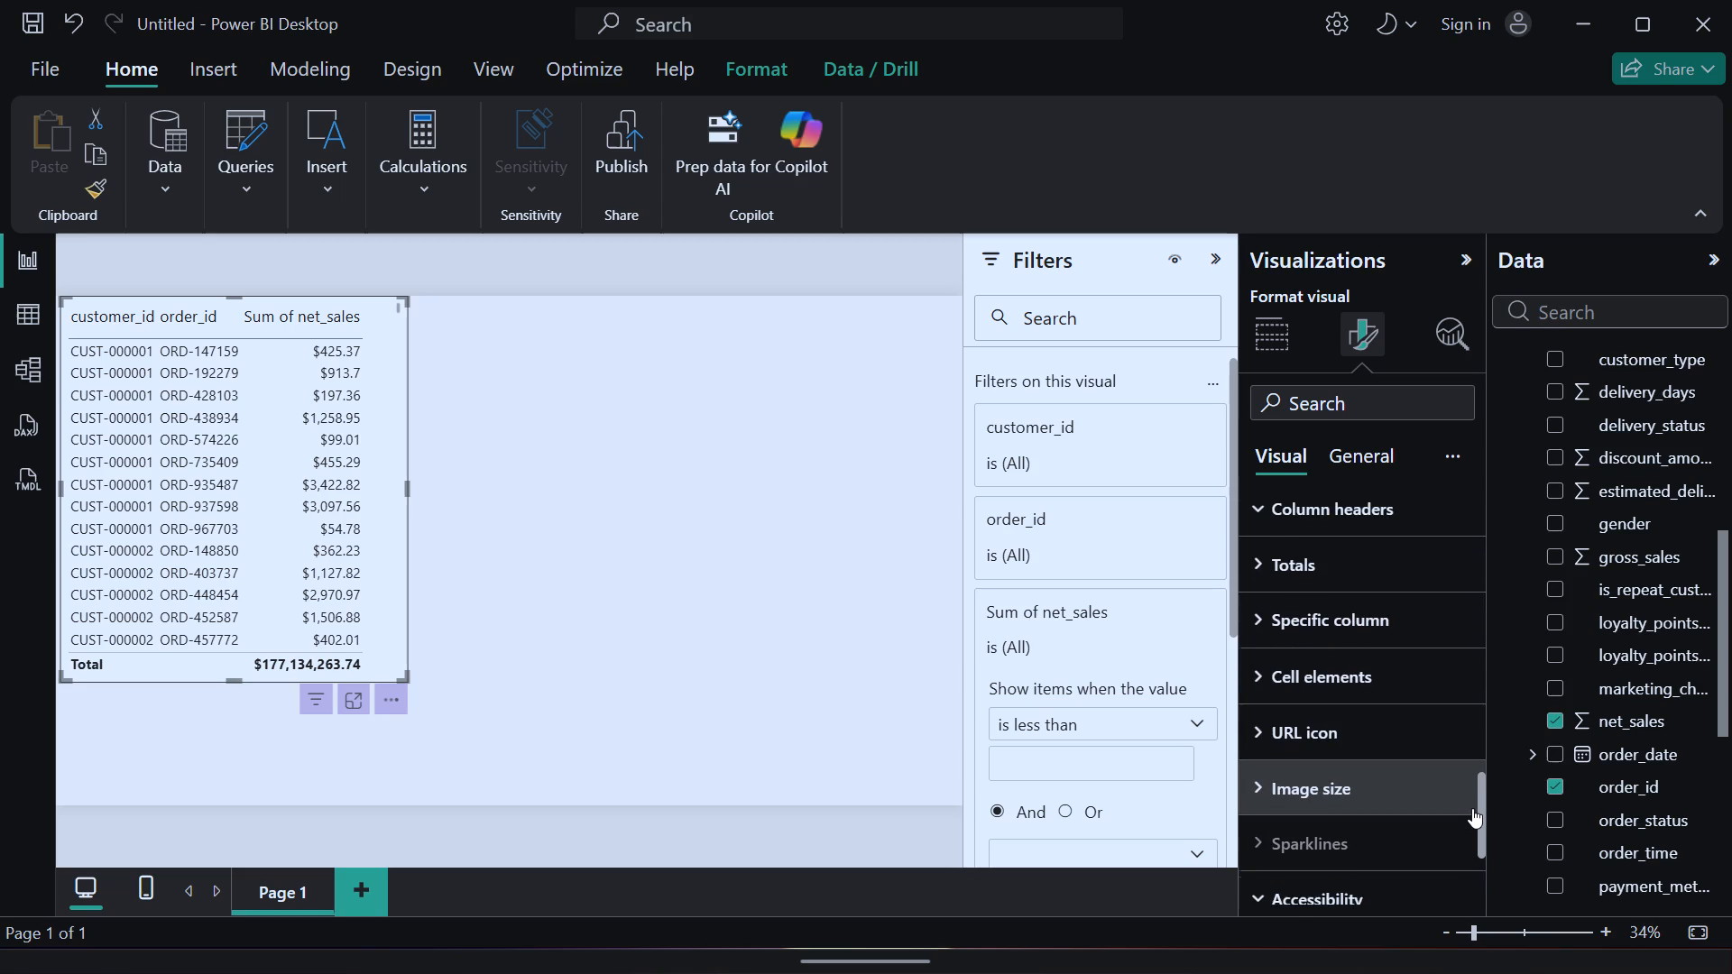
drag(1472, 808, 1462, 875)
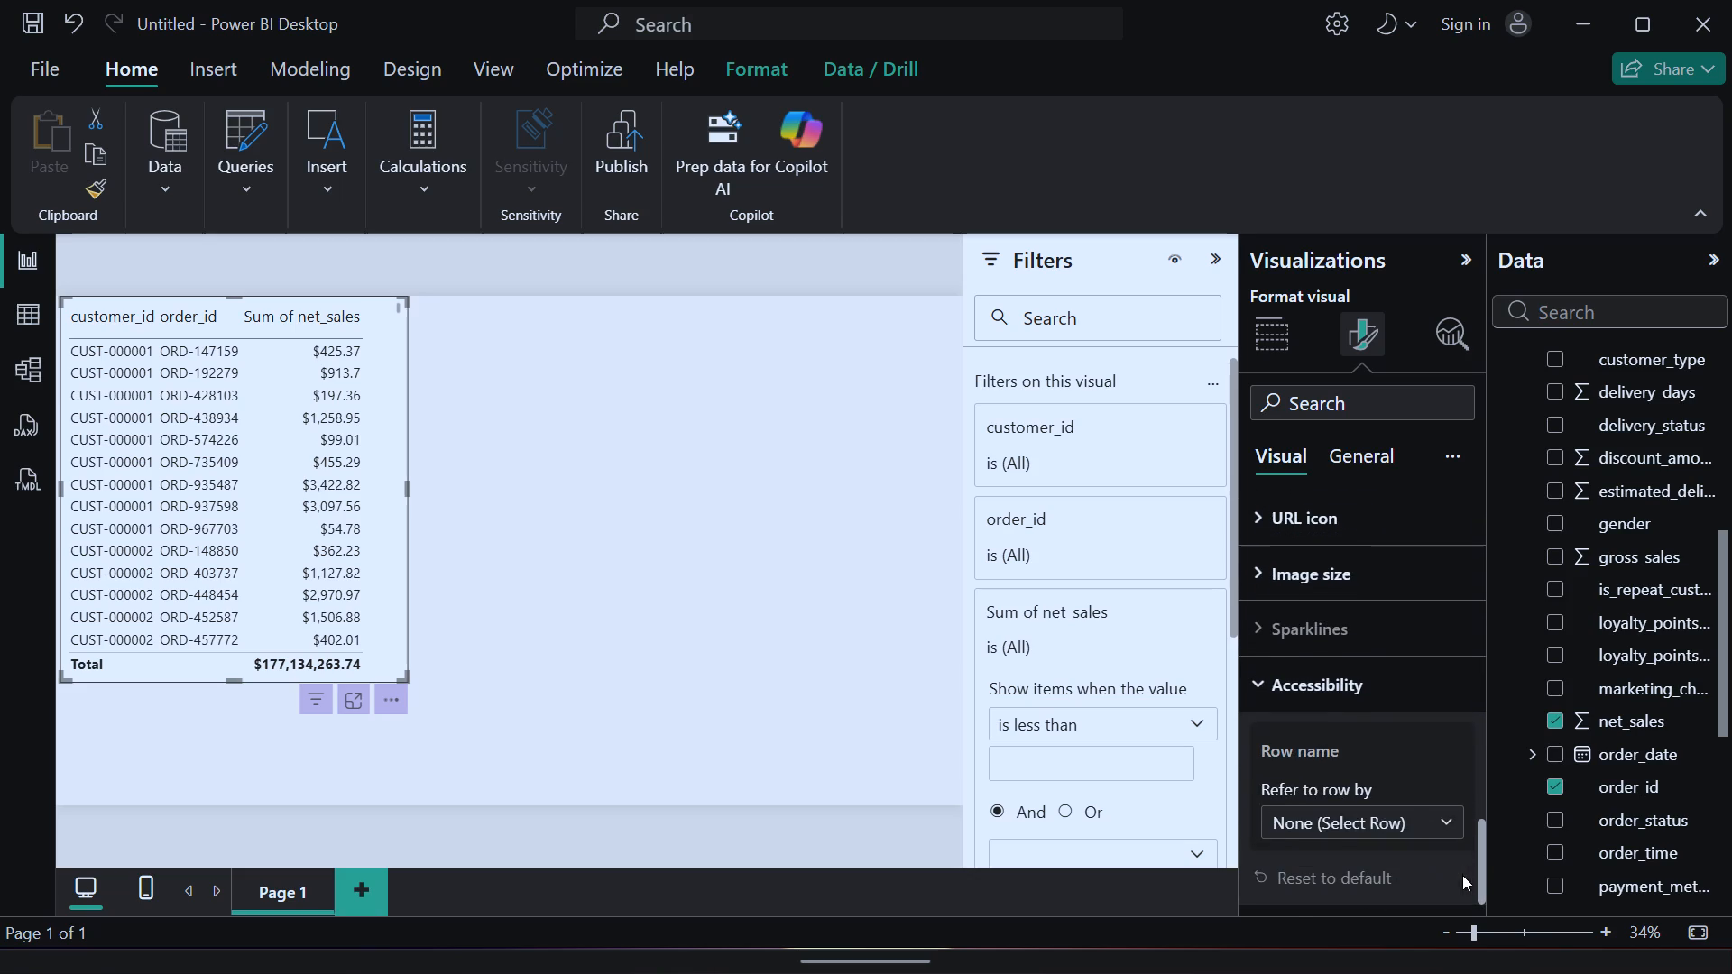
drag(1462, 875, 1460, 887)
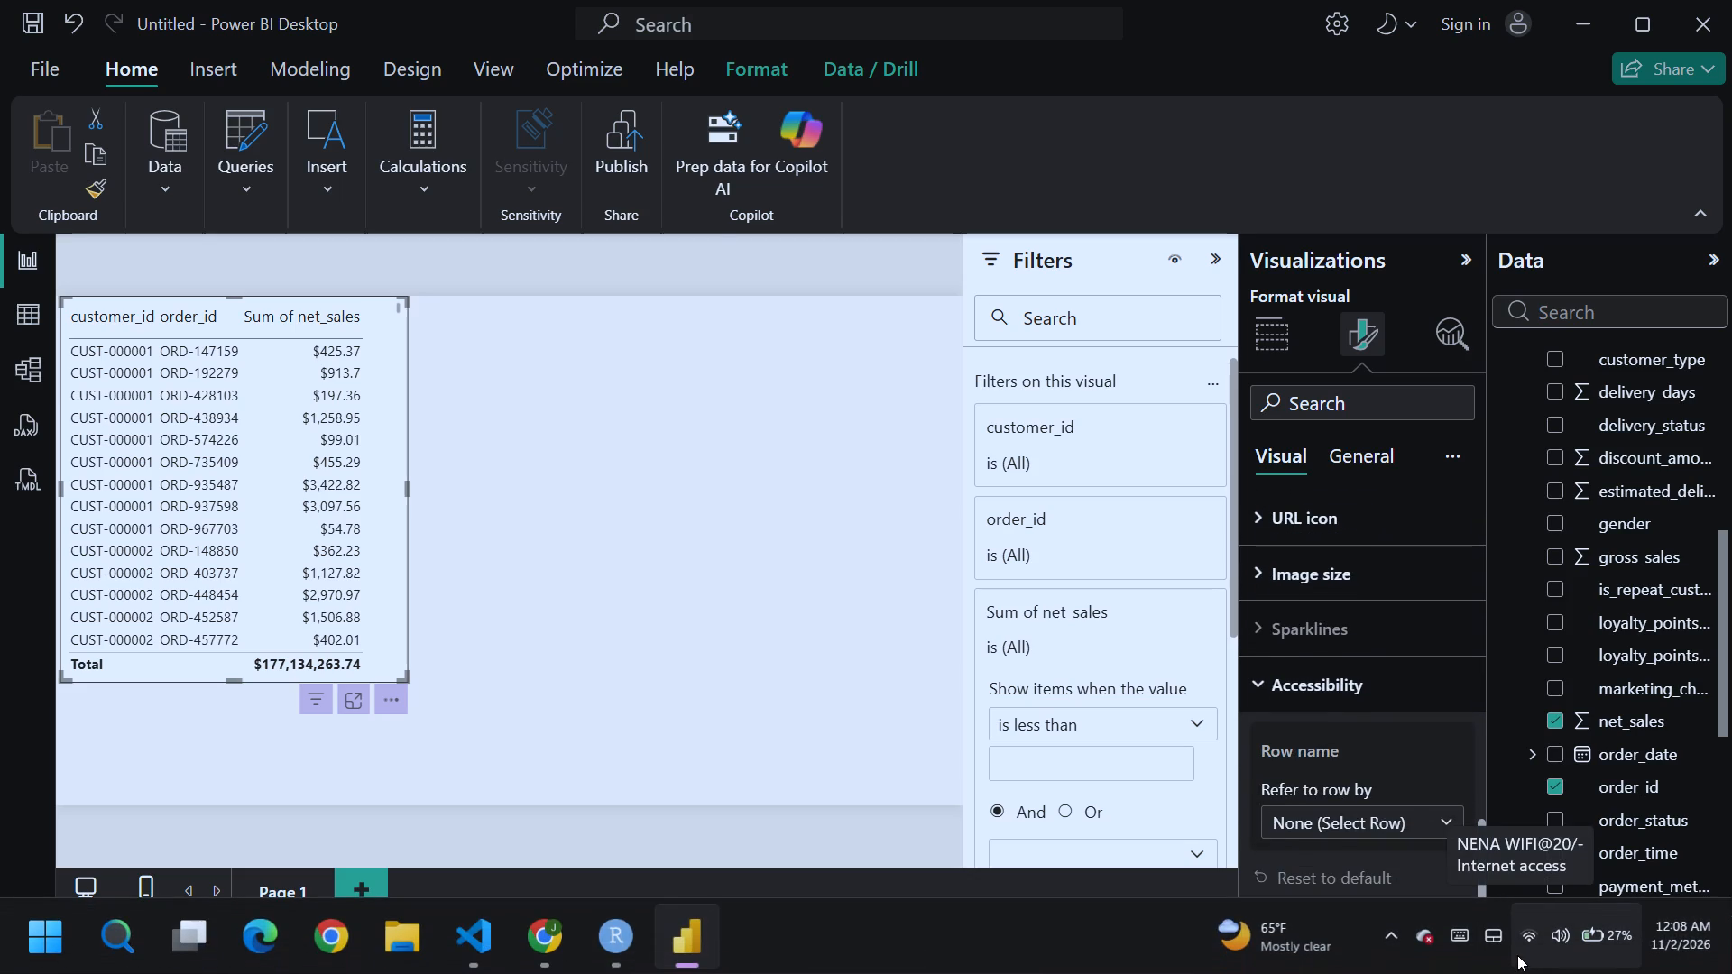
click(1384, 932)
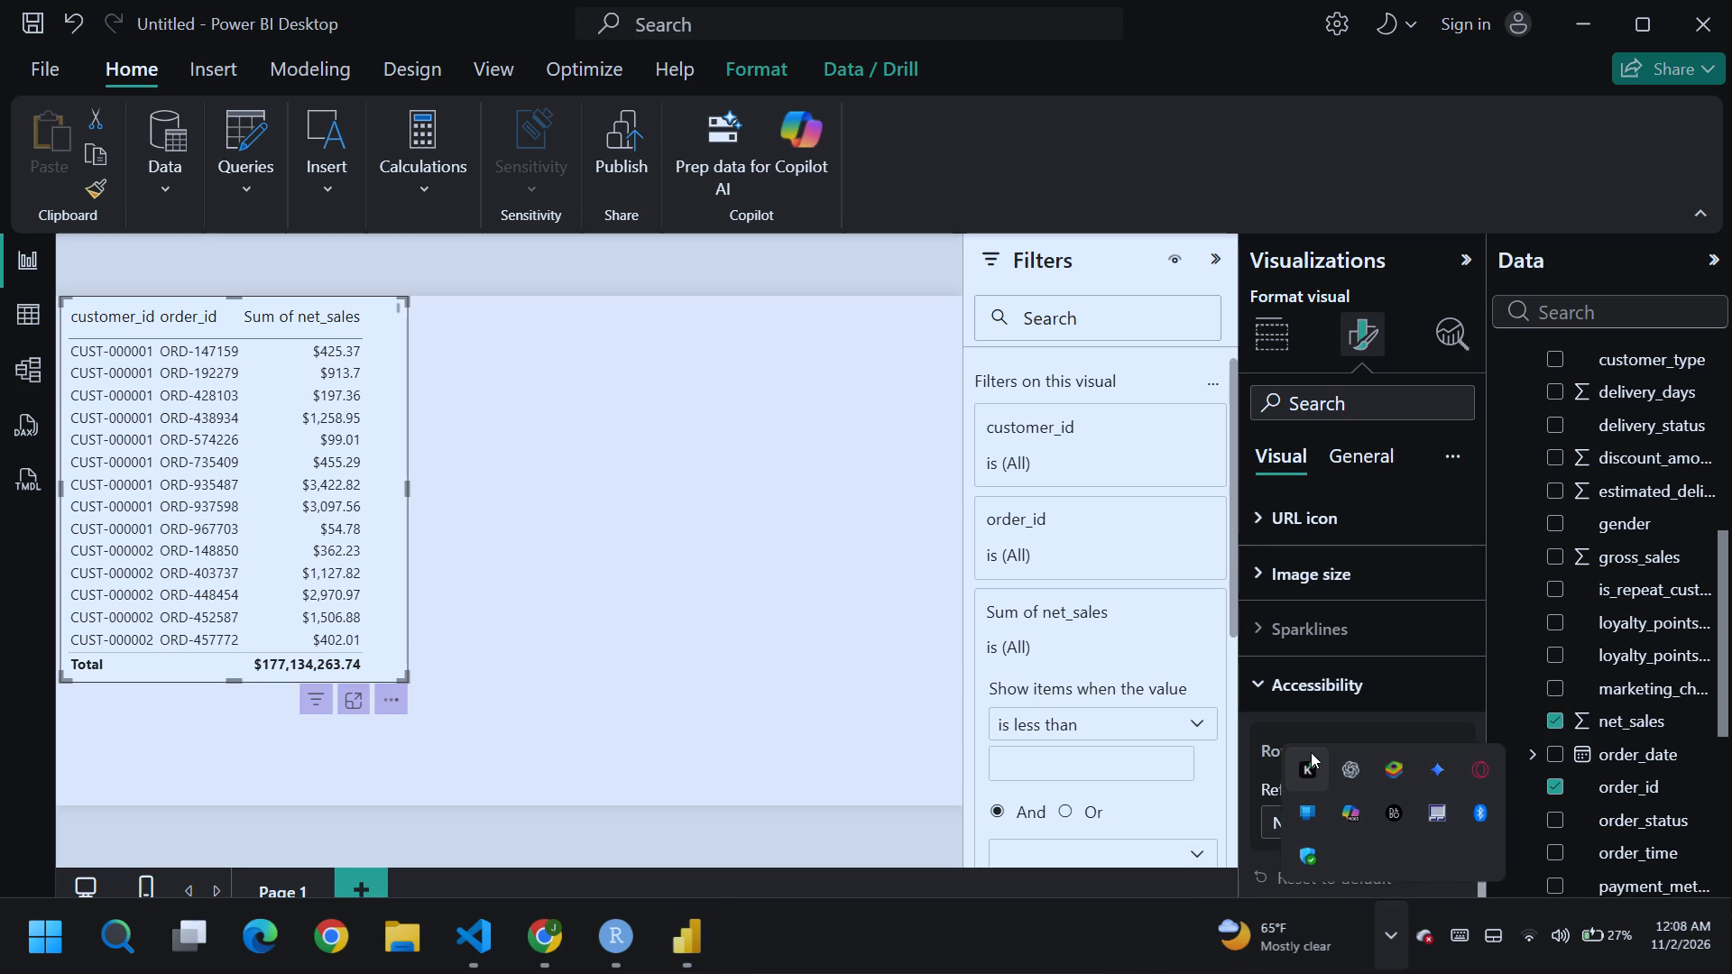
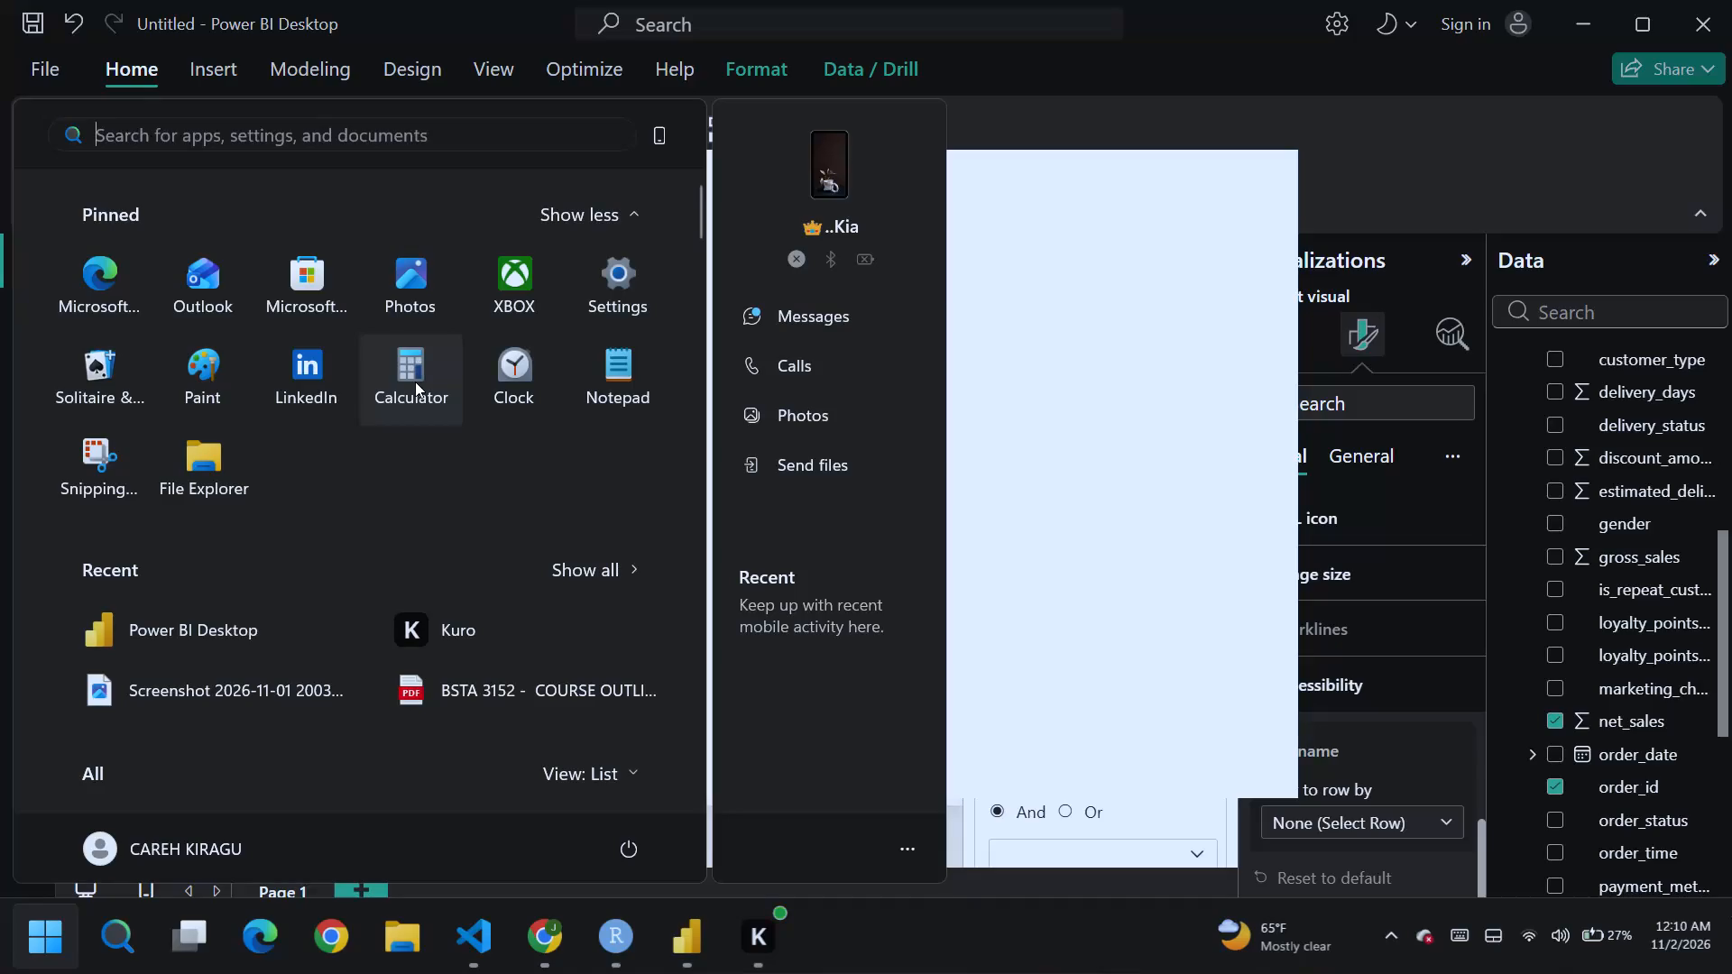
Switch to the Calculator app and compute 0.73 multiplied by 129.
click(415, 381)
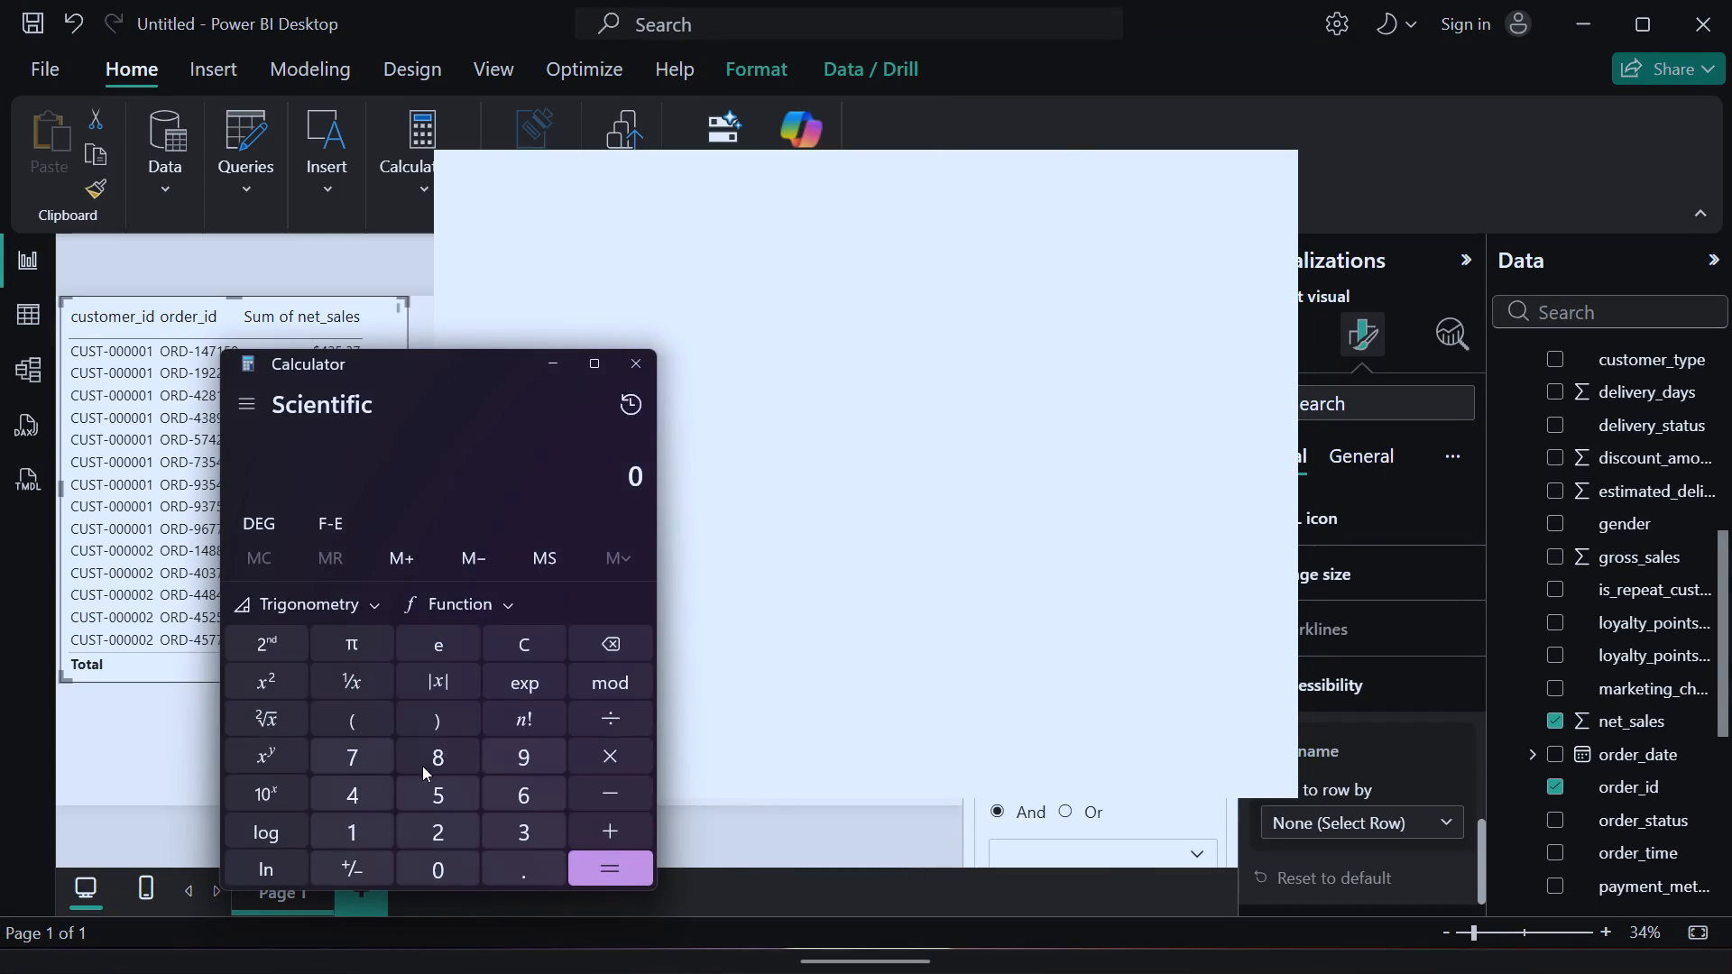
click(462, 872)
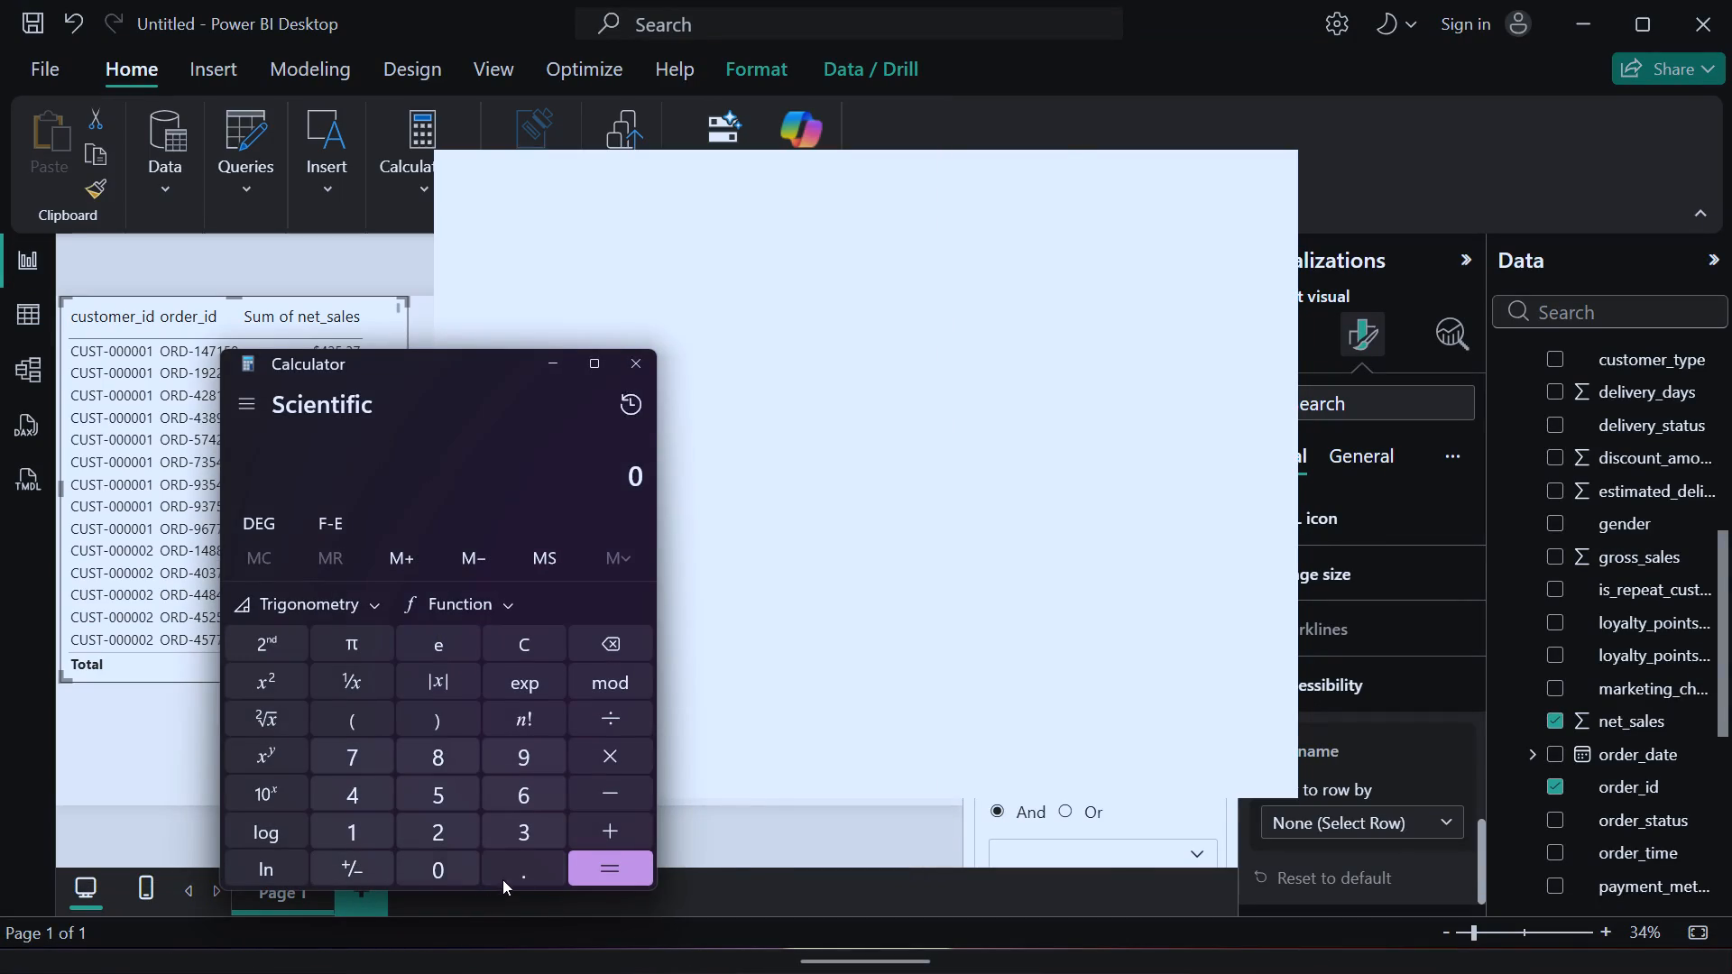
click(523, 884)
drag(349, 762, 359, 762)
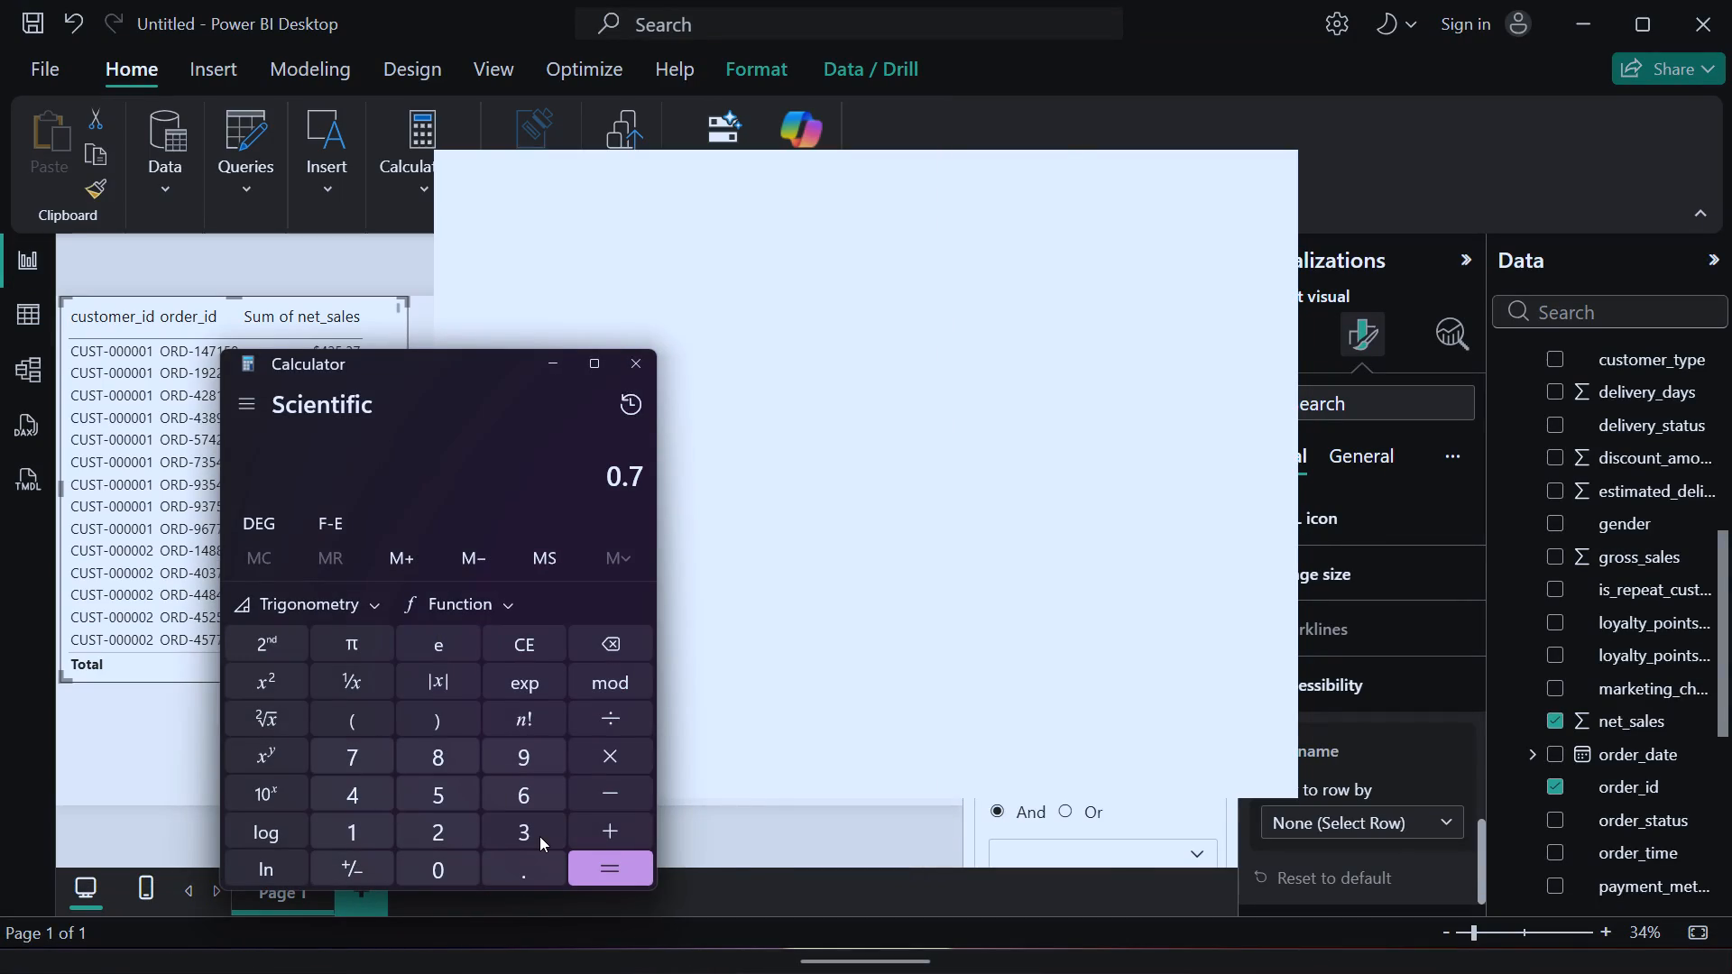
click(534, 834)
click(616, 752)
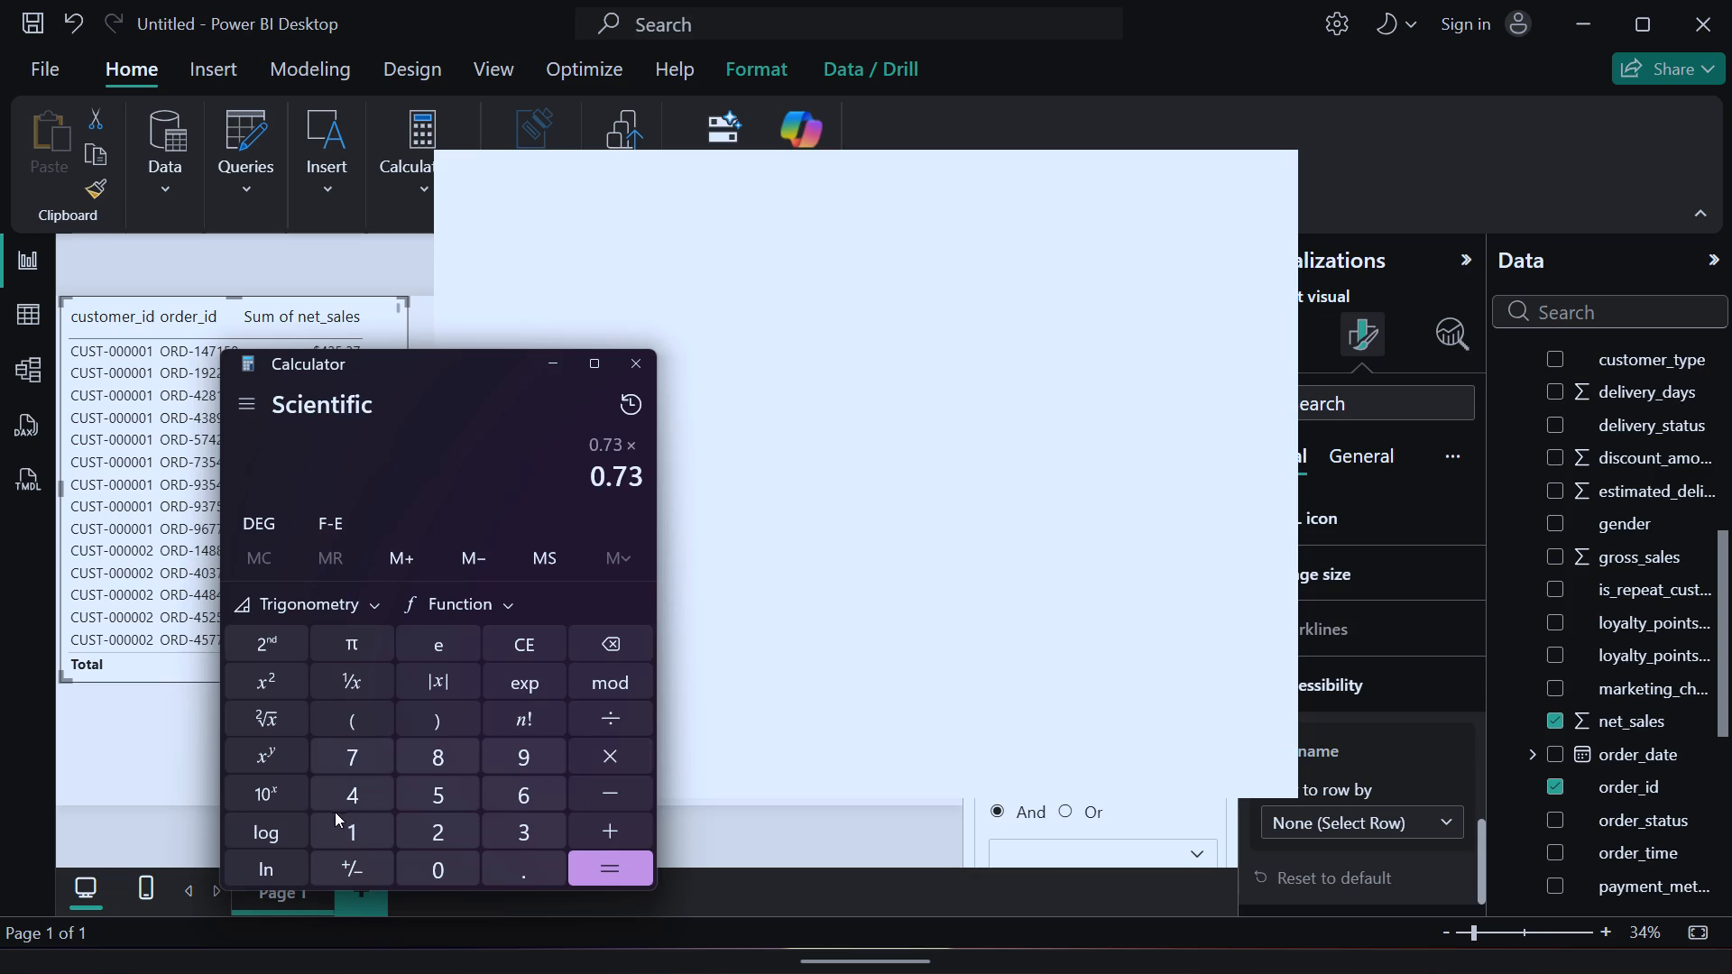
click(342, 822)
click(417, 835)
click(519, 748)
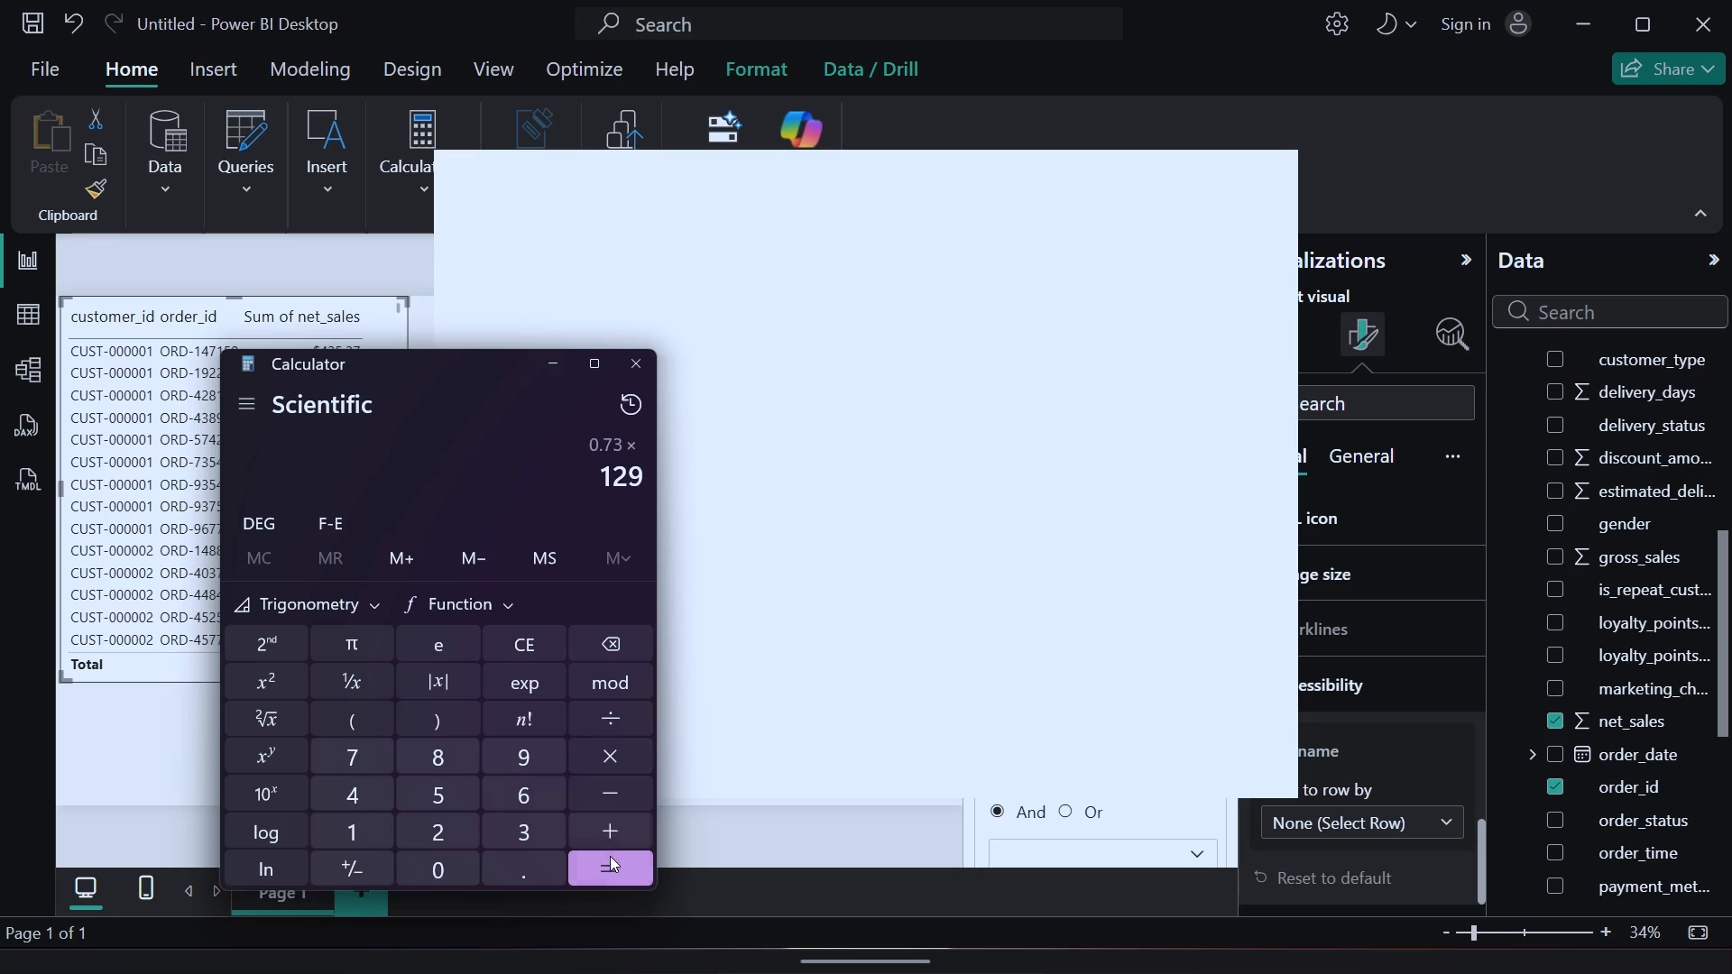
click(616, 873)
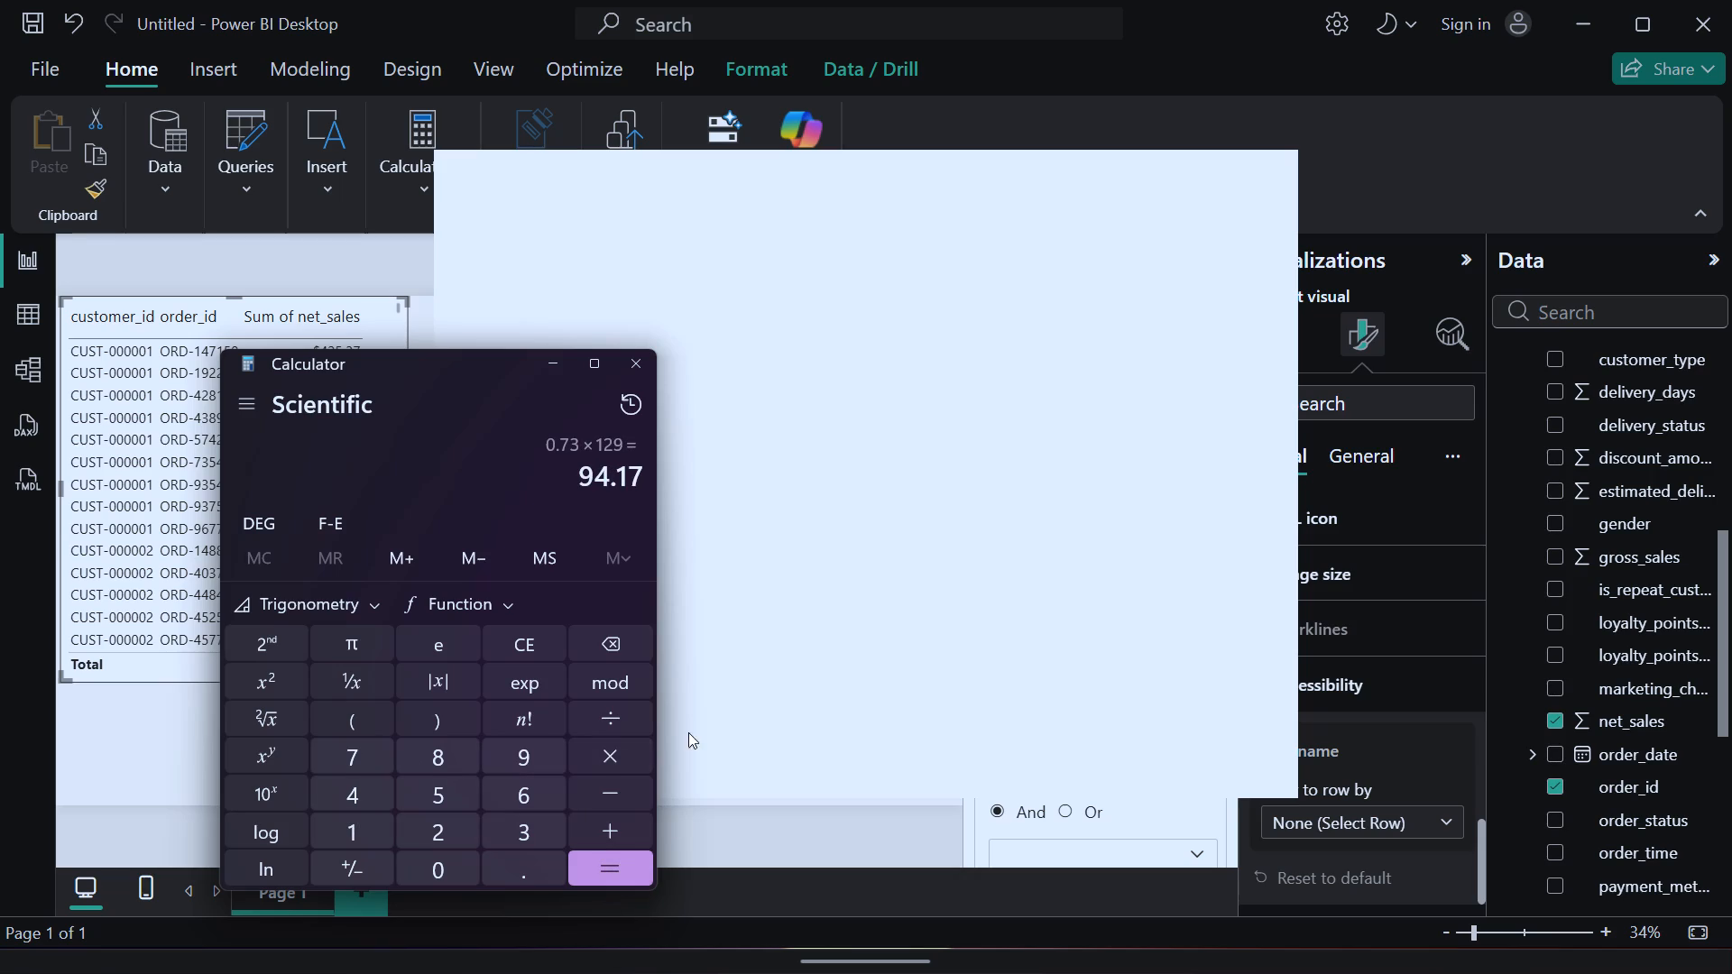